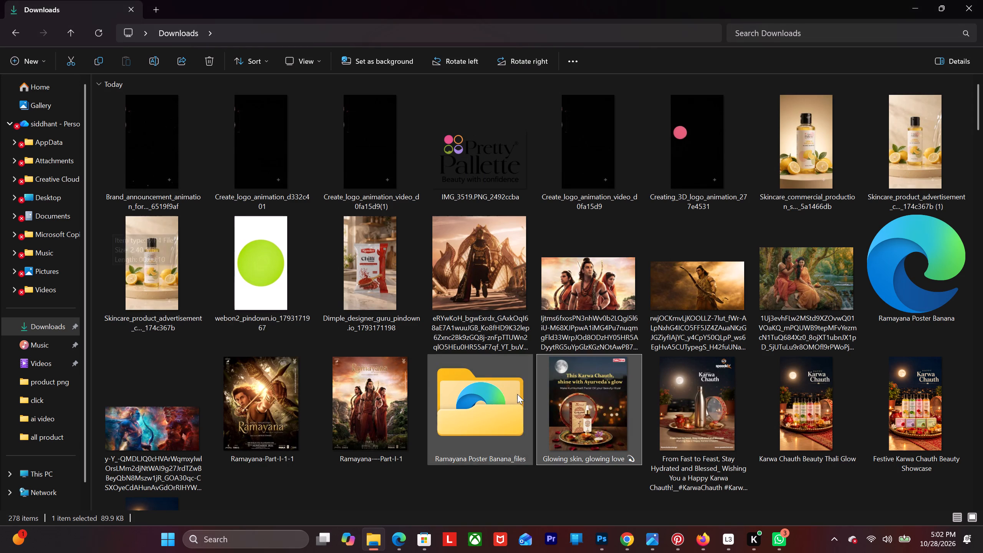
{"action": "double_click", "coordinate": [892, 415]}
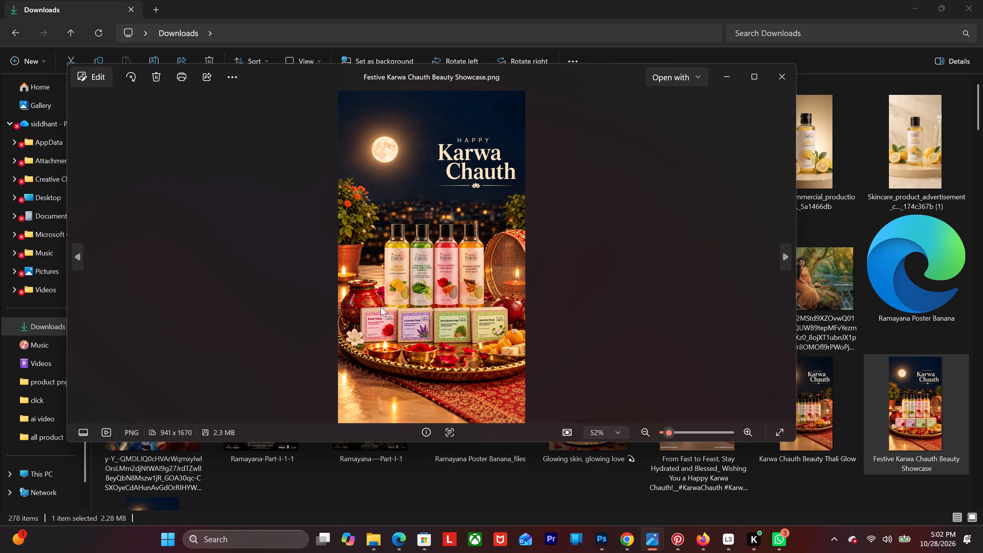
{"action": "scroll", "coordinate": [422, 284], "scroll_direction": "up", "scroll_amount": 6, "text": "alt"}
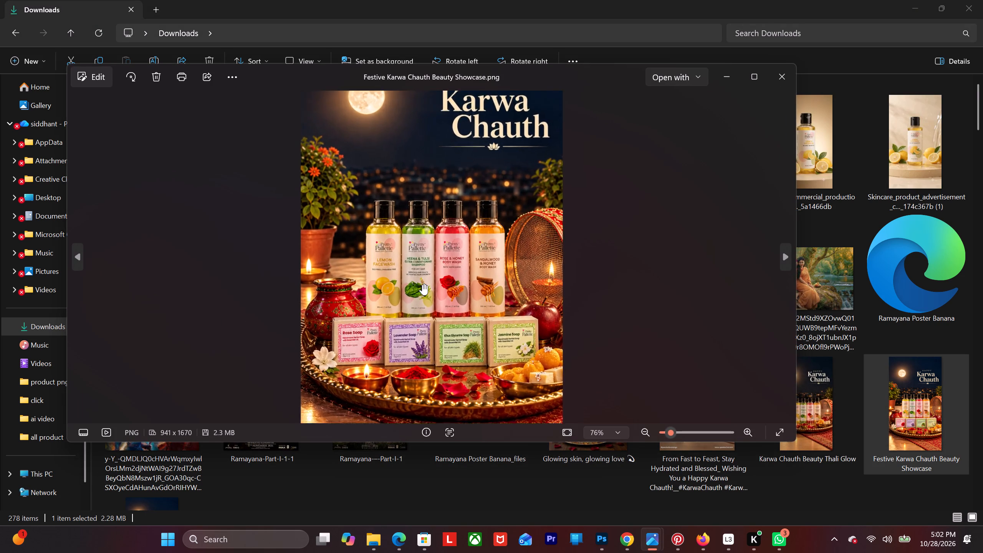
{"action": "scroll", "coordinate": [422, 284], "scroll_direction": "up", "scroll_amount": 8, "text": "alt"}
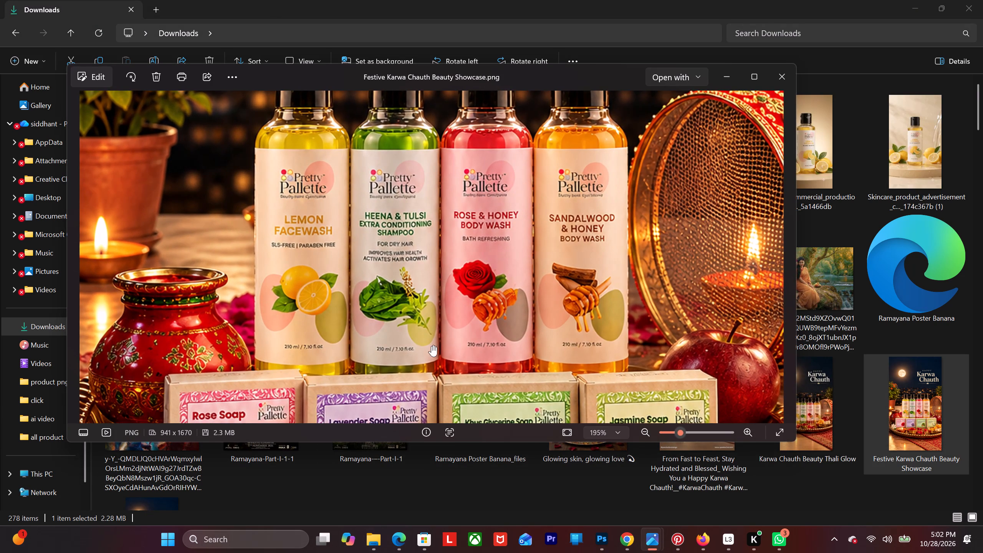
{"action": "left_click_drag", "start_coordinate": [432, 346], "coordinate": [435, 237]}
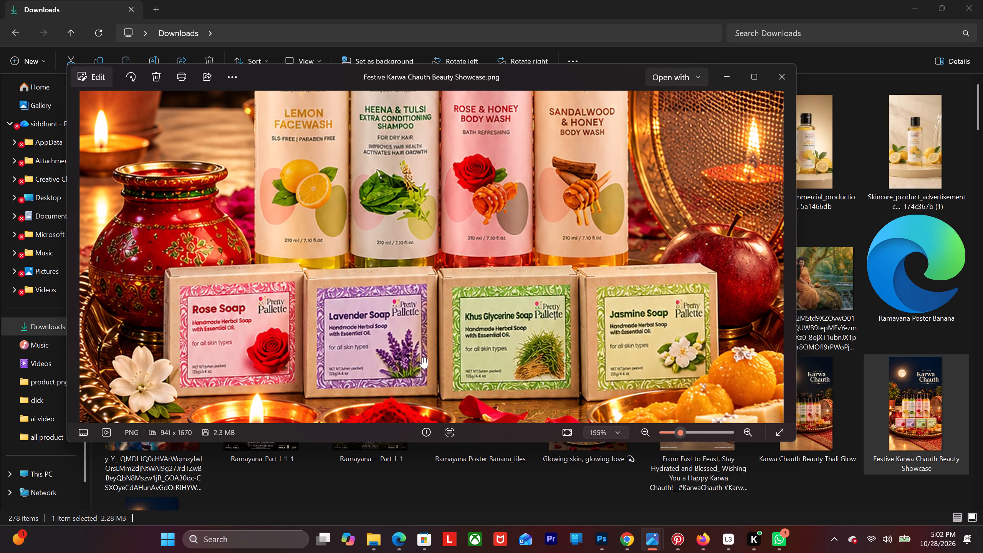
{"action": "left_click_drag", "start_coordinate": [422, 358], "coordinate": [423, 335]}
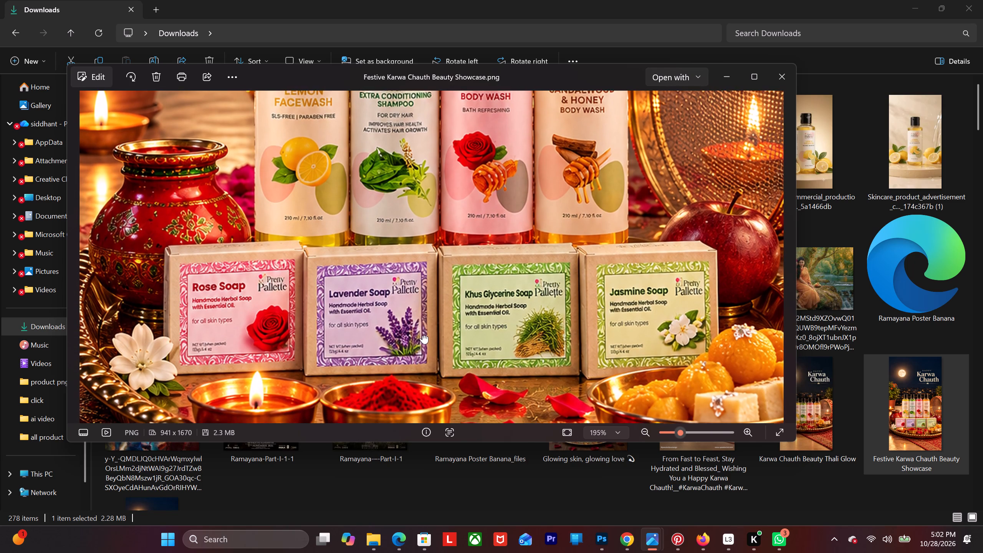
{"action": "left_click_drag", "start_coordinate": [423, 335], "coordinate": [423, 315]}
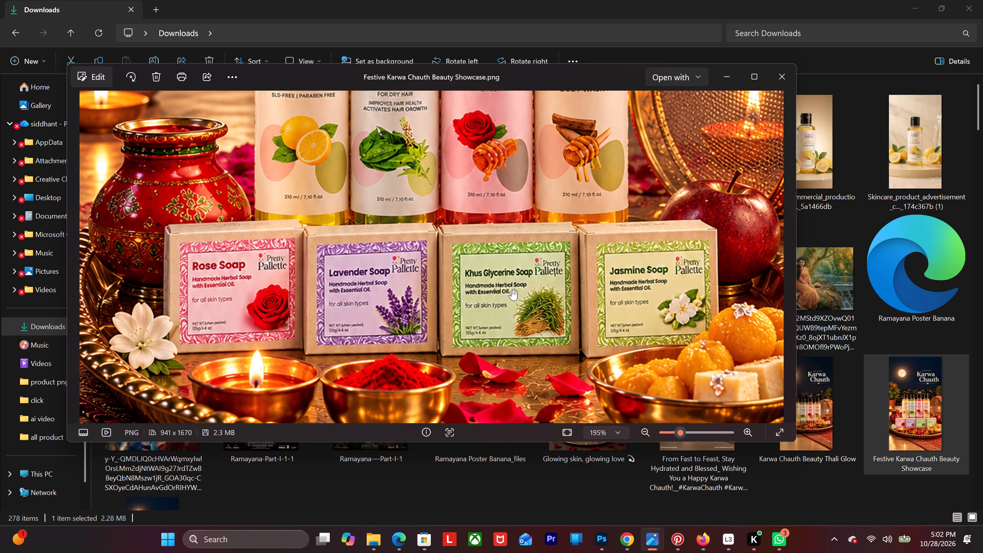
{"action": "scroll", "coordinate": [471, 296], "scroll_direction": "down", "scroll_amount": 3, "text": "alt"}
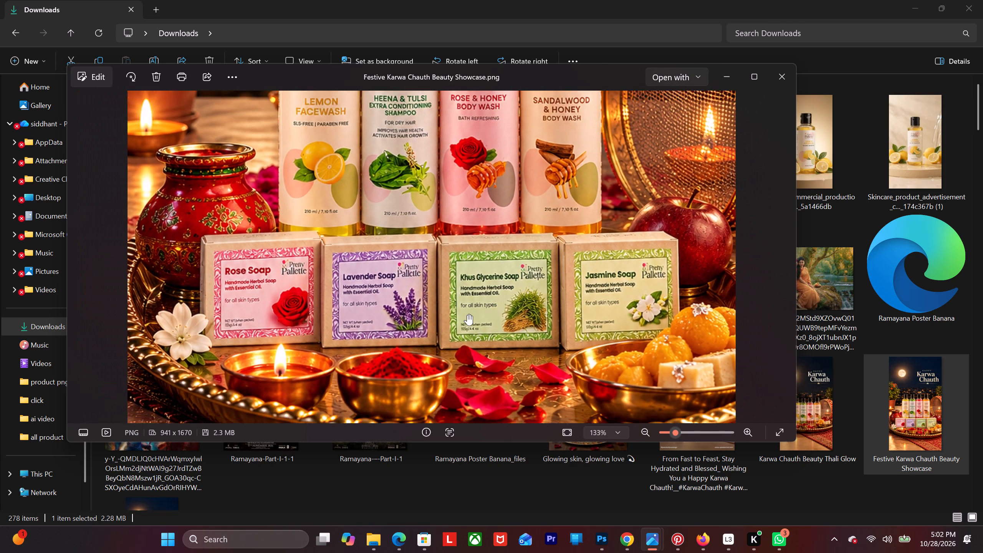
{"action": "scroll", "coordinate": [467, 315], "scroll_direction": "down", "scroll_amount": 3, "text": "alt"}
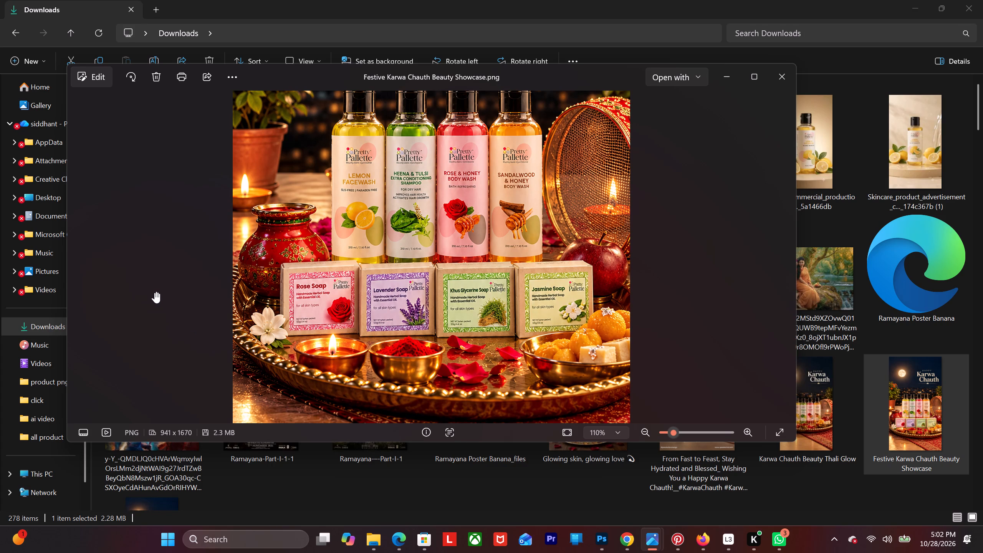
Go to the "product png" folder, view the Khus Glycerine Soap image IMG_3105, and close it.
{"action": "left_click", "coordinate": [60, 327]}
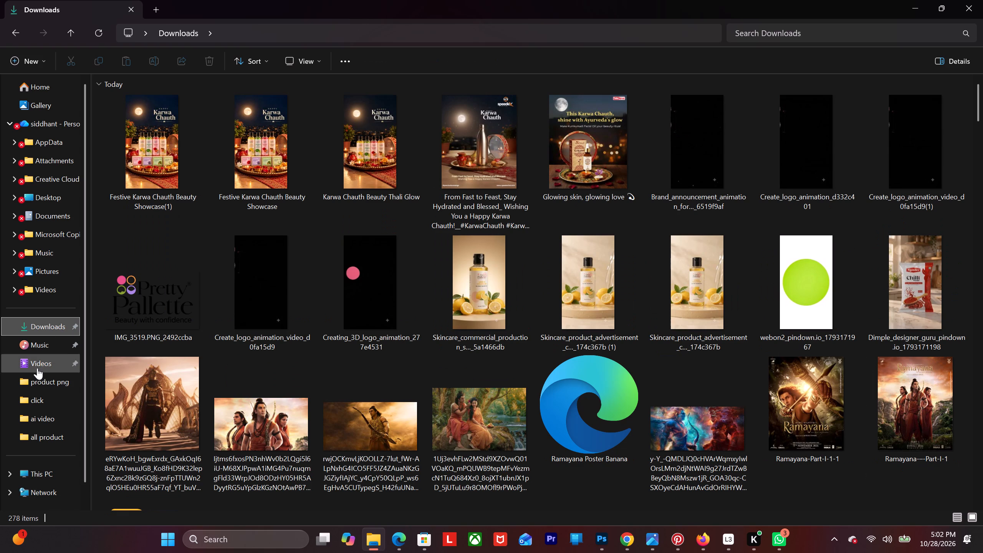
{"action": "left_click", "coordinate": [44, 384]}
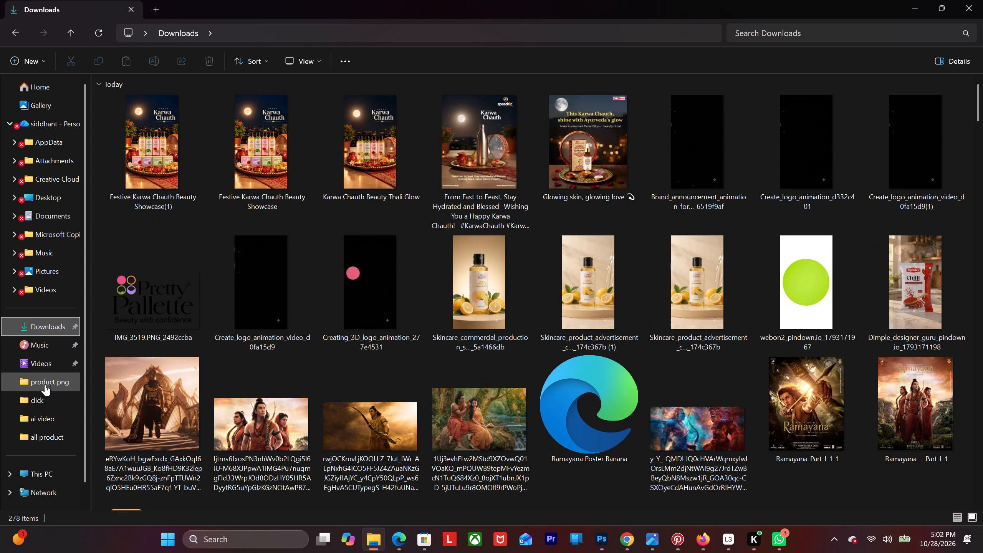
{"action": "left_click", "coordinate": [45, 381]}
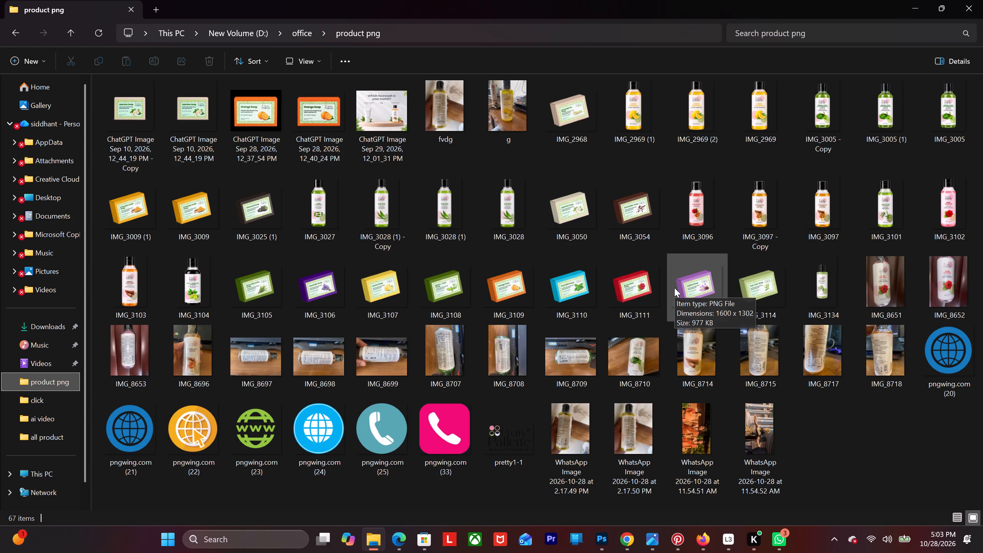
{"action": "double_click", "coordinate": [254, 283]}
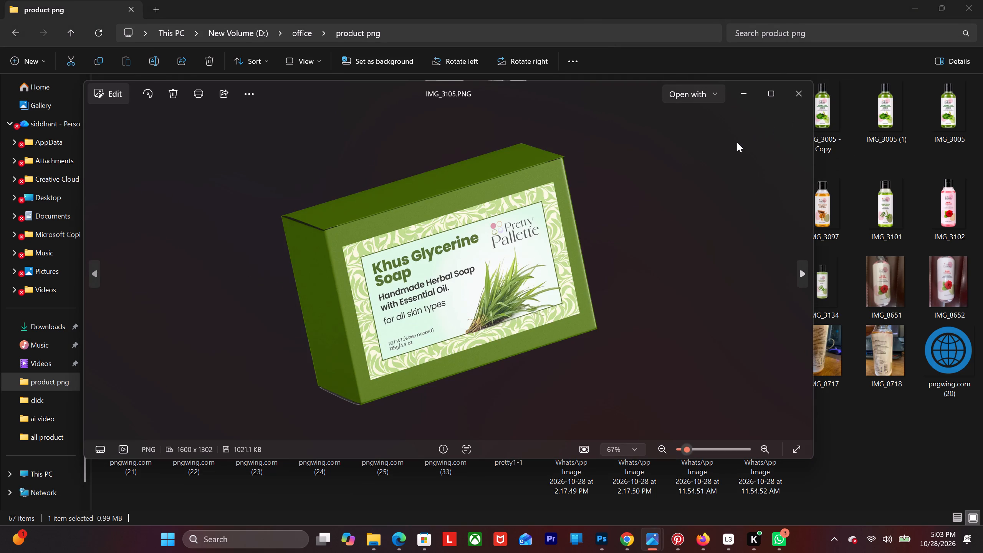
{"action": "left_click", "coordinate": [808, 93]}
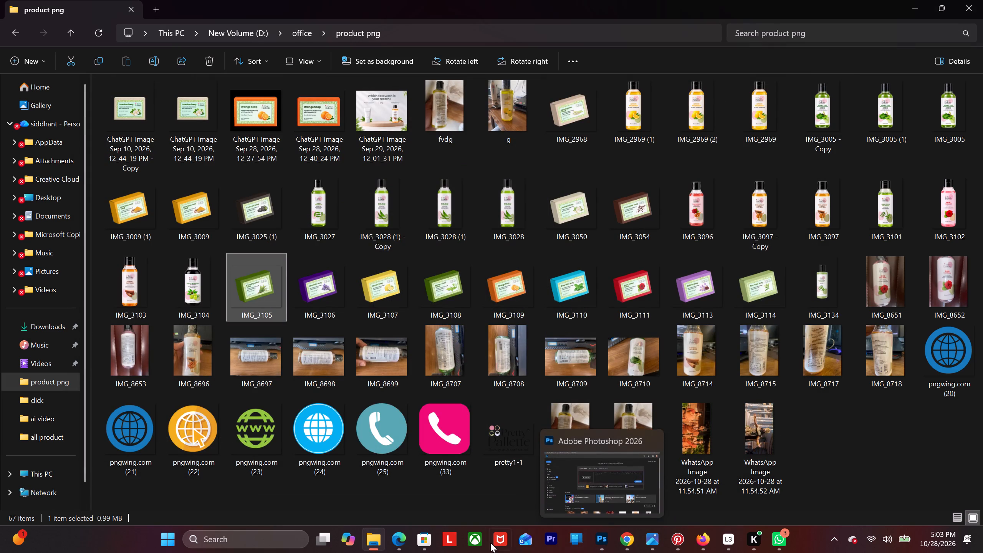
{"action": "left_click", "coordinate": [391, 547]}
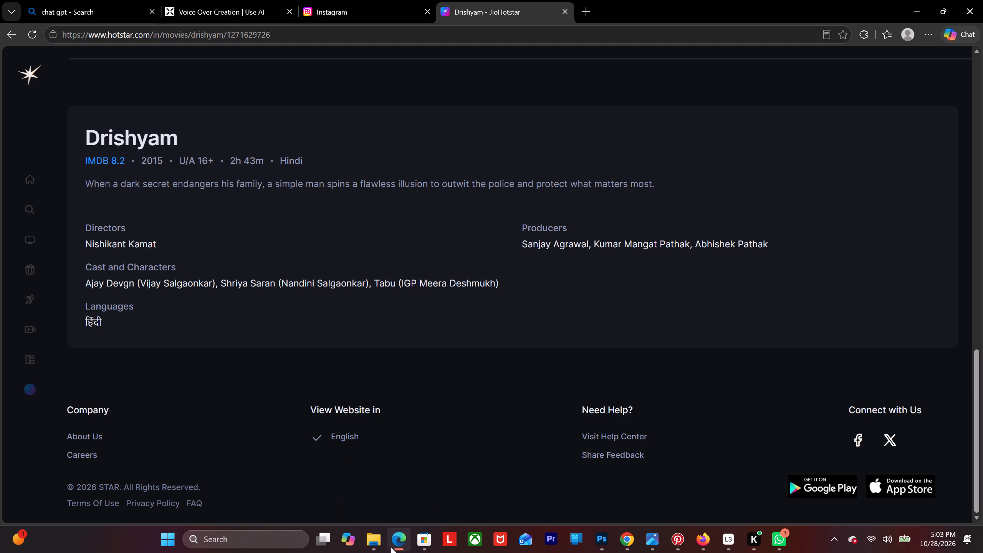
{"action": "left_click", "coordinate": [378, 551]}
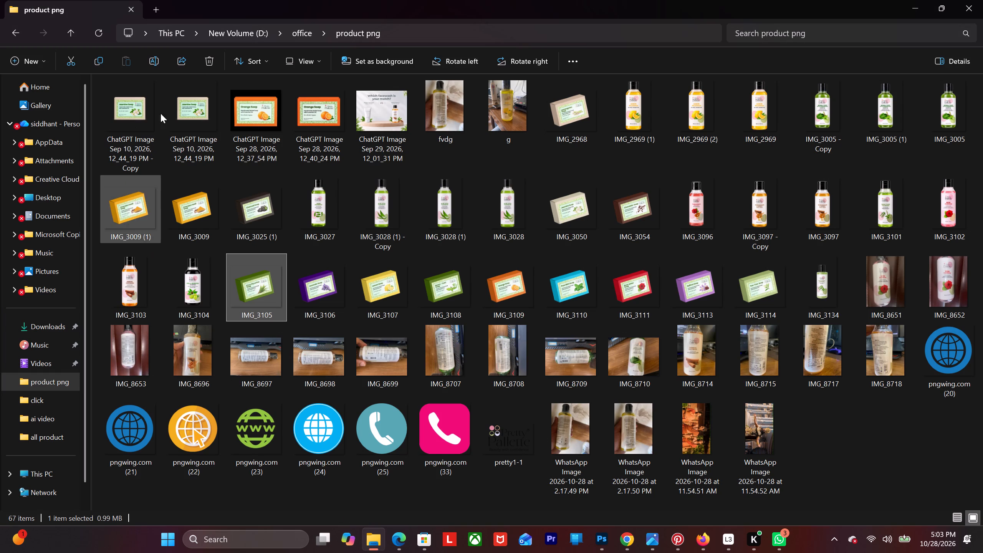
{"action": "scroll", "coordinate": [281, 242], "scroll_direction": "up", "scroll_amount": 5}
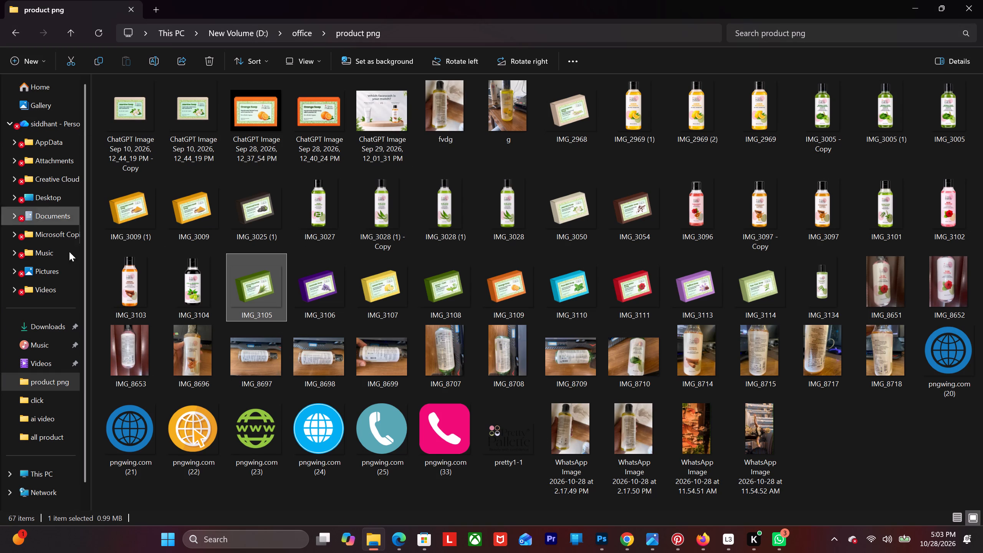
In Downloads, view "Karwa Chauth Beauty Thali Glow", move on to "Festive Karwa Chauth Beauty Showcase", inspect its soap boxes up close, and close the viewer.
{"action": "left_click", "coordinate": [57, 326]}
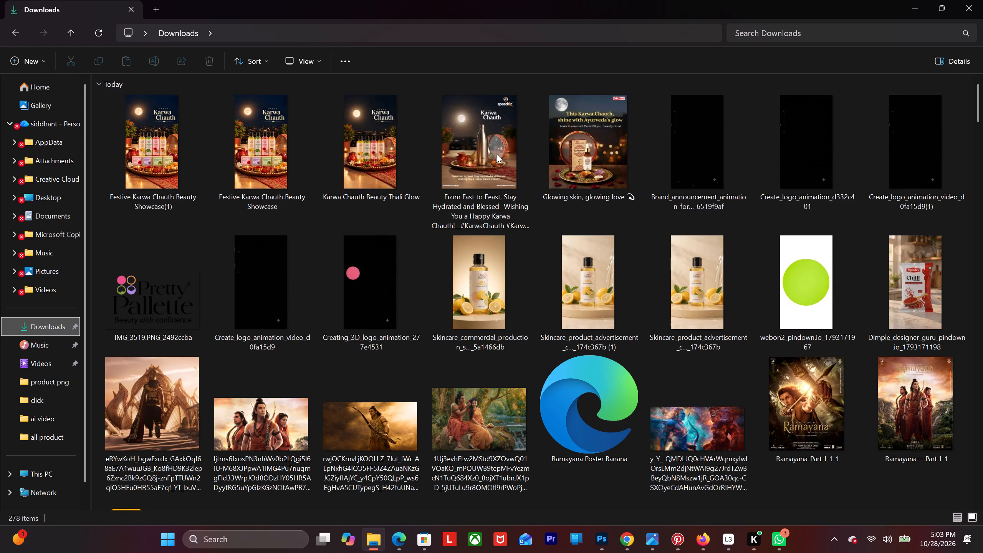
{"action": "double_click", "coordinate": [403, 167]}
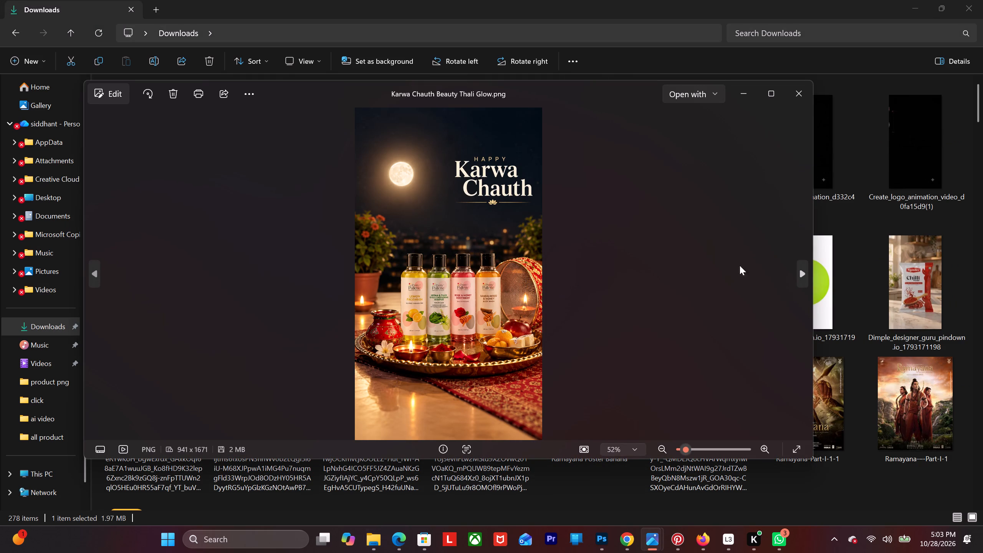
{"action": "left_click", "coordinate": [99, 274]}
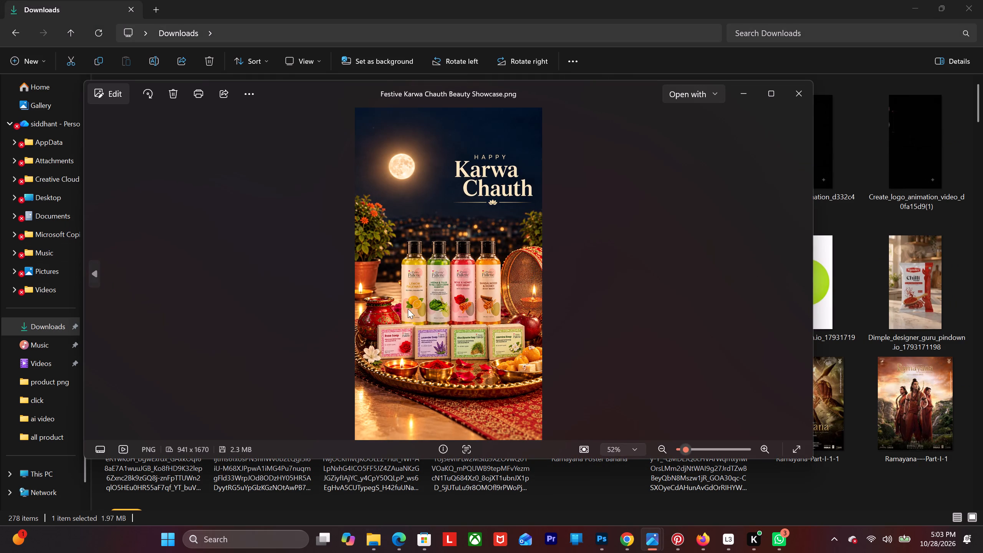
{"action": "scroll", "coordinate": [477, 324], "scroll_direction": "up", "scroll_amount": 10}
{"action": "left_click_drag", "start_coordinate": [502, 396], "coordinate": [497, 334]}
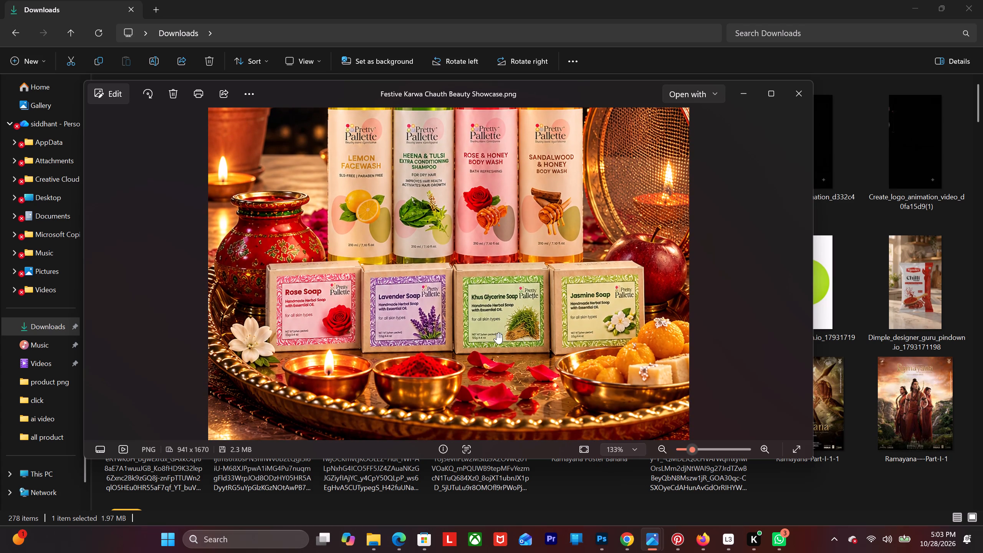
{"action": "scroll", "coordinate": [506, 333], "scroll_direction": "up", "scroll_amount": 9}
{"action": "left_click_drag", "start_coordinate": [496, 331], "coordinate": [673, 333]}
{"action": "scroll", "coordinate": [390, 316], "scroll_direction": "down", "scroll_amount": 14}
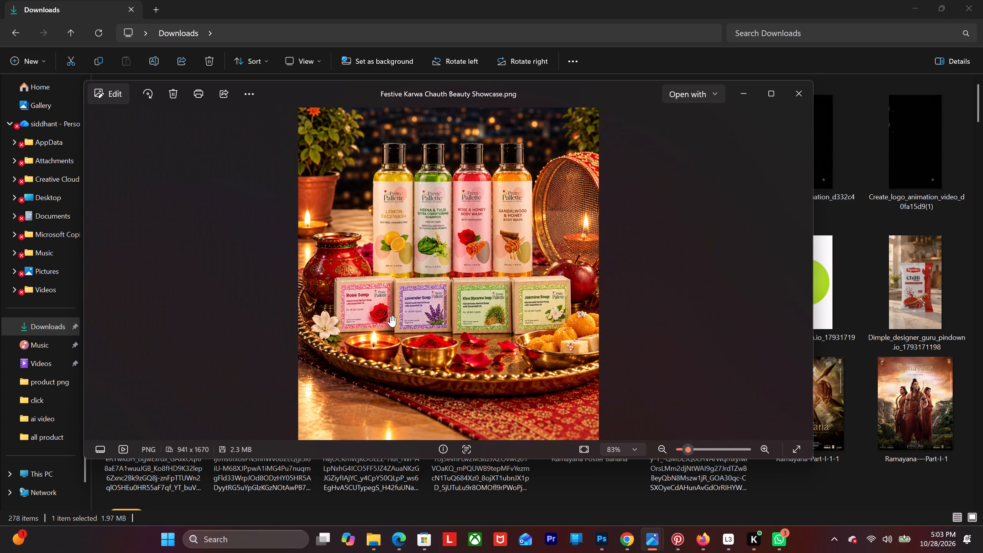
{"action": "left_click", "coordinate": [792, 85]}
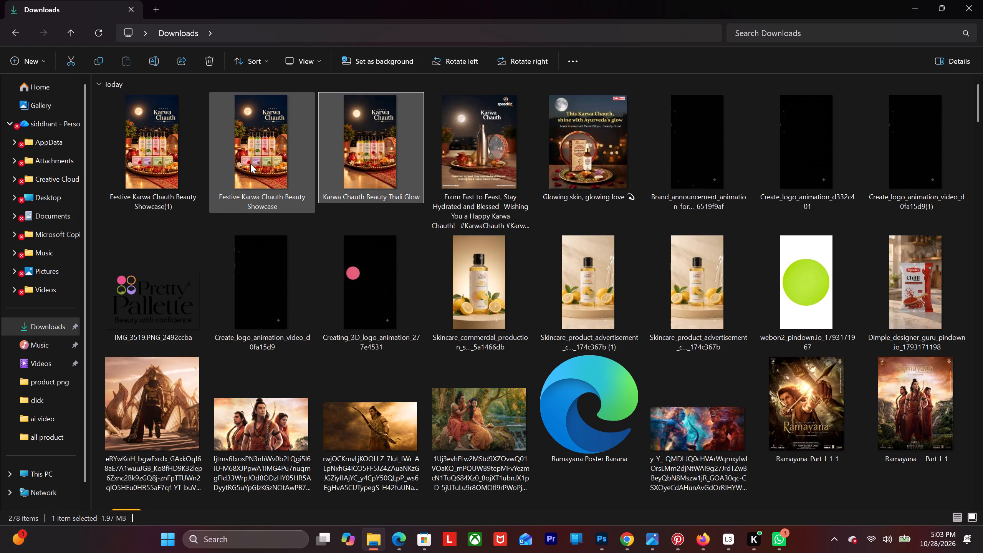
Reopen "Karwa Chauth Beauty Thali Glow" and examine its four bottle labels up close.
{"action": "double_click", "coordinate": [367, 152]}
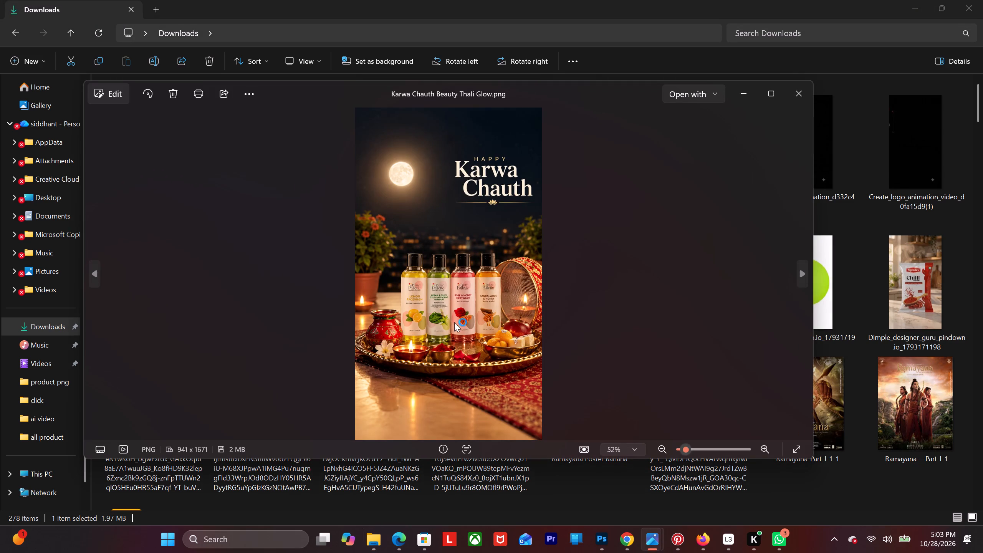
{"action": "scroll", "coordinate": [454, 322], "scroll_direction": "up", "scroll_amount": 11}
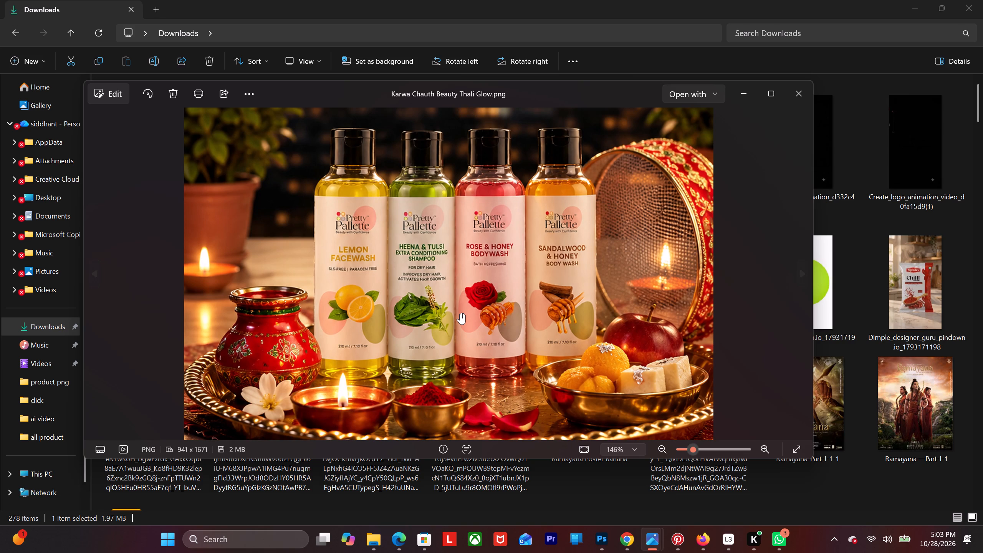
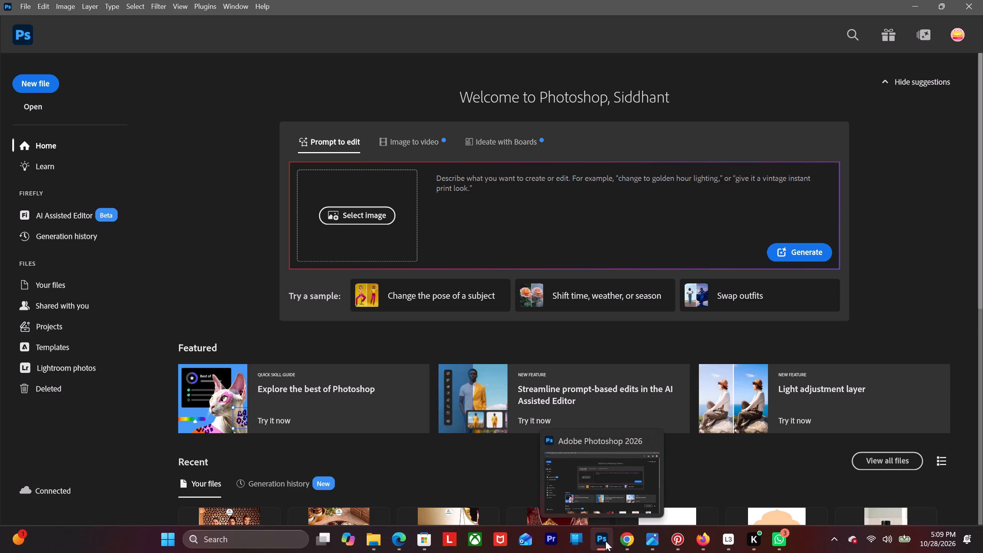
Reopen the "Karwa Chauth Beauty Thali Glow" image from the Downloads folder to check it, and return to Photoshop.
{"action": "left_click", "coordinate": [597, 490]}
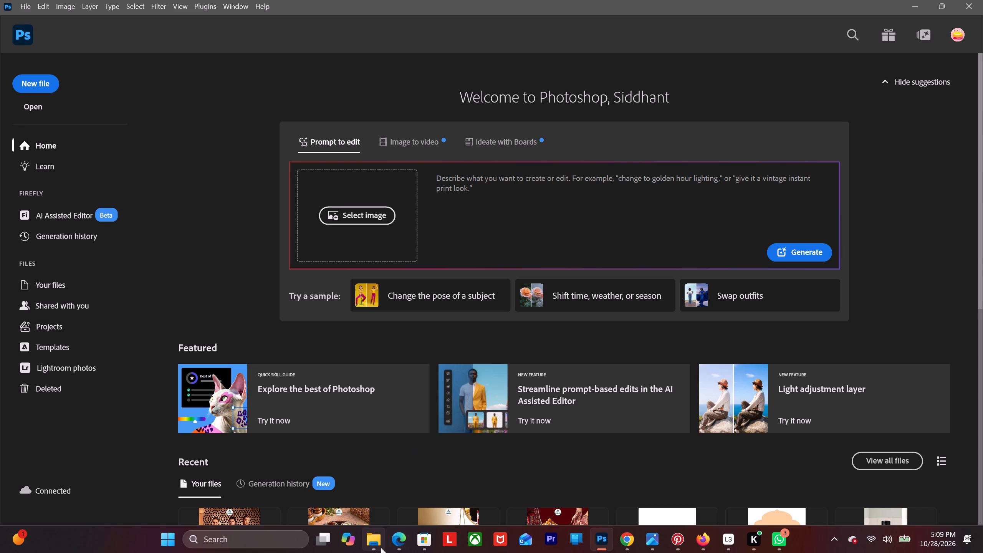
{"action": "left_click", "coordinate": [367, 497]}
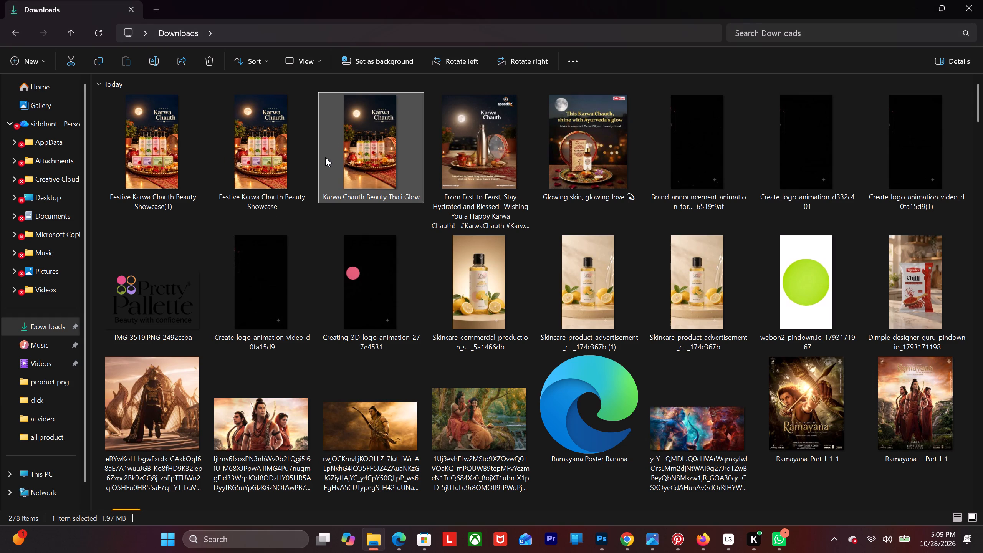
{"action": "double_click", "coordinate": [367, 152]}
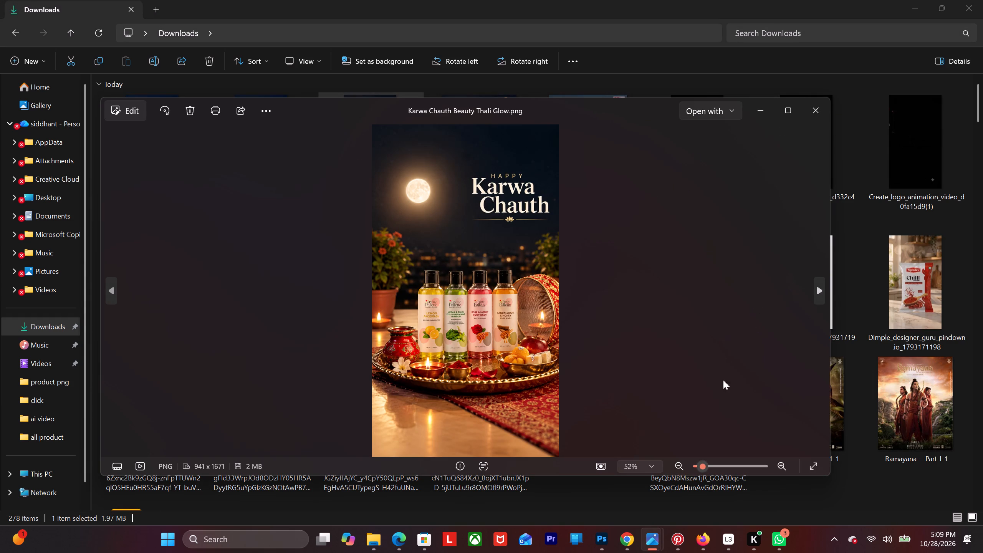
{"action": "left_click", "coordinate": [596, 544]}
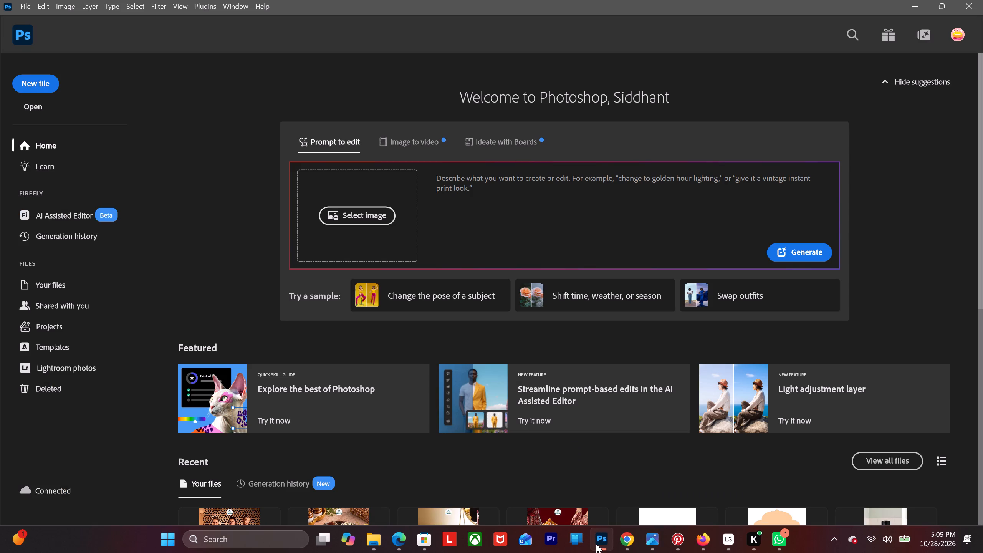
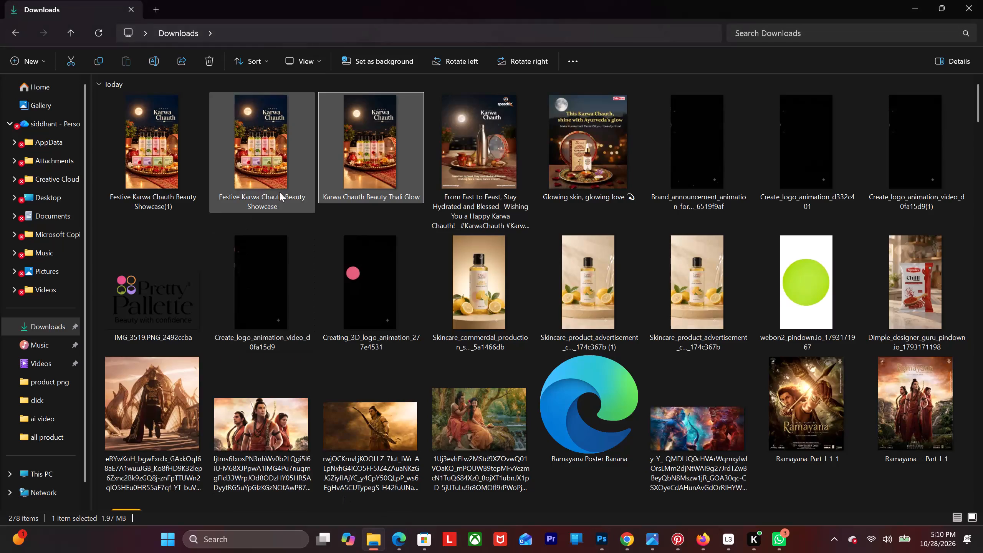
Open the "Karwa Chauth Beauty Thali Glow" image from Downloads in Adobe Photoshop 2026 and activate the Move tool.
{"action": "right_click", "coordinate": [385, 170]}
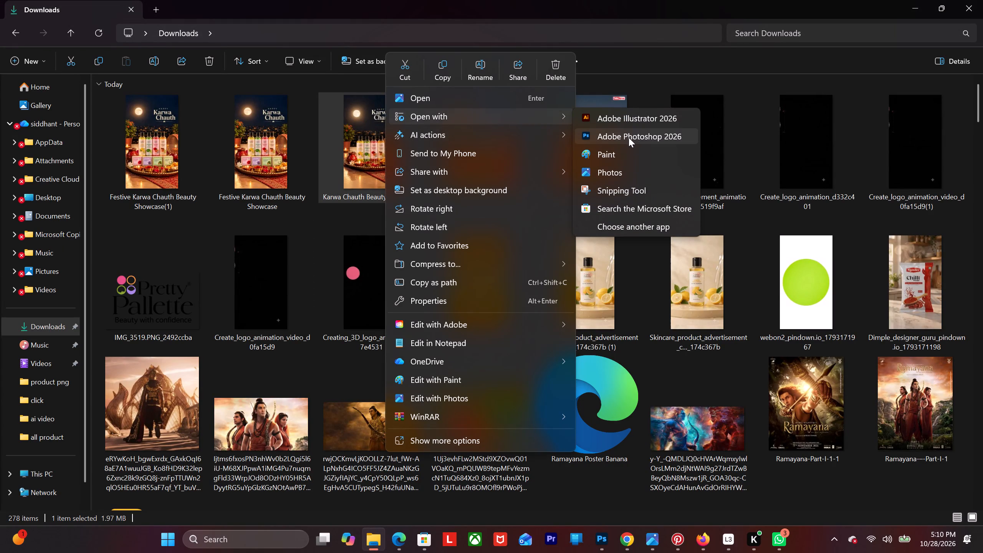
{"action": "left_click", "coordinate": [627, 137]}
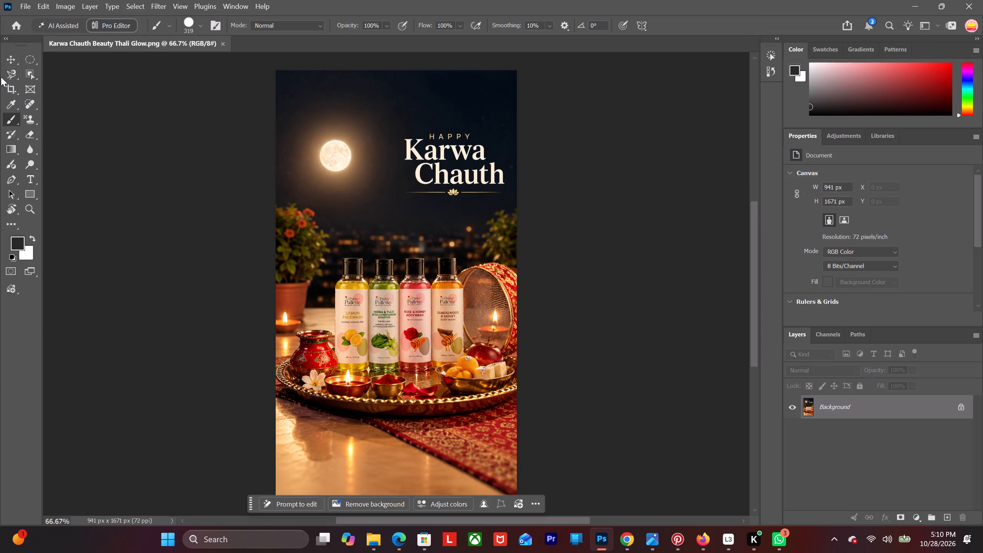
{"action": "left_click", "coordinate": [15, 58]}
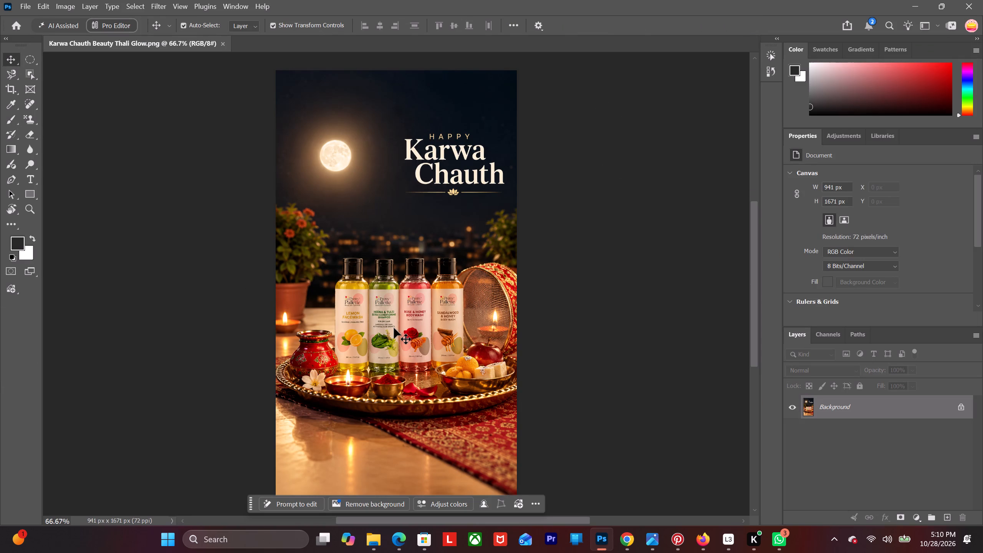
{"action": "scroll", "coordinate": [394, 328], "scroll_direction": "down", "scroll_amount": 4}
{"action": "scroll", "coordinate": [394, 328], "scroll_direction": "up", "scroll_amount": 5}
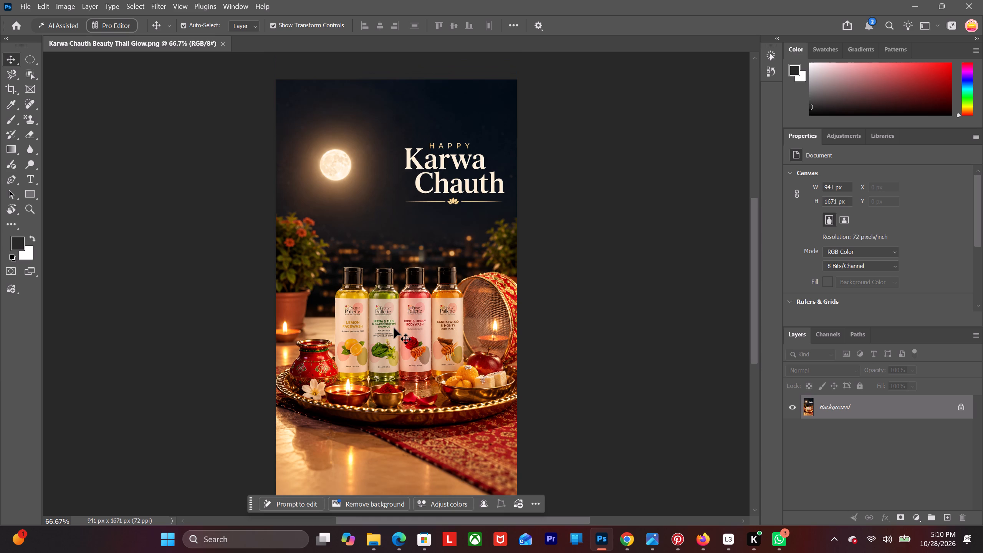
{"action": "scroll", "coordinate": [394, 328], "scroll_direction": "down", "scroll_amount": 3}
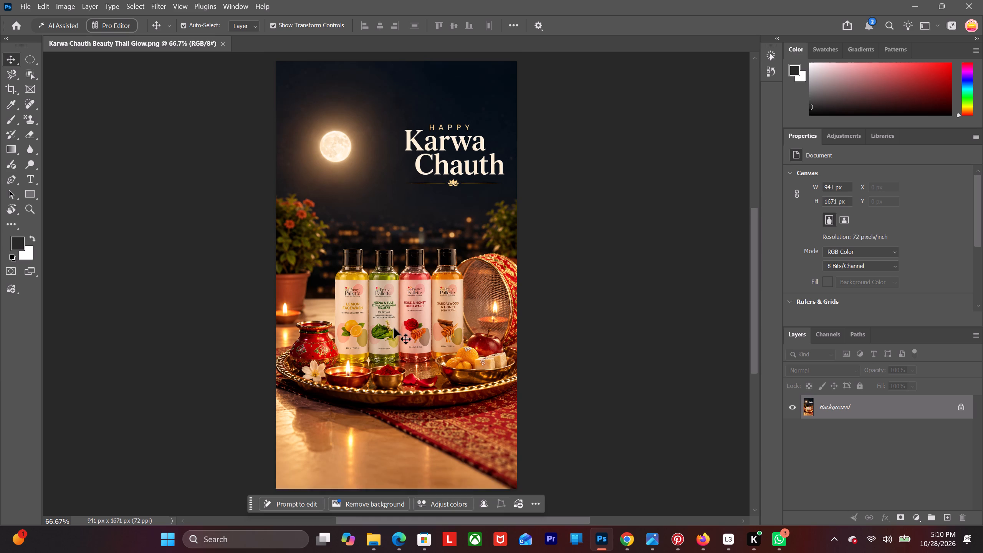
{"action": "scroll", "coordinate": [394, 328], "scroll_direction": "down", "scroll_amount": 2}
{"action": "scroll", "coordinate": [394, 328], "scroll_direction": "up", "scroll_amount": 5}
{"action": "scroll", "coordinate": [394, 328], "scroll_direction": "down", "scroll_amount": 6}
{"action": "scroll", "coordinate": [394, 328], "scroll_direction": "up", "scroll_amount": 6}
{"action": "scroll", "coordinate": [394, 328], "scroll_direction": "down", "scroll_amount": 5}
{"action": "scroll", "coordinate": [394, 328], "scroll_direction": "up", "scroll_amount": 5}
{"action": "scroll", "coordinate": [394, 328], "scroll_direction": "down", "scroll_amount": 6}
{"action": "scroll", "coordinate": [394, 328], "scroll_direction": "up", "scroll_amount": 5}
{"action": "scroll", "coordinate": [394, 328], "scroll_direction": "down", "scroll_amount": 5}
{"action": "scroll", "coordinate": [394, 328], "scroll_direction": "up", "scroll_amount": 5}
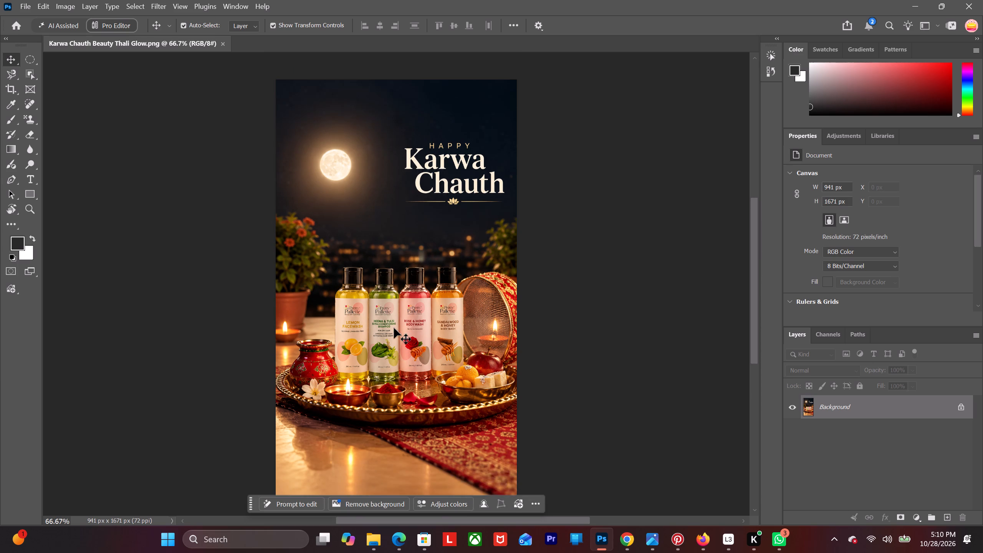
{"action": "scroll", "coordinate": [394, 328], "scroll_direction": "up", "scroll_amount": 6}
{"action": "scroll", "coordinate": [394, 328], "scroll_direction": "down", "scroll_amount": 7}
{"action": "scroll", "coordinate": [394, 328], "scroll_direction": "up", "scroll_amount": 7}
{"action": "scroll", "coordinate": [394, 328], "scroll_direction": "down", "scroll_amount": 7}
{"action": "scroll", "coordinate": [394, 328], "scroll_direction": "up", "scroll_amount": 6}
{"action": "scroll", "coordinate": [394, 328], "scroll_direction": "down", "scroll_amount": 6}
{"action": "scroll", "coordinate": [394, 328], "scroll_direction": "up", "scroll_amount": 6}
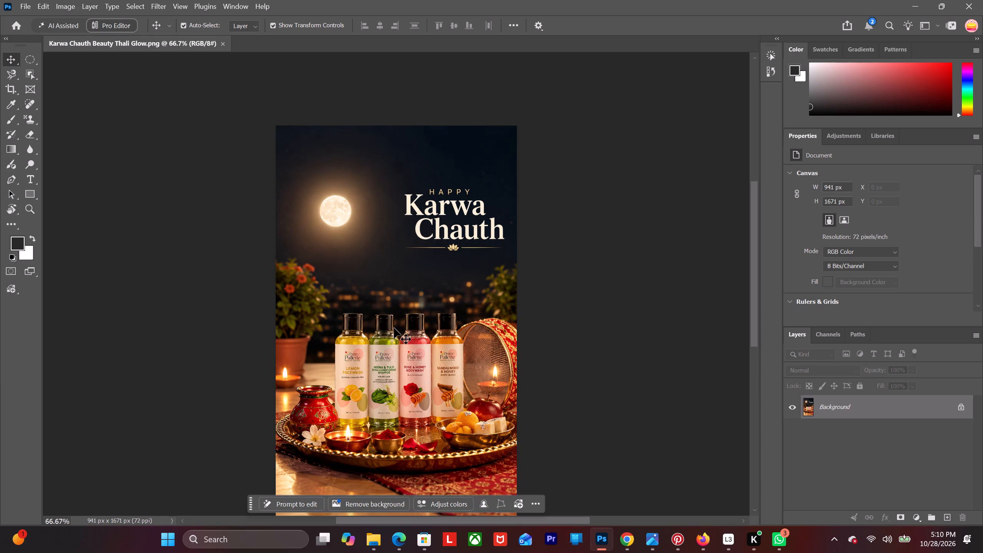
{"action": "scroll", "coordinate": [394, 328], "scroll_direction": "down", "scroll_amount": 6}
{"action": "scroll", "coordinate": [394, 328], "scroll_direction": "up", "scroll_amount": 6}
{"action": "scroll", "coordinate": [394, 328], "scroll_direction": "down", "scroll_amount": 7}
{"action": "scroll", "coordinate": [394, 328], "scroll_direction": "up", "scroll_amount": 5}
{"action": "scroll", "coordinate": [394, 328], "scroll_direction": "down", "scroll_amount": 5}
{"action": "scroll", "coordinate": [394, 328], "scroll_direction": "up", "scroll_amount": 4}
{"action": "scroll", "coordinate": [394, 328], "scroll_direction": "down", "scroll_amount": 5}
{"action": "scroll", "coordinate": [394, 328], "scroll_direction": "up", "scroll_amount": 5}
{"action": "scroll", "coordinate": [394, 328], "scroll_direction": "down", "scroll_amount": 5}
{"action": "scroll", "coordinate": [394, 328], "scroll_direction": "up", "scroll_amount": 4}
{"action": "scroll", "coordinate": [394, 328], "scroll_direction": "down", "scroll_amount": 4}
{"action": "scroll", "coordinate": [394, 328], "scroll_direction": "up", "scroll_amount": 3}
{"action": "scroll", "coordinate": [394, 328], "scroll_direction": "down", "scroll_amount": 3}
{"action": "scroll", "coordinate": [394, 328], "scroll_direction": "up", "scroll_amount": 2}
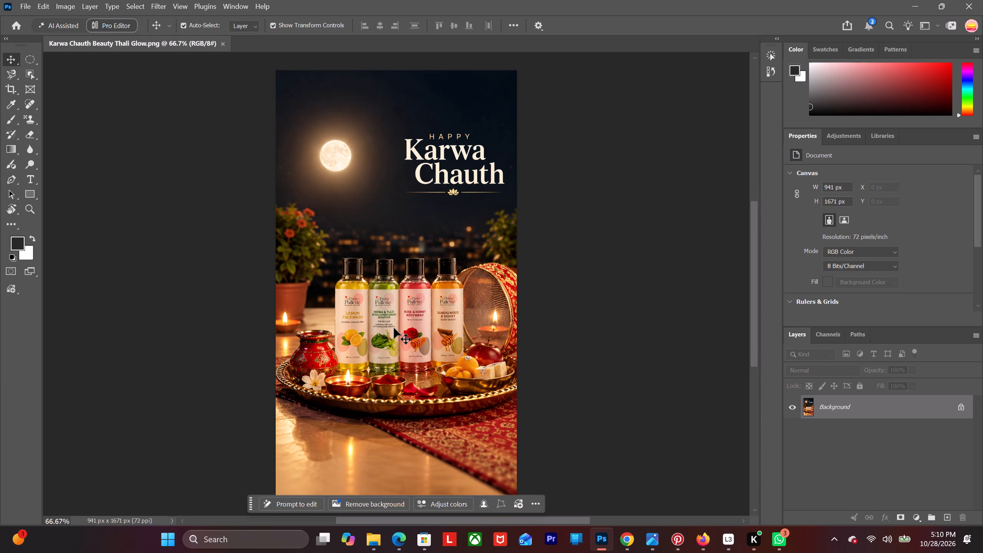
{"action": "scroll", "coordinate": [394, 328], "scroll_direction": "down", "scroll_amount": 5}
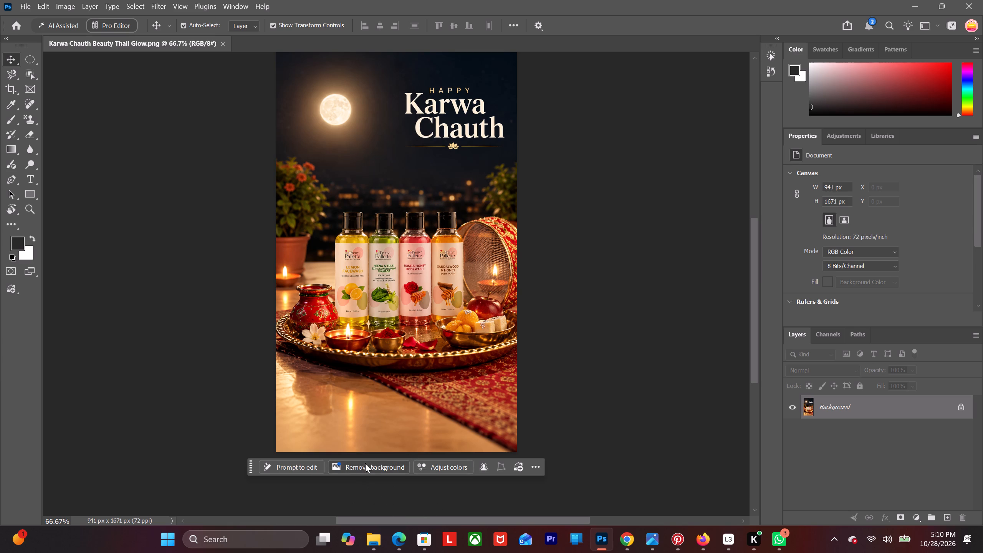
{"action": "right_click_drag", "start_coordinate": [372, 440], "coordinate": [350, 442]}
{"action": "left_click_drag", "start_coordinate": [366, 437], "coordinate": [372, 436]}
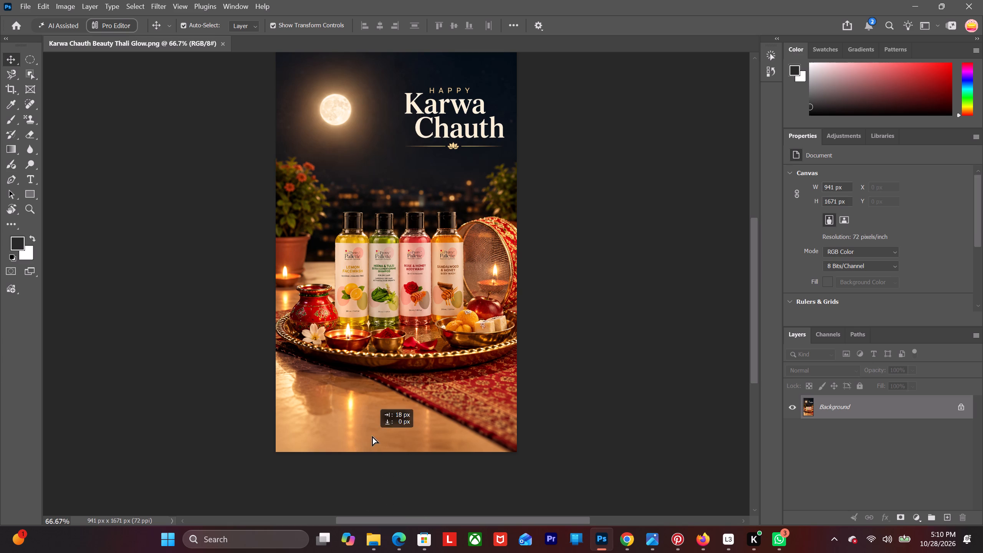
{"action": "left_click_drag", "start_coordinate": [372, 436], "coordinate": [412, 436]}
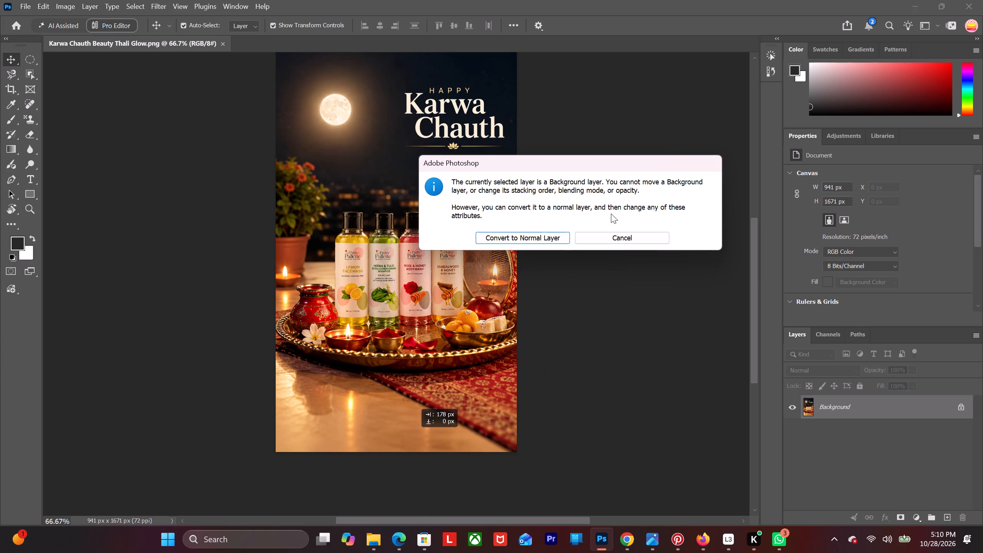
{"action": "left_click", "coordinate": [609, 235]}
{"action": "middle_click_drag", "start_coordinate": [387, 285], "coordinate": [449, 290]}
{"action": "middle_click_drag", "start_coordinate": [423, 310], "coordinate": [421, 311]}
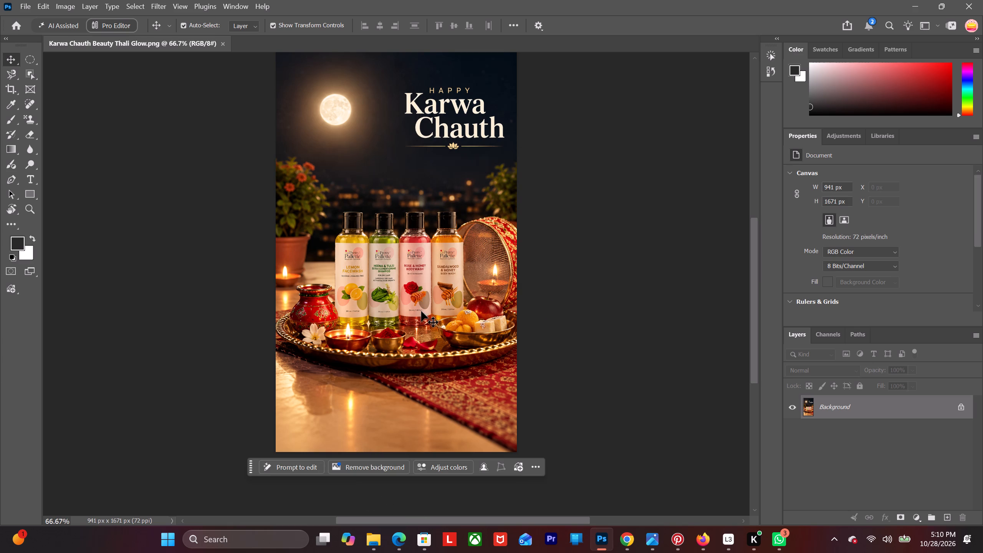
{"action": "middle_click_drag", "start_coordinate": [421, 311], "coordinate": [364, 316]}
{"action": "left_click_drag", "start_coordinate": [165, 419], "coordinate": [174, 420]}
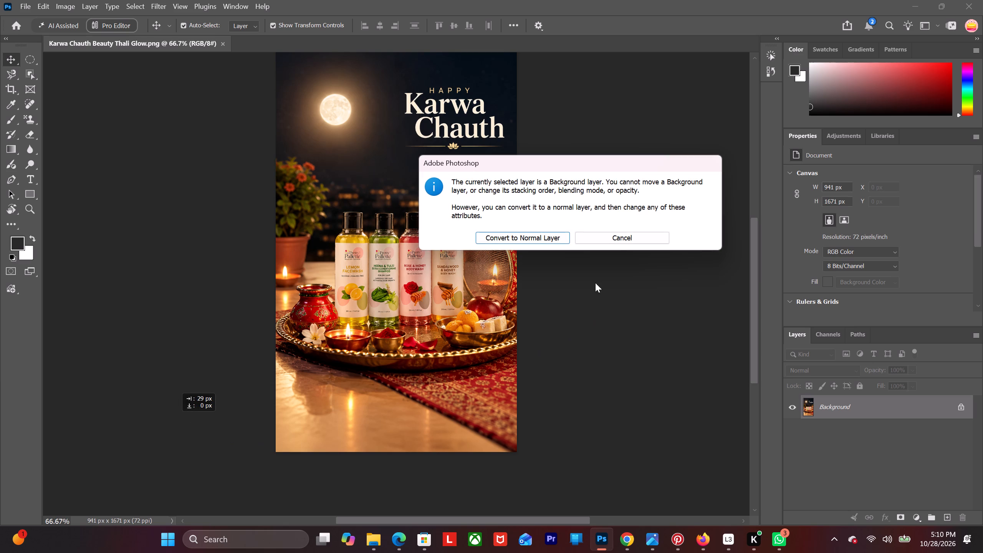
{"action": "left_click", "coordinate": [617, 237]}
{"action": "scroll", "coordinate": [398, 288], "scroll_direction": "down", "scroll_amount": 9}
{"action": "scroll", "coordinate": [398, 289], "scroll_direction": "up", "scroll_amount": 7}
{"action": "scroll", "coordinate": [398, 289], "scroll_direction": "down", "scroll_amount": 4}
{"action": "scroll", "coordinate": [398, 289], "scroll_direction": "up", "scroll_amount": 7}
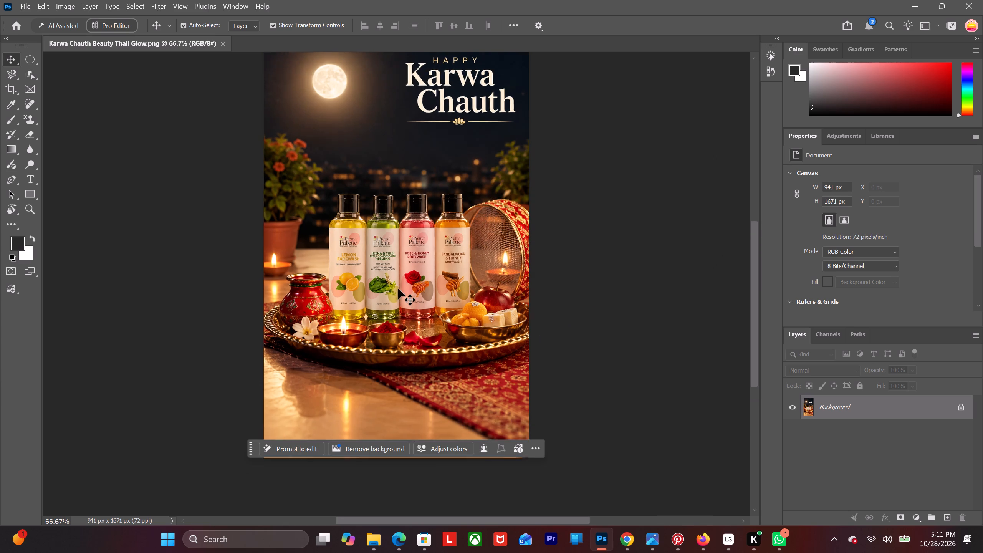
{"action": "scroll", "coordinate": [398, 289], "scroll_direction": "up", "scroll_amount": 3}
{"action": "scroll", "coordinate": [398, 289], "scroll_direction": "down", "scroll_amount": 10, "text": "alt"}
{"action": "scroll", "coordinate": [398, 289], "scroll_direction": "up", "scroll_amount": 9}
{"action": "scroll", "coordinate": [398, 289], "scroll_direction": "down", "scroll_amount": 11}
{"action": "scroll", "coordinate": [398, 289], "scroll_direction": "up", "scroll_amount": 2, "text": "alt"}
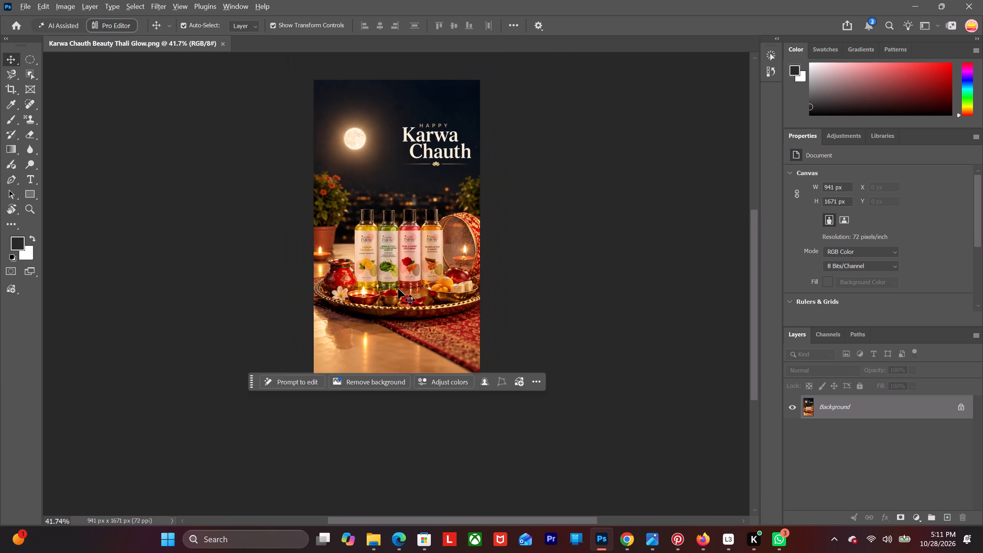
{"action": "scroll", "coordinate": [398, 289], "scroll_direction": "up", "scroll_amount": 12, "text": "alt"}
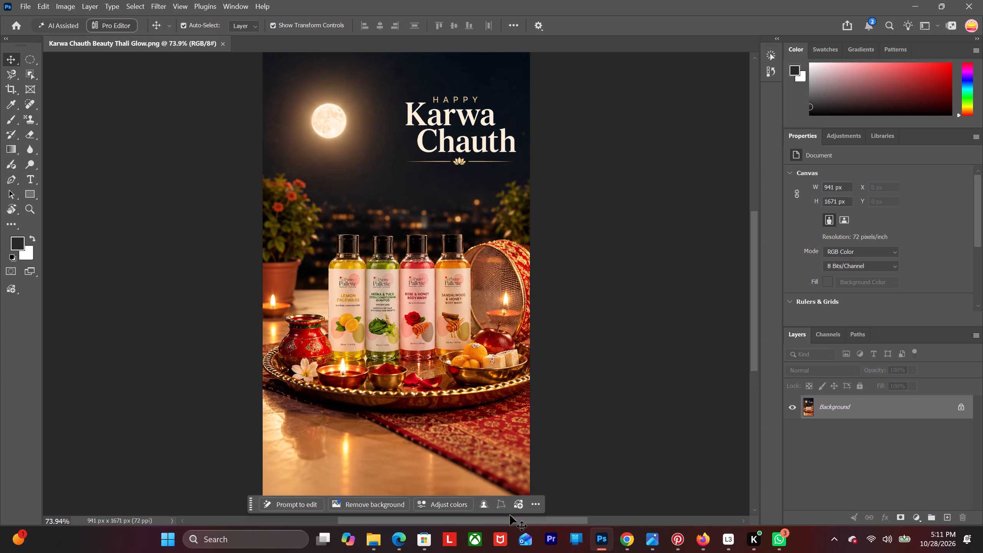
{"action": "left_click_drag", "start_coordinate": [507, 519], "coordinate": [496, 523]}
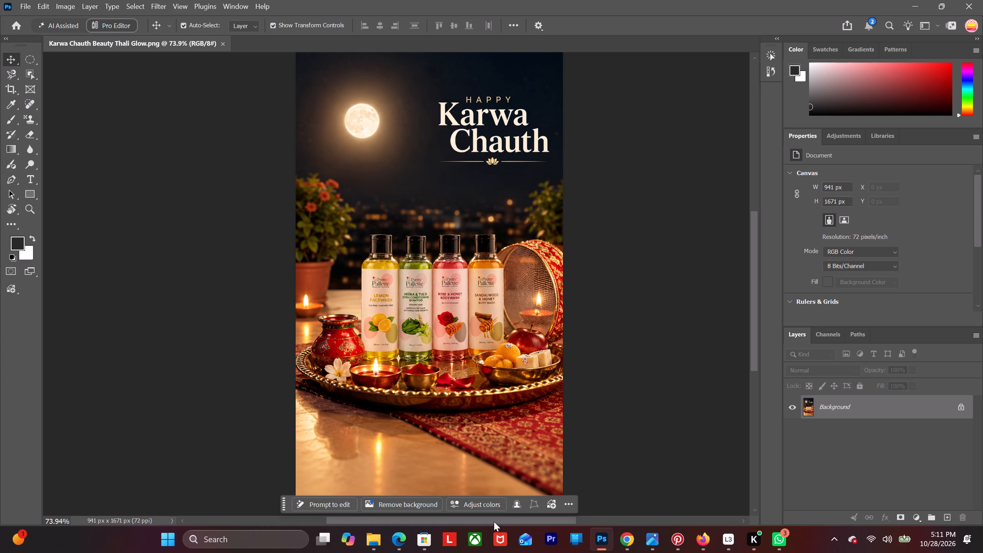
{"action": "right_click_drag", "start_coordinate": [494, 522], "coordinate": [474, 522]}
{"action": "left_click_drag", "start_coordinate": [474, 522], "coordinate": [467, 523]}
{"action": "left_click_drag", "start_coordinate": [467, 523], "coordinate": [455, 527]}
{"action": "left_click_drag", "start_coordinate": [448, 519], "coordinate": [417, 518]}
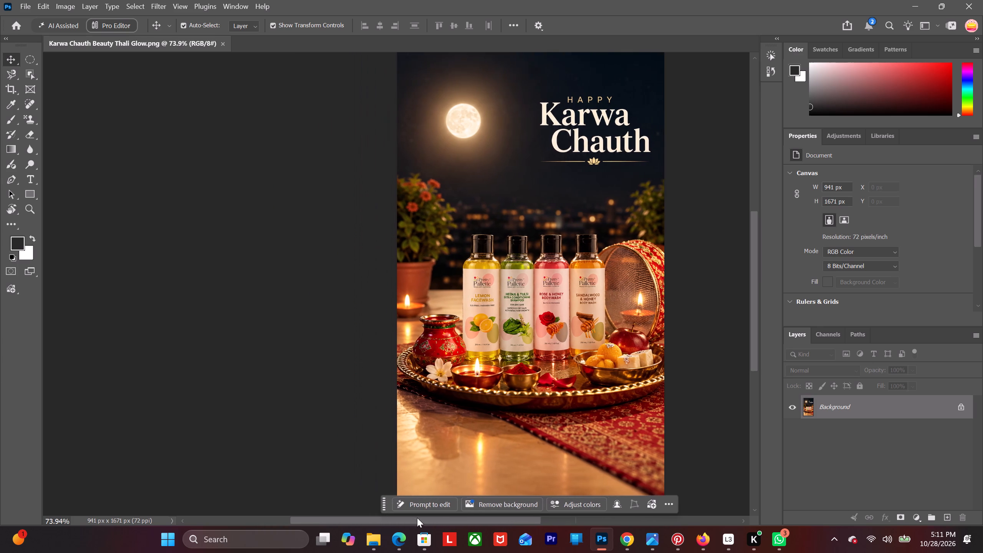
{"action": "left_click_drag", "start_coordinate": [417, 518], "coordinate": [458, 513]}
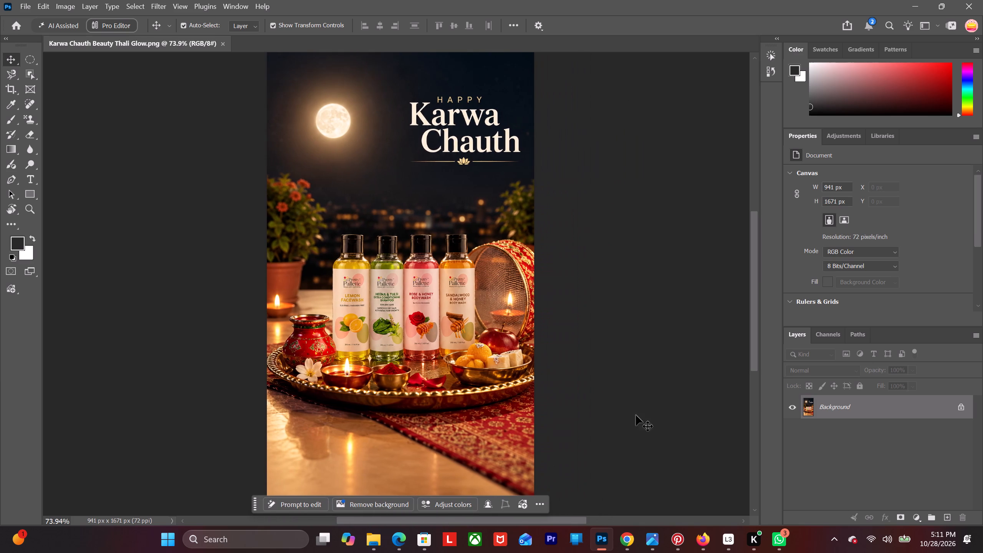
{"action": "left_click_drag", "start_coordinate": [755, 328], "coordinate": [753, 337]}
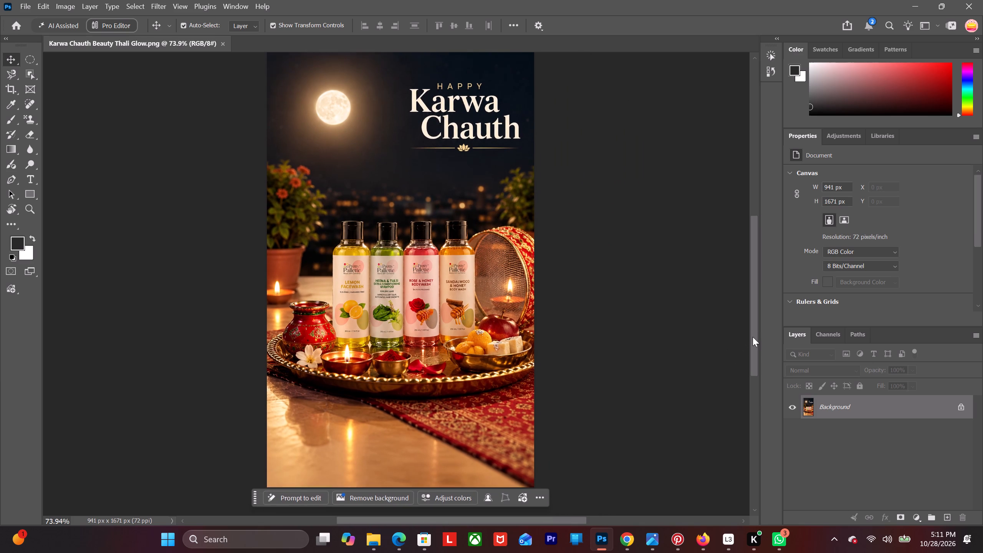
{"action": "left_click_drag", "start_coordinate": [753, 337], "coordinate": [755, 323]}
Unlock the Background layer so it becomes a normal, editable layer.
{"action": "left_click", "coordinate": [962, 406]}
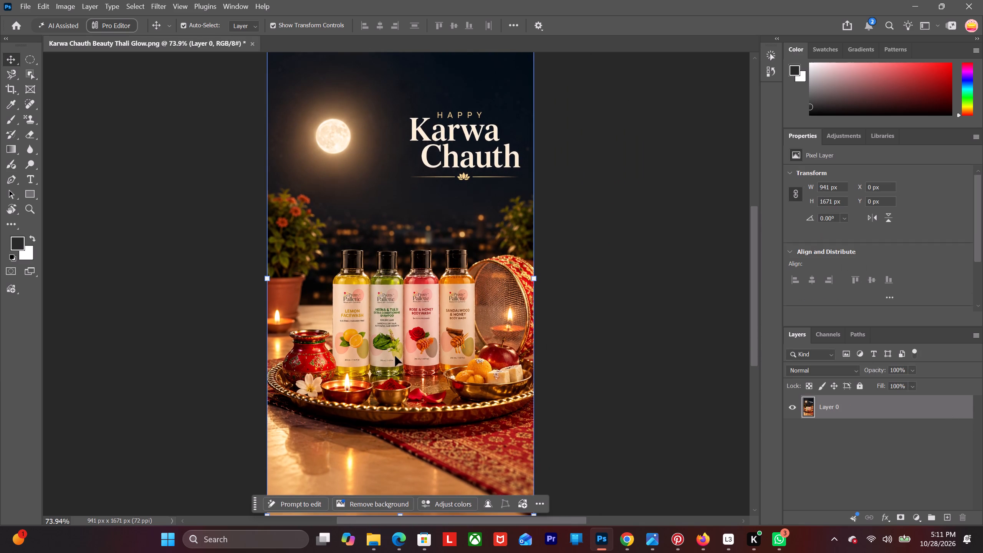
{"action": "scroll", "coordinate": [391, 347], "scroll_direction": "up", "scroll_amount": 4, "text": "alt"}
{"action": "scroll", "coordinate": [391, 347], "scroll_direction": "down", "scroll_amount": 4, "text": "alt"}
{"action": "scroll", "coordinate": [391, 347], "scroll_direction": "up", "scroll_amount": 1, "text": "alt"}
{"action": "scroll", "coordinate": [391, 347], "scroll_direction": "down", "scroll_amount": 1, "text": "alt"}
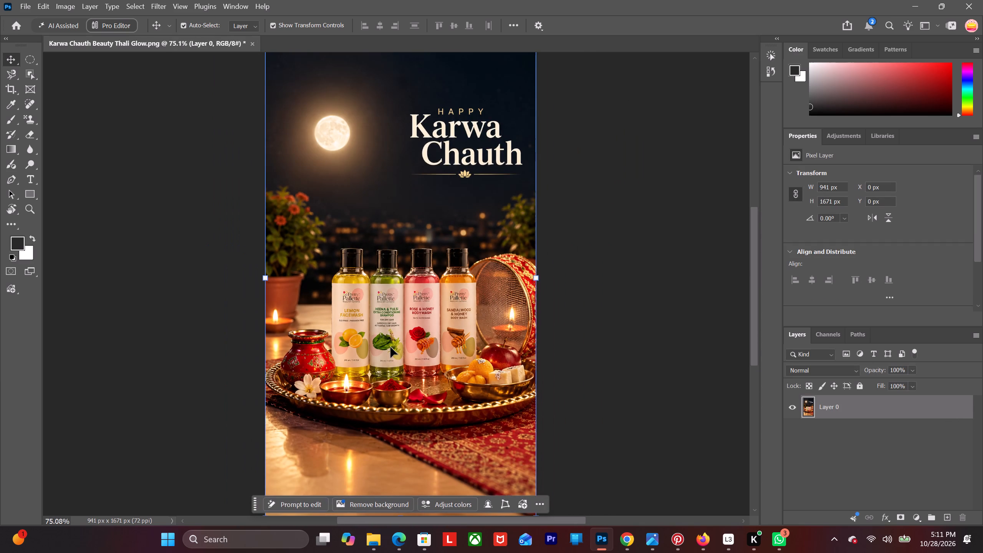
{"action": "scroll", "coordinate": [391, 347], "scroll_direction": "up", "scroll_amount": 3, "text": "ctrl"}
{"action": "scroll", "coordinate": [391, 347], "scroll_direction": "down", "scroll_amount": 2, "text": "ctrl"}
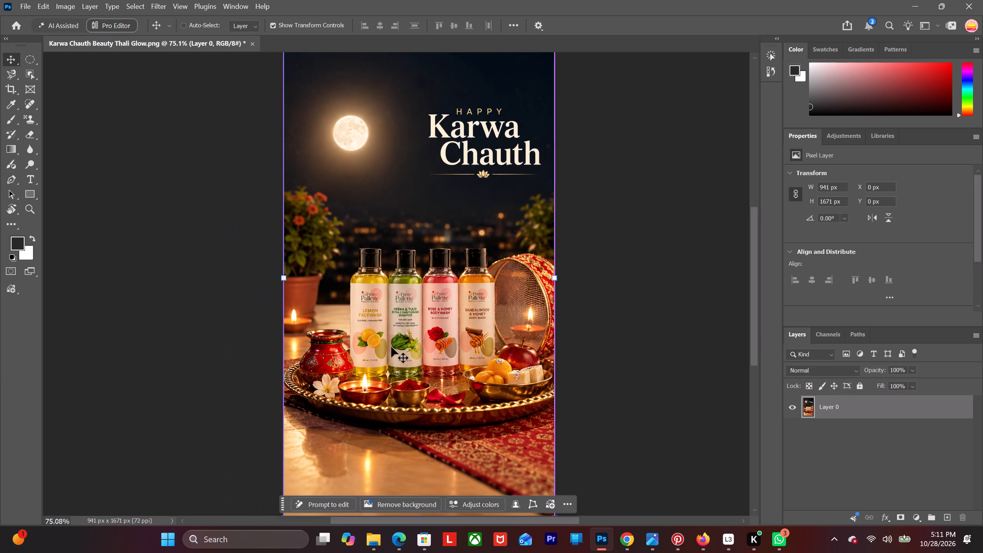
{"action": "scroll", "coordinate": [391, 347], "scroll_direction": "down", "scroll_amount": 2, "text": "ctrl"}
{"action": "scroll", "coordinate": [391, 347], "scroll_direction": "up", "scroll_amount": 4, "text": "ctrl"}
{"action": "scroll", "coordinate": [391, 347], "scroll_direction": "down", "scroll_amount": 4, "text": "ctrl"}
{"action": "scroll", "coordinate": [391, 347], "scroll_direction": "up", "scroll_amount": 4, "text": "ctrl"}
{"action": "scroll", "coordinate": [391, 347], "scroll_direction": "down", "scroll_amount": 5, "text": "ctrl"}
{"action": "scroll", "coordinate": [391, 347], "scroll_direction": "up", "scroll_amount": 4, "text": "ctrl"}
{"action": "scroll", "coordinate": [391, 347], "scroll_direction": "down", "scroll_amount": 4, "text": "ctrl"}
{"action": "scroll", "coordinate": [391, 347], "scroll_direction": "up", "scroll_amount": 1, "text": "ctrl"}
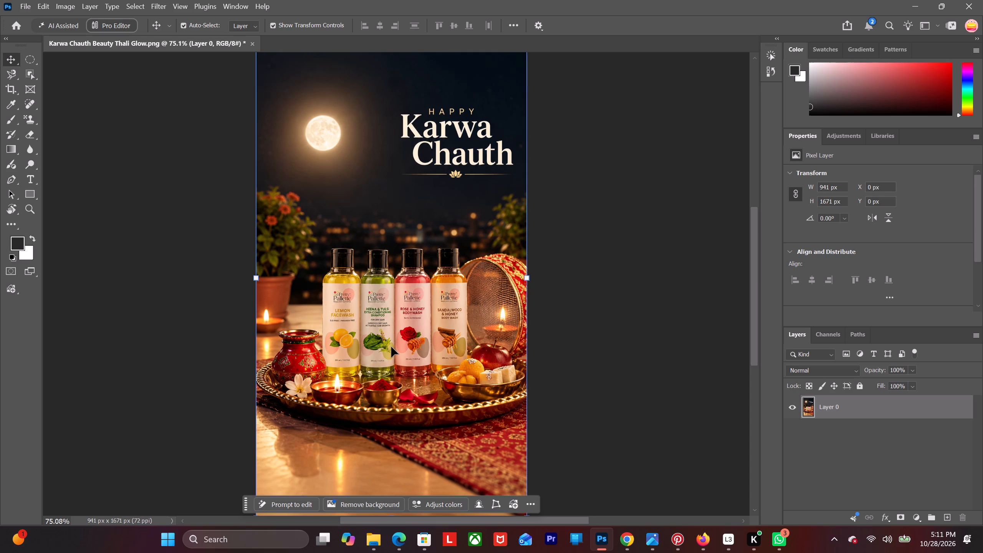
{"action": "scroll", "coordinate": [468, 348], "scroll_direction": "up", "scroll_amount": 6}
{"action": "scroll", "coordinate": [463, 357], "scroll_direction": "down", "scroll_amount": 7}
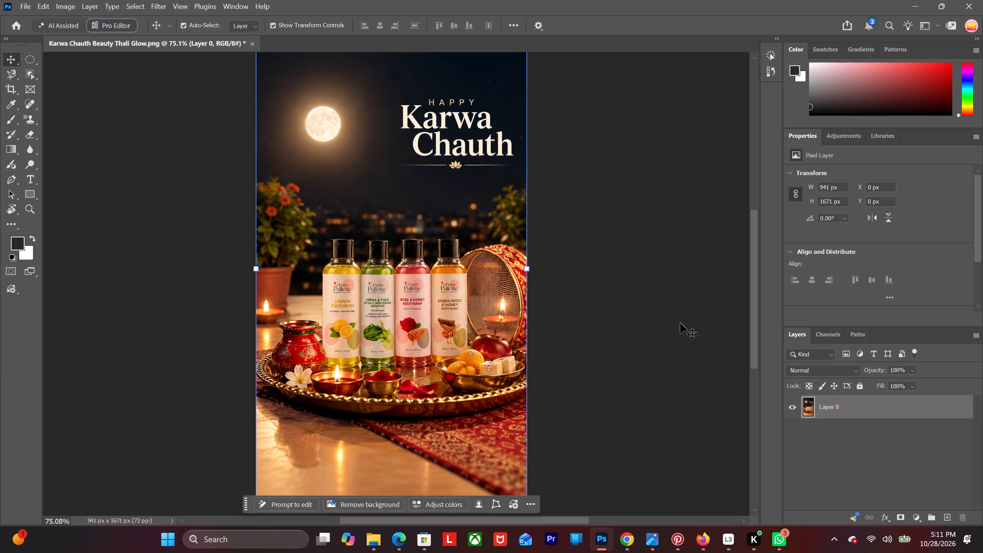
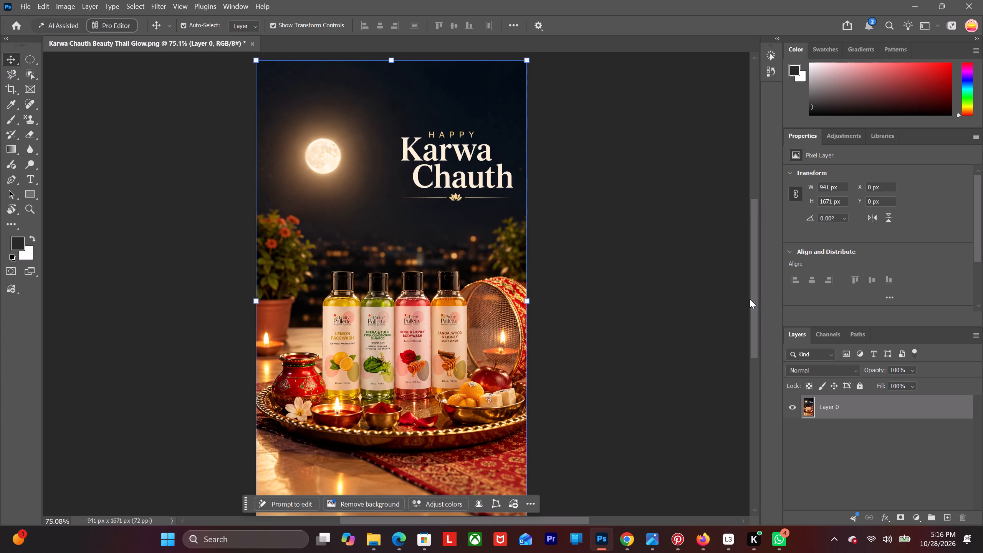
Examine the whole Karwa Chauth poster, from the moon and heading down to the product bottles and thali.
{"action": "left_click_drag", "start_coordinate": [752, 297], "coordinate": [752, 304]}
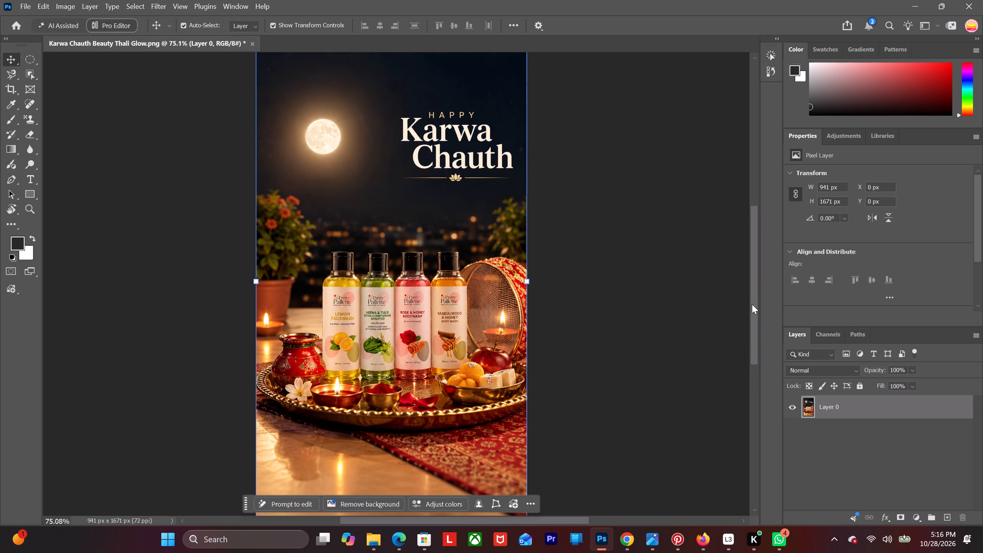
{"action": "left_click_drag", "start_coordinate": [519, 519], "coordinate": [505, 519]}
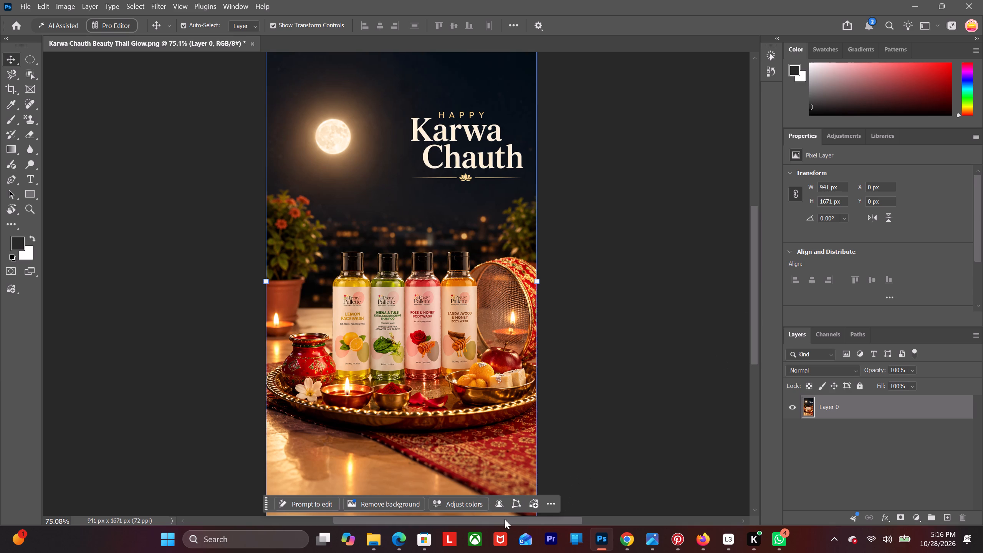
{"action": "left_click_drag", "start_coordinate": [505, 519], "coordinate": [442, 510]}
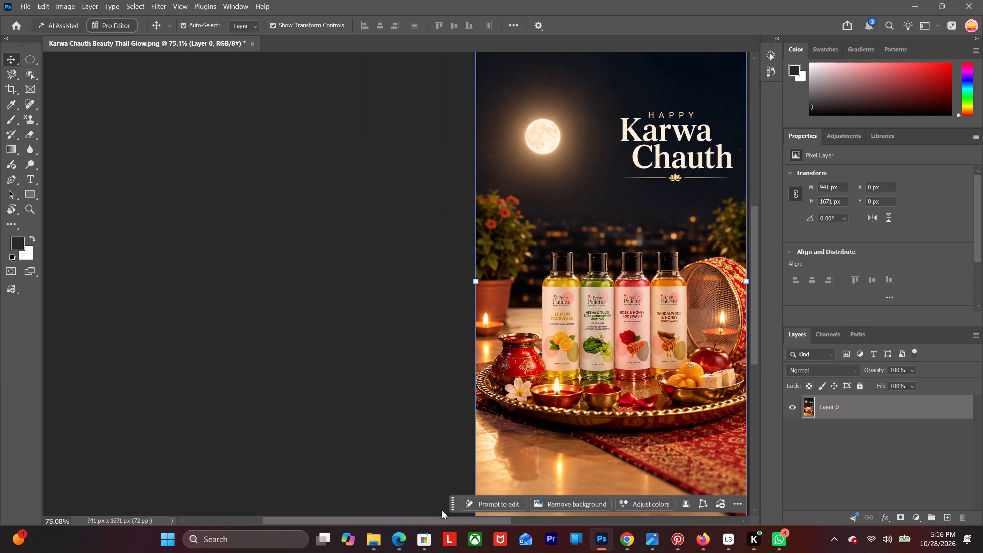
{"action": "left_click_drag", "start_coordinate": [442, 510], "coordinate": [487, 498]}
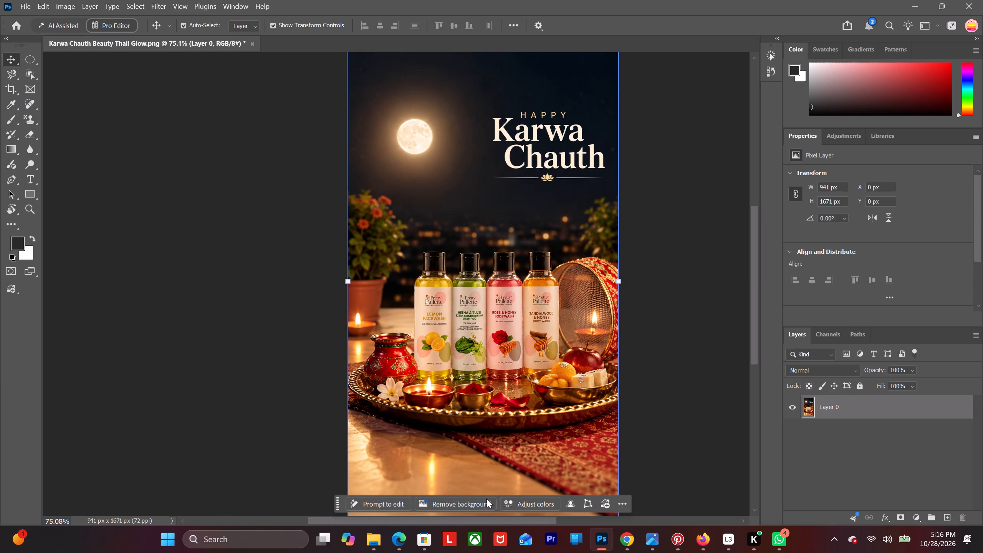
{"action": "left_click_drag", "start_coordinate": [487, 498], "coordinate": [486, 498]}
{"action": "left_click_drag", "start_coordinate": [753, 298], "coordinate": [754, 248]}
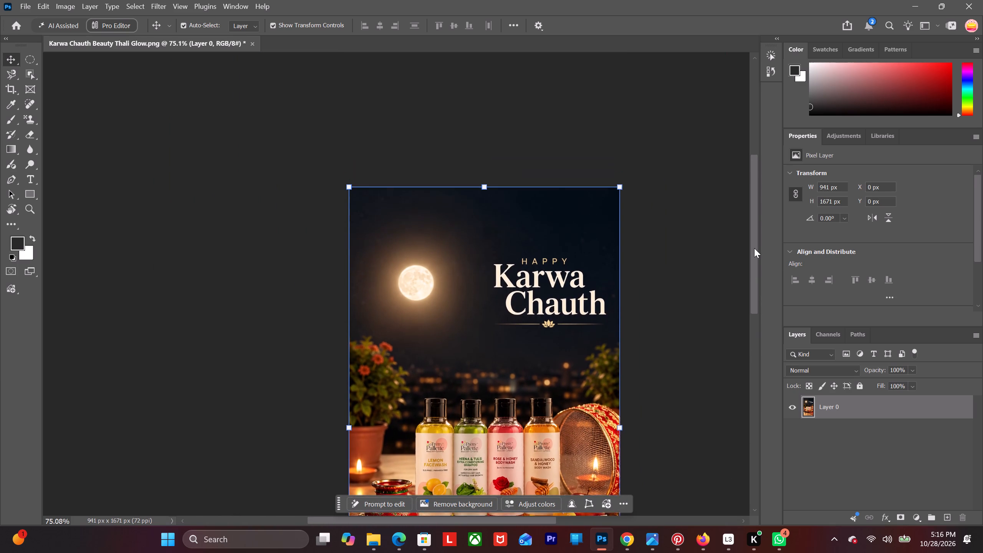
{"action": "left_click_drag", "start_coordinate": [754, 248], "coordinate": [756, 292]}
{"action": "left_click_drag", "start_coordinate": [444, 520], "coordinate": [466, 517]}
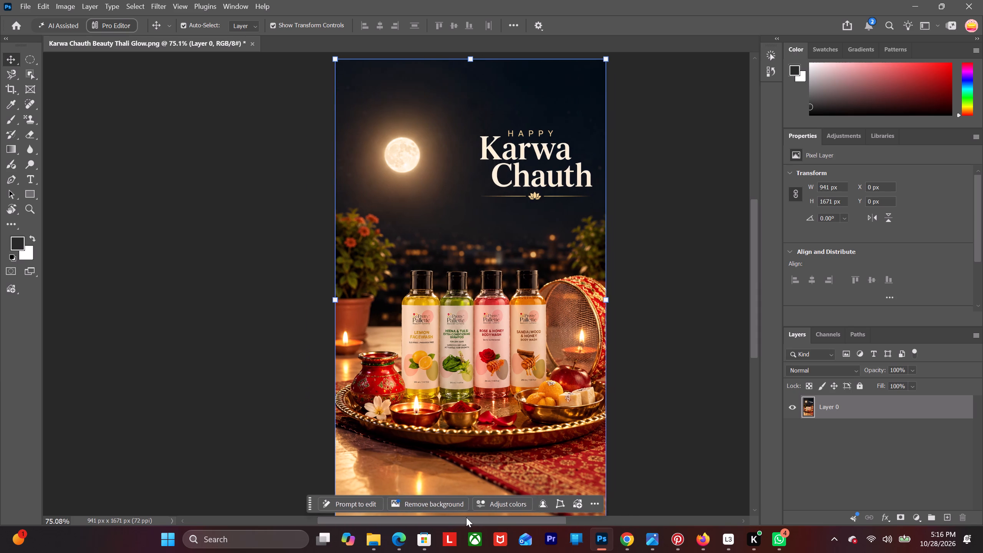
{"action": "left_click_drag", "start_coordinate": [466, 517], "coordinate": [475, 517]}
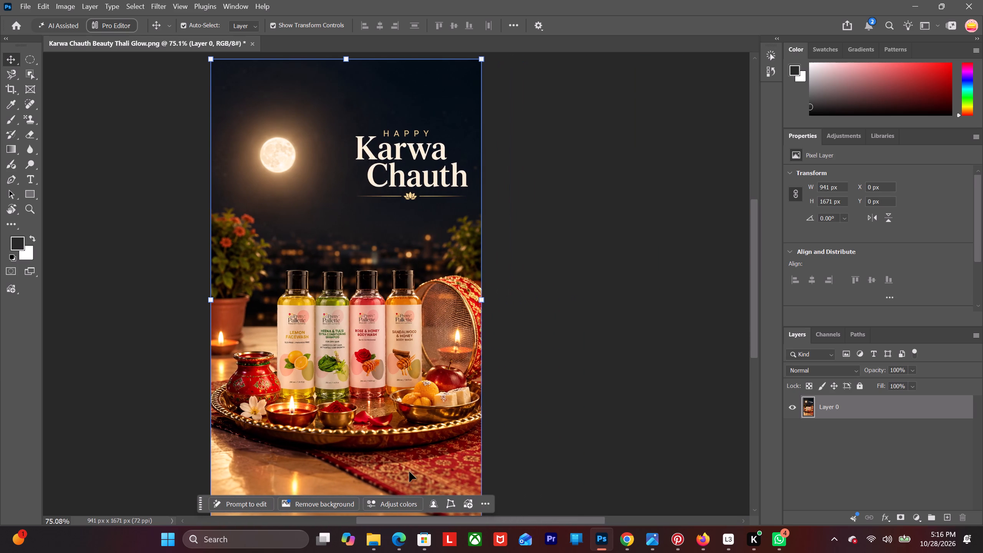
{"action": "scroll", "coordinate": [392, 451], "scroll_direction": "down", "scroll_amount": 2}
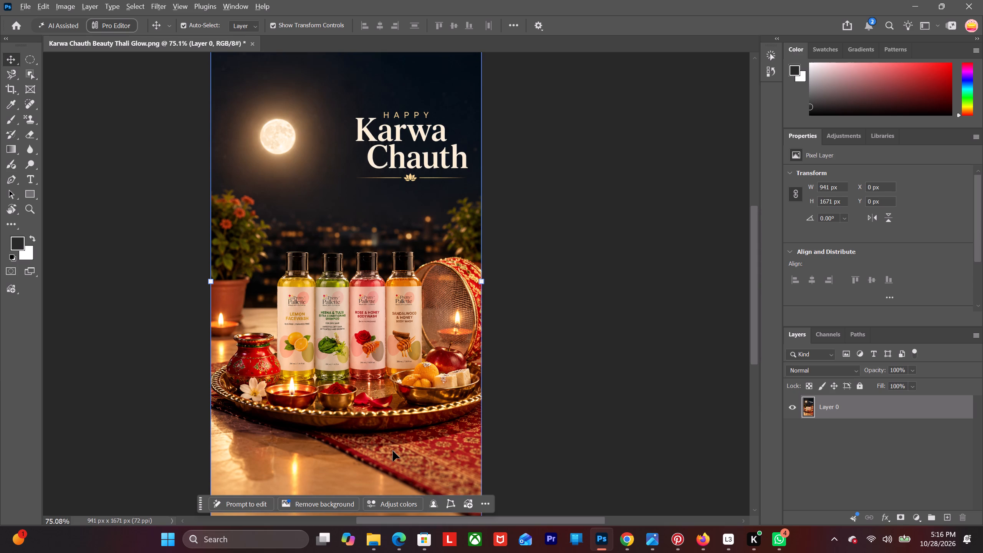
{"action": "scroll", "coordinate": [393, 451], "scroll_direction": "up", "scroll_amount": 8, "text": "alt"}
{"action": "scroll", "coordinate": [393, 451], "scroll_direction": "down", "scroll_amount": 12, "text": "alt"}
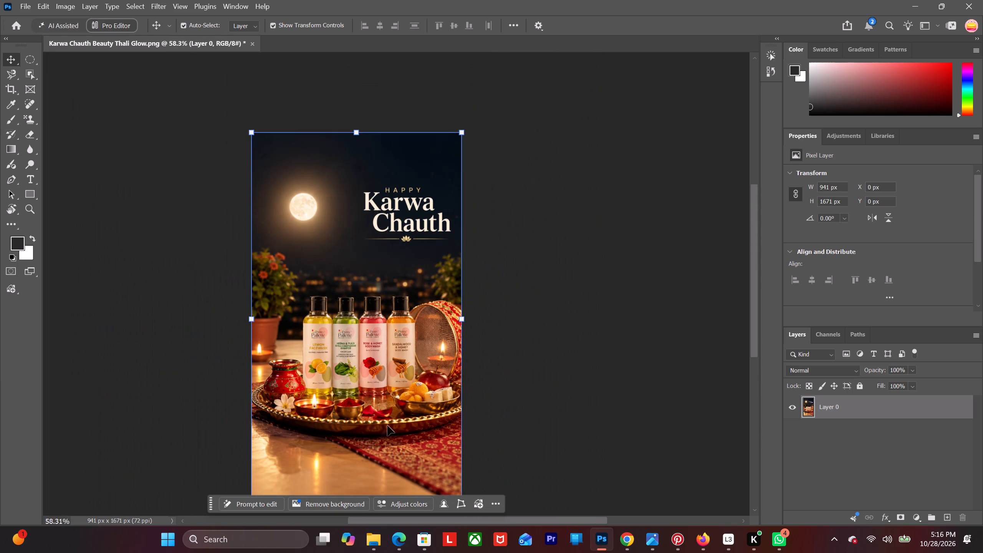
{"action": "scroll", "coordinate": [278, 202], "scroll_direction": "up", "scroll_amount": 11, "text": "alt"}
{"action": "scroll", "coordinate": [278, 202], "scroll_direction": "down", "scroll_amount": 8, "text": "alt"}
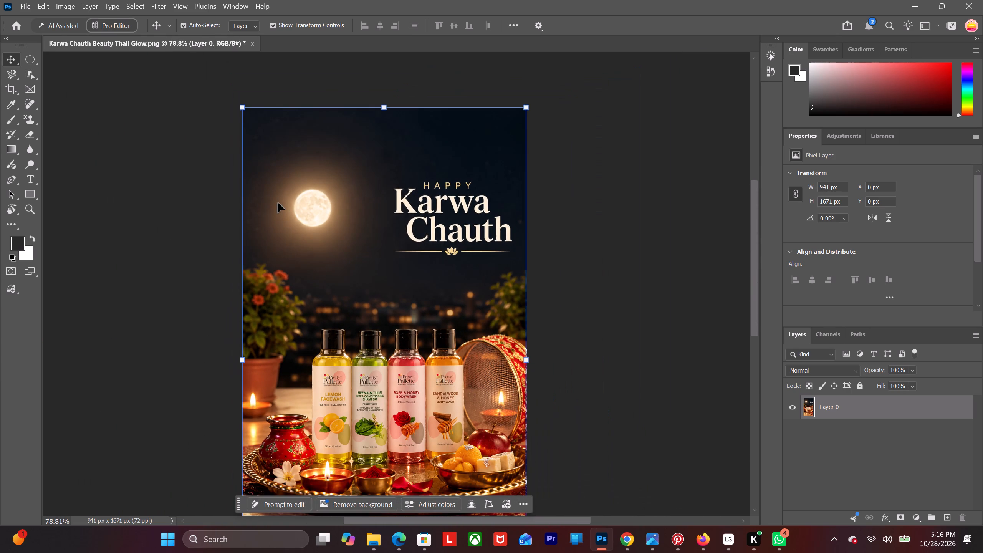
{"action": "scroll", "coordinate": [279, 202], "scroll_direction": "down", "scroll_amount": 2}
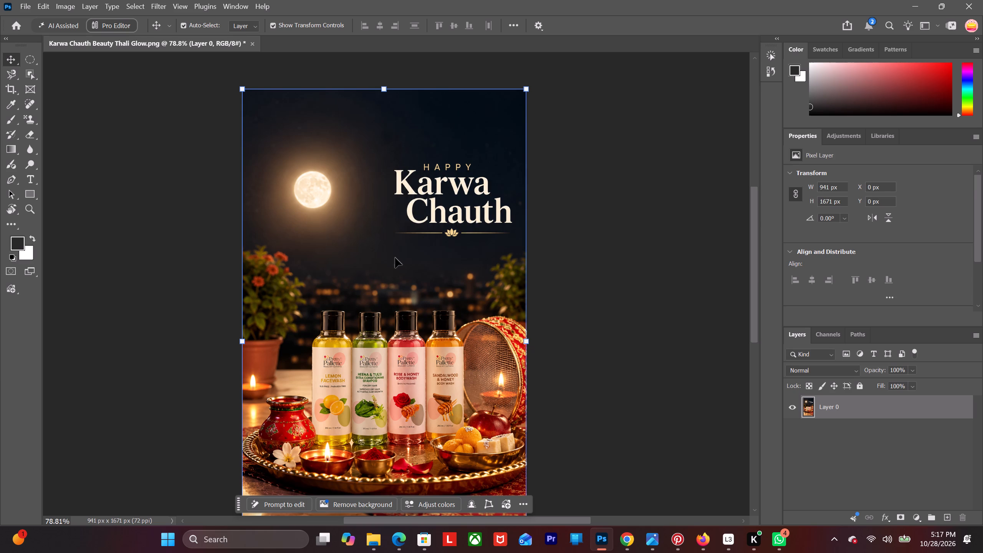
{"action": "scroll", "coordinate": [390, 270], "scroll_direction": "up", "scroll_amount": 3}
{"action": "scroll", "coordinate": [390, 270], "scroll_direction": "down", "scroll_amount": 2}
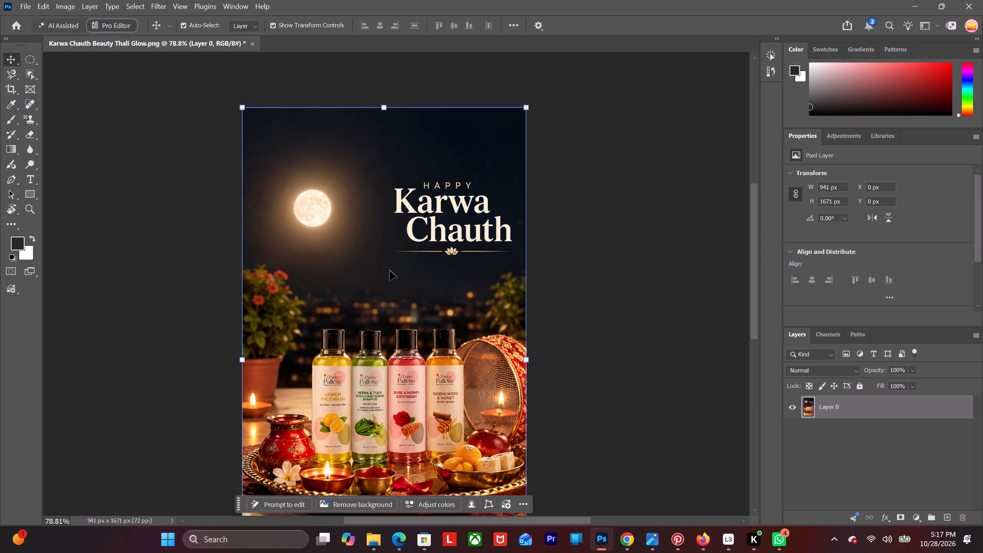
{"action": "scroll", "coordinate": [390, 270], "scroll_direction": "down", "scroll_amount": 3}
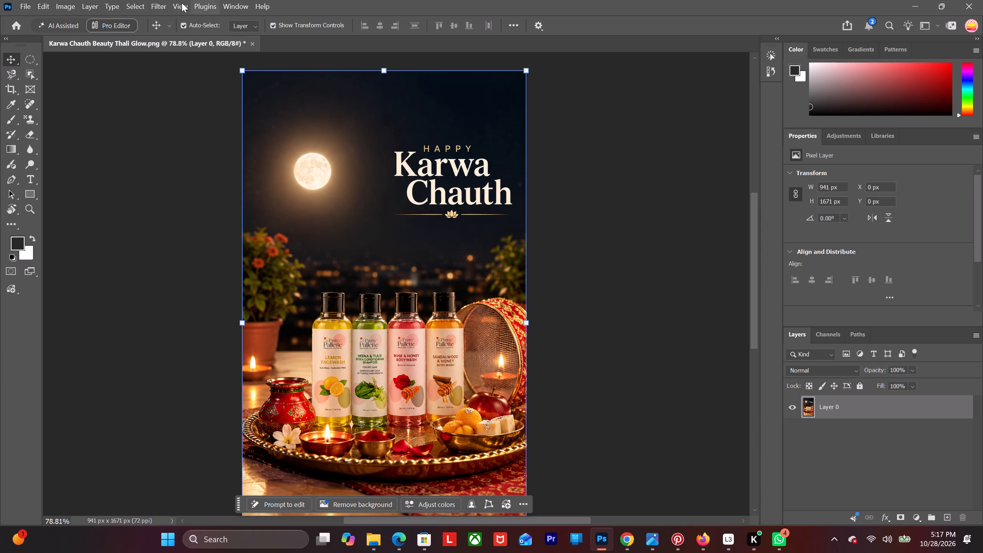
{"action": "scroll", "coordinate": [303, 101], "scroll_direction": "up", "scroll_amount": 4, "text": "alt"}
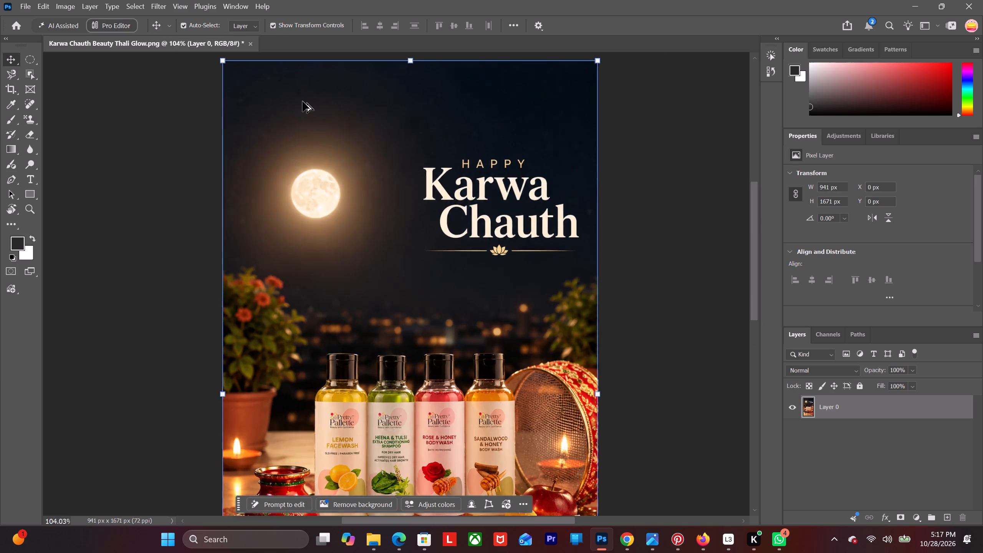
{"action": "scroll", "coordinate": [303, 101], "scroll_direction": "up", "scroll_amount": 9, "text": "alt"}
{"action": "scroll", "coordinate": [303, 101], "scroll_direction": "down", "scroll_amount": 15, "text": "alt"}
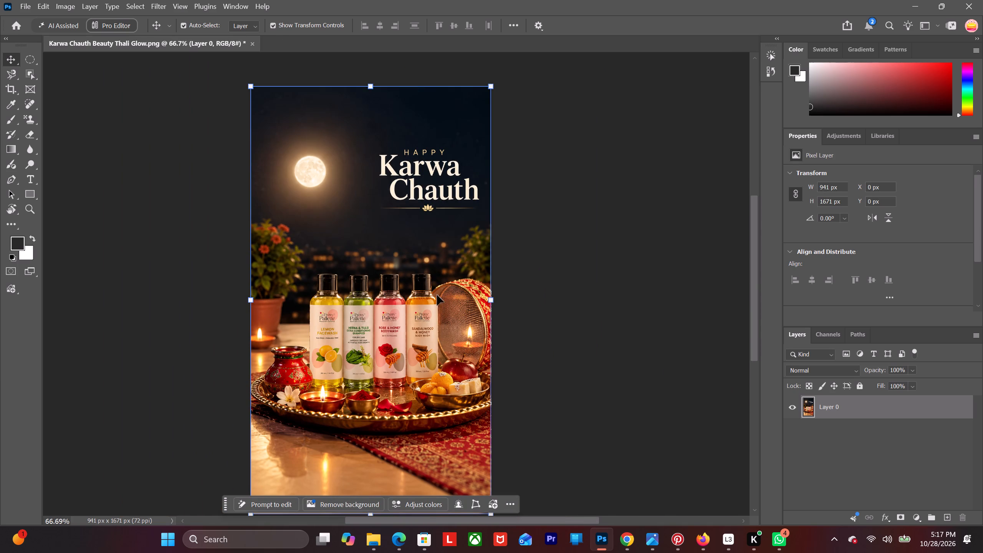
{"action": "scroll", "coordinate": [402, 303], "scroll_direction": "down", "scroll_amount": 4}
{"action": "scroll", "coordinate": [402, 303], "scroll_direction": "up", "scroll_amount": 3}
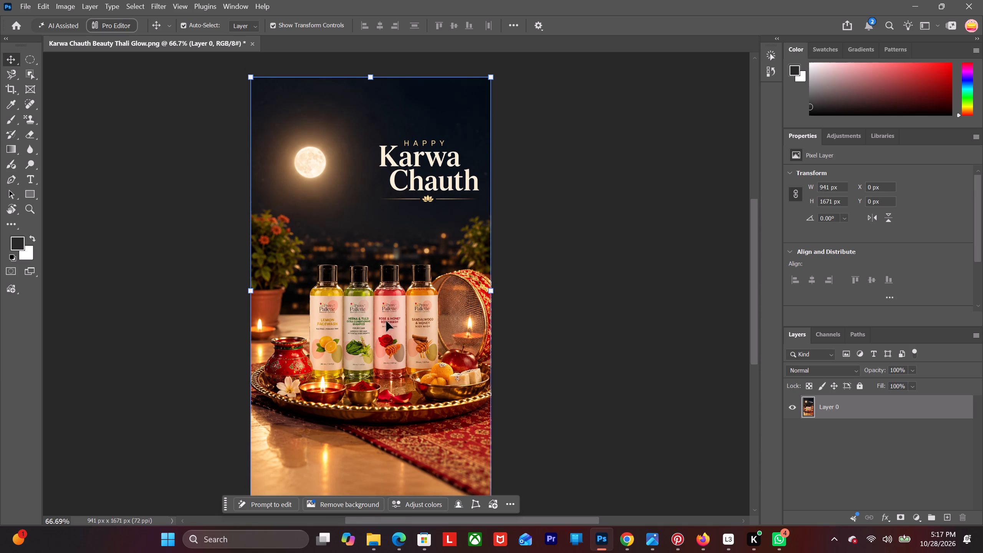
{"action": "scroll", "coordinate": [387, 318], "scroll_direction": "down", "scroll_amount": 2}
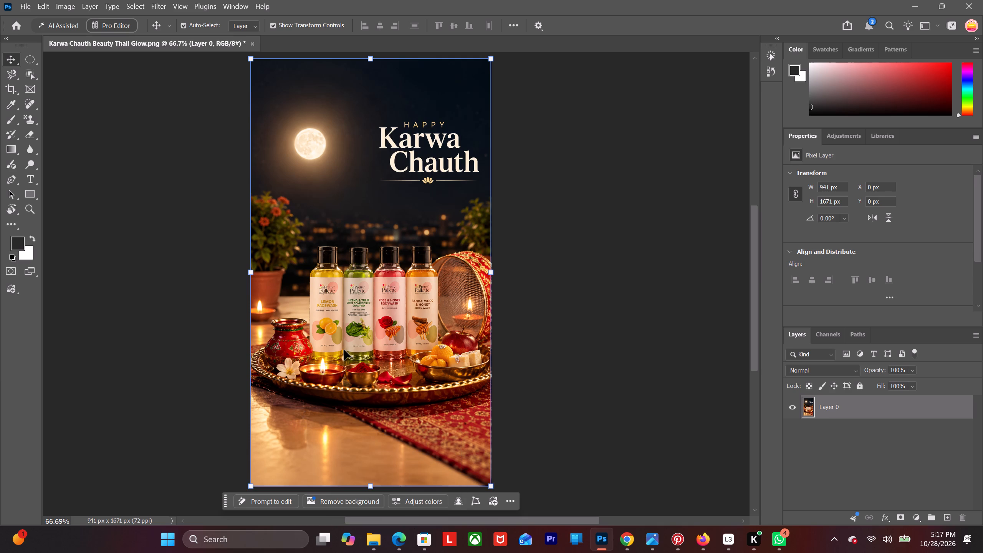
{"action": "scroll", "coordinate": [369, 368], "scroll_direction": "down", "scroll_amount": 3}
{"action": "scroll", "coordinate": [368, 376], "scroll_direction": "up", "scroll_amount": 5}
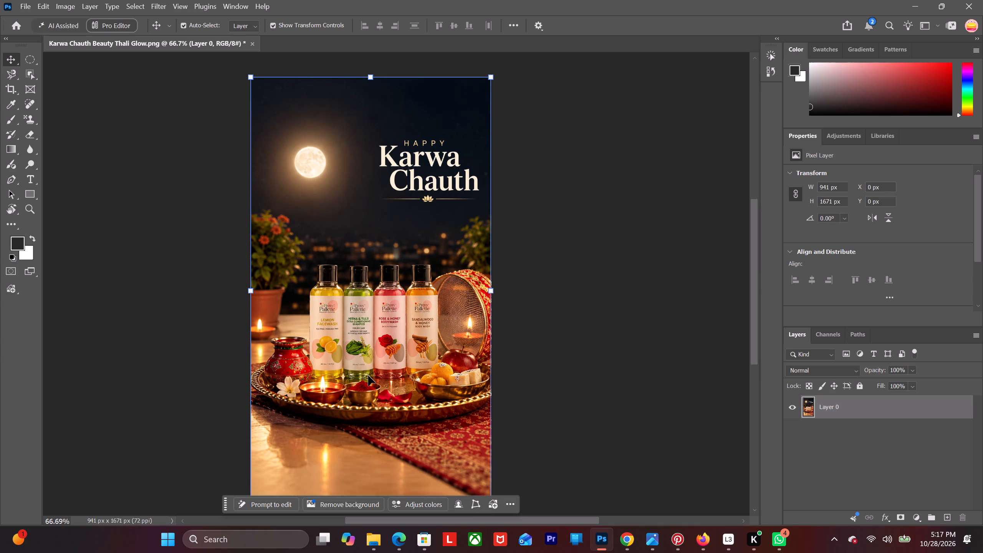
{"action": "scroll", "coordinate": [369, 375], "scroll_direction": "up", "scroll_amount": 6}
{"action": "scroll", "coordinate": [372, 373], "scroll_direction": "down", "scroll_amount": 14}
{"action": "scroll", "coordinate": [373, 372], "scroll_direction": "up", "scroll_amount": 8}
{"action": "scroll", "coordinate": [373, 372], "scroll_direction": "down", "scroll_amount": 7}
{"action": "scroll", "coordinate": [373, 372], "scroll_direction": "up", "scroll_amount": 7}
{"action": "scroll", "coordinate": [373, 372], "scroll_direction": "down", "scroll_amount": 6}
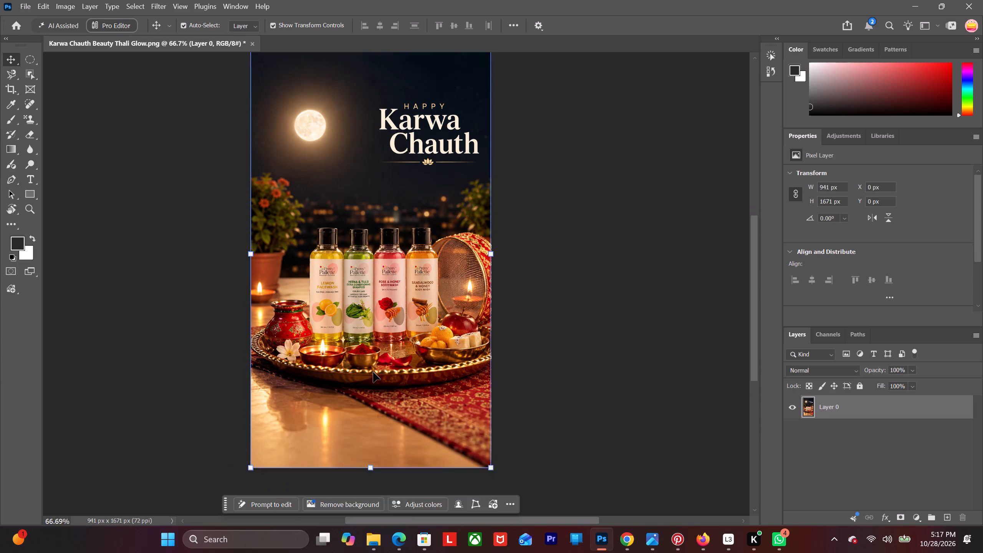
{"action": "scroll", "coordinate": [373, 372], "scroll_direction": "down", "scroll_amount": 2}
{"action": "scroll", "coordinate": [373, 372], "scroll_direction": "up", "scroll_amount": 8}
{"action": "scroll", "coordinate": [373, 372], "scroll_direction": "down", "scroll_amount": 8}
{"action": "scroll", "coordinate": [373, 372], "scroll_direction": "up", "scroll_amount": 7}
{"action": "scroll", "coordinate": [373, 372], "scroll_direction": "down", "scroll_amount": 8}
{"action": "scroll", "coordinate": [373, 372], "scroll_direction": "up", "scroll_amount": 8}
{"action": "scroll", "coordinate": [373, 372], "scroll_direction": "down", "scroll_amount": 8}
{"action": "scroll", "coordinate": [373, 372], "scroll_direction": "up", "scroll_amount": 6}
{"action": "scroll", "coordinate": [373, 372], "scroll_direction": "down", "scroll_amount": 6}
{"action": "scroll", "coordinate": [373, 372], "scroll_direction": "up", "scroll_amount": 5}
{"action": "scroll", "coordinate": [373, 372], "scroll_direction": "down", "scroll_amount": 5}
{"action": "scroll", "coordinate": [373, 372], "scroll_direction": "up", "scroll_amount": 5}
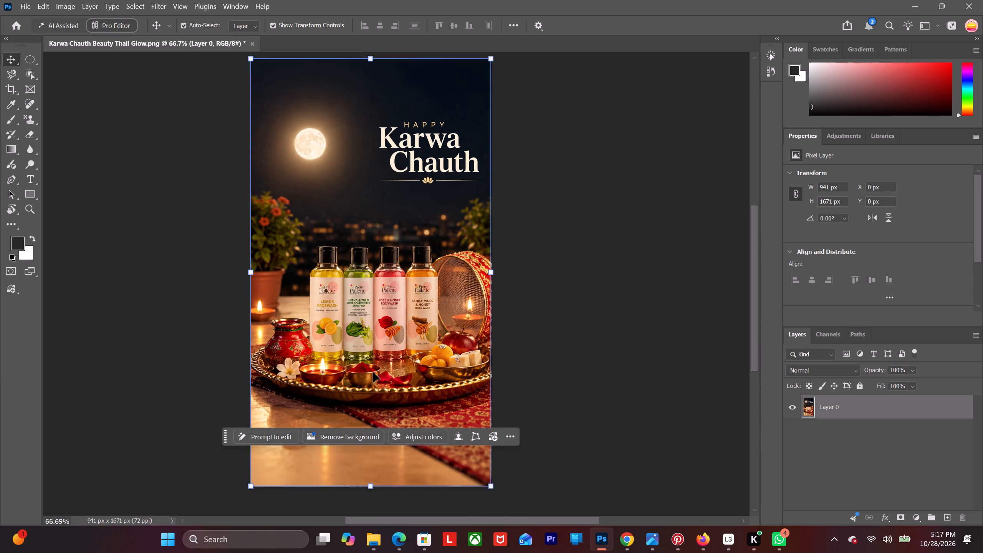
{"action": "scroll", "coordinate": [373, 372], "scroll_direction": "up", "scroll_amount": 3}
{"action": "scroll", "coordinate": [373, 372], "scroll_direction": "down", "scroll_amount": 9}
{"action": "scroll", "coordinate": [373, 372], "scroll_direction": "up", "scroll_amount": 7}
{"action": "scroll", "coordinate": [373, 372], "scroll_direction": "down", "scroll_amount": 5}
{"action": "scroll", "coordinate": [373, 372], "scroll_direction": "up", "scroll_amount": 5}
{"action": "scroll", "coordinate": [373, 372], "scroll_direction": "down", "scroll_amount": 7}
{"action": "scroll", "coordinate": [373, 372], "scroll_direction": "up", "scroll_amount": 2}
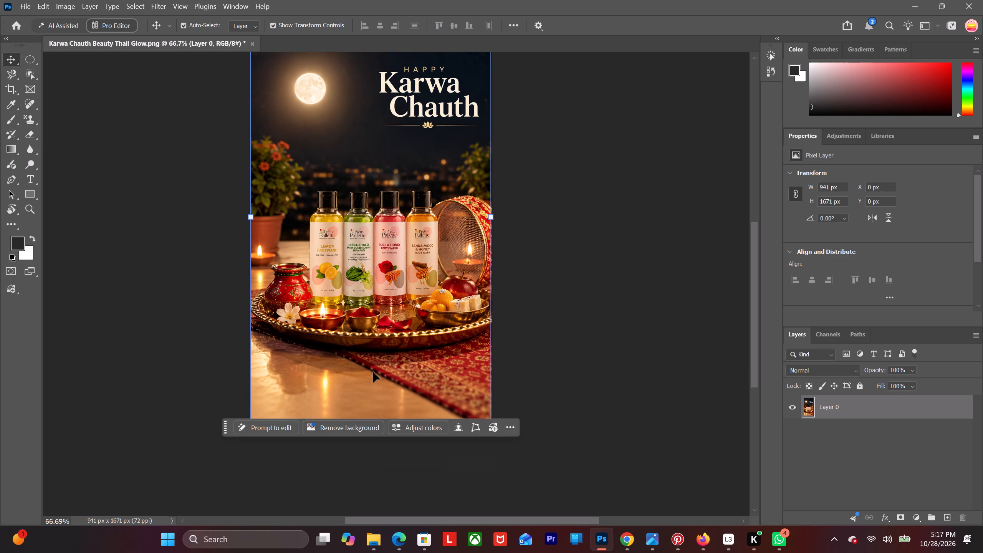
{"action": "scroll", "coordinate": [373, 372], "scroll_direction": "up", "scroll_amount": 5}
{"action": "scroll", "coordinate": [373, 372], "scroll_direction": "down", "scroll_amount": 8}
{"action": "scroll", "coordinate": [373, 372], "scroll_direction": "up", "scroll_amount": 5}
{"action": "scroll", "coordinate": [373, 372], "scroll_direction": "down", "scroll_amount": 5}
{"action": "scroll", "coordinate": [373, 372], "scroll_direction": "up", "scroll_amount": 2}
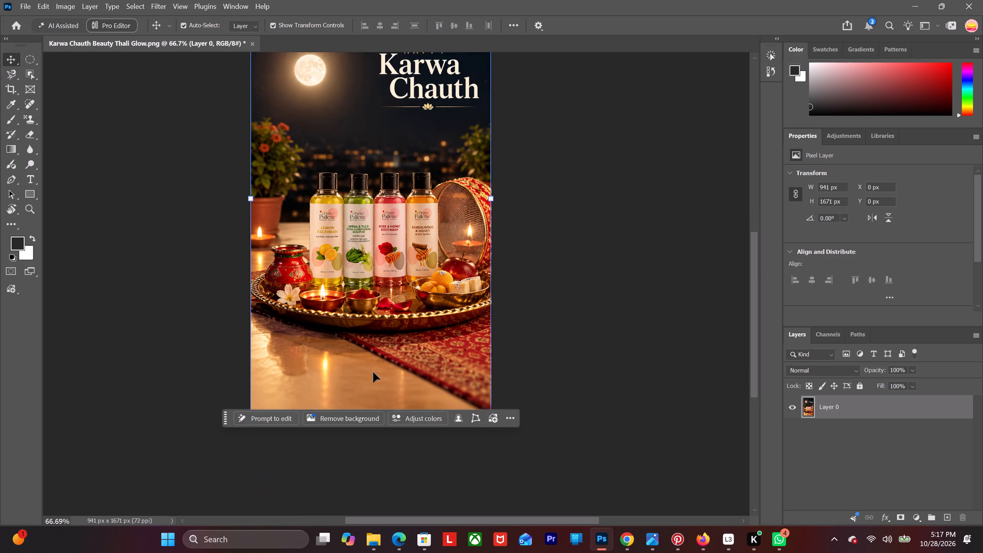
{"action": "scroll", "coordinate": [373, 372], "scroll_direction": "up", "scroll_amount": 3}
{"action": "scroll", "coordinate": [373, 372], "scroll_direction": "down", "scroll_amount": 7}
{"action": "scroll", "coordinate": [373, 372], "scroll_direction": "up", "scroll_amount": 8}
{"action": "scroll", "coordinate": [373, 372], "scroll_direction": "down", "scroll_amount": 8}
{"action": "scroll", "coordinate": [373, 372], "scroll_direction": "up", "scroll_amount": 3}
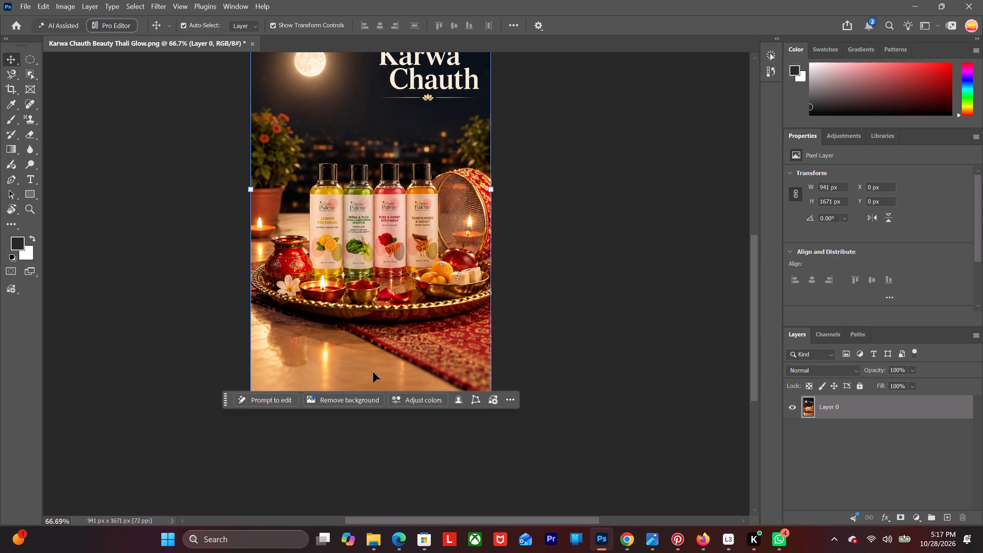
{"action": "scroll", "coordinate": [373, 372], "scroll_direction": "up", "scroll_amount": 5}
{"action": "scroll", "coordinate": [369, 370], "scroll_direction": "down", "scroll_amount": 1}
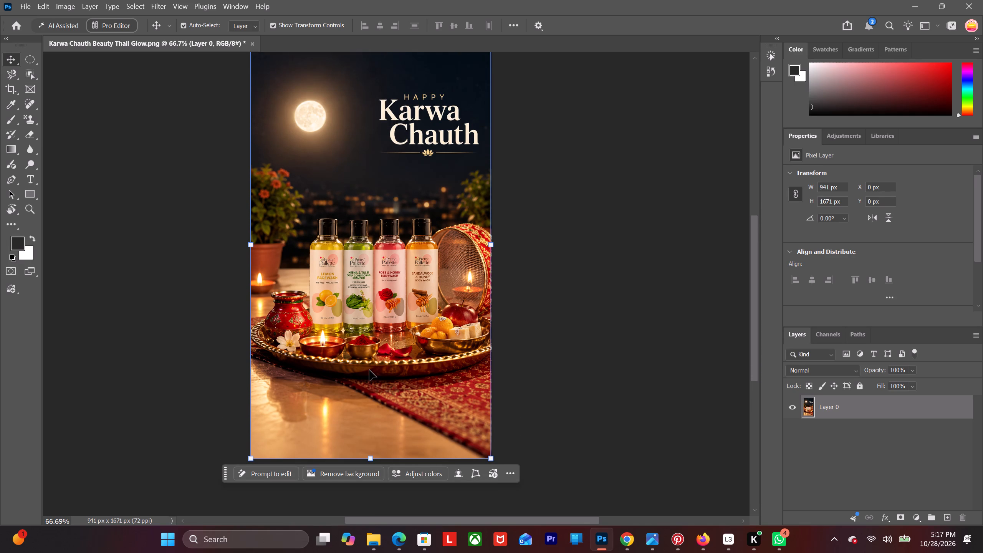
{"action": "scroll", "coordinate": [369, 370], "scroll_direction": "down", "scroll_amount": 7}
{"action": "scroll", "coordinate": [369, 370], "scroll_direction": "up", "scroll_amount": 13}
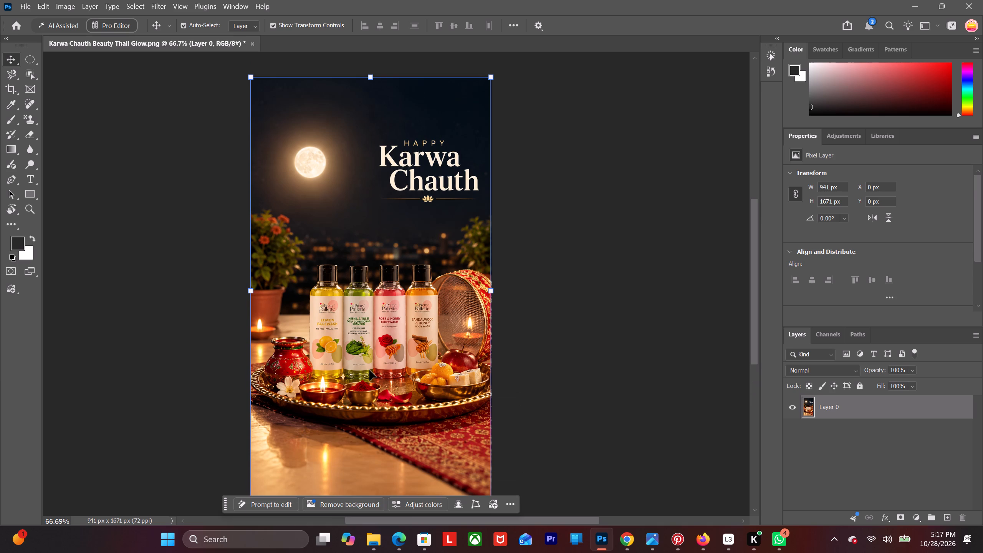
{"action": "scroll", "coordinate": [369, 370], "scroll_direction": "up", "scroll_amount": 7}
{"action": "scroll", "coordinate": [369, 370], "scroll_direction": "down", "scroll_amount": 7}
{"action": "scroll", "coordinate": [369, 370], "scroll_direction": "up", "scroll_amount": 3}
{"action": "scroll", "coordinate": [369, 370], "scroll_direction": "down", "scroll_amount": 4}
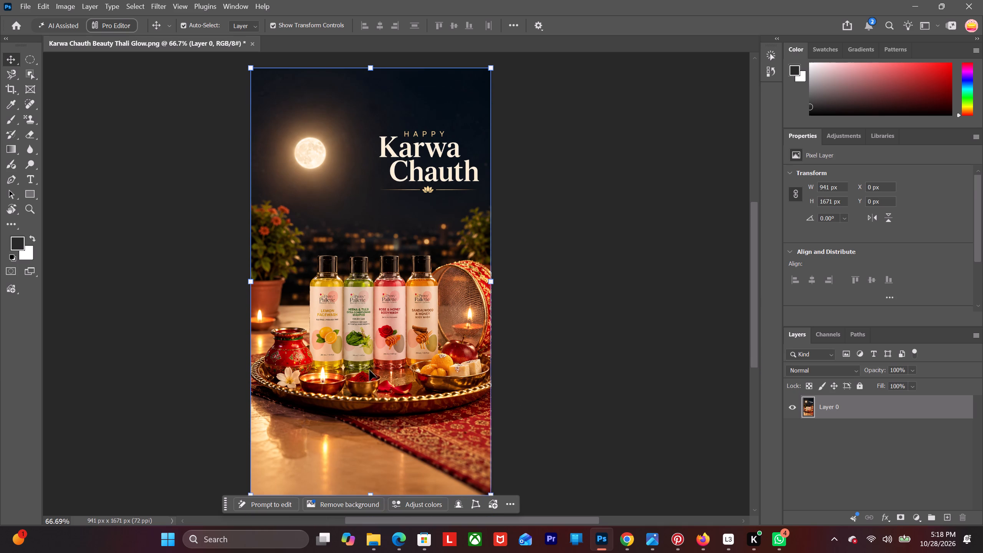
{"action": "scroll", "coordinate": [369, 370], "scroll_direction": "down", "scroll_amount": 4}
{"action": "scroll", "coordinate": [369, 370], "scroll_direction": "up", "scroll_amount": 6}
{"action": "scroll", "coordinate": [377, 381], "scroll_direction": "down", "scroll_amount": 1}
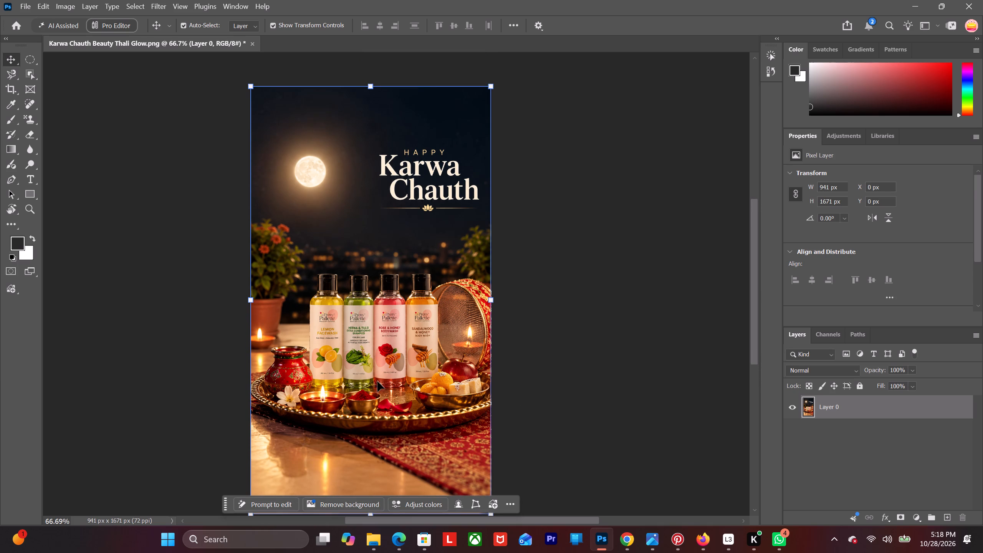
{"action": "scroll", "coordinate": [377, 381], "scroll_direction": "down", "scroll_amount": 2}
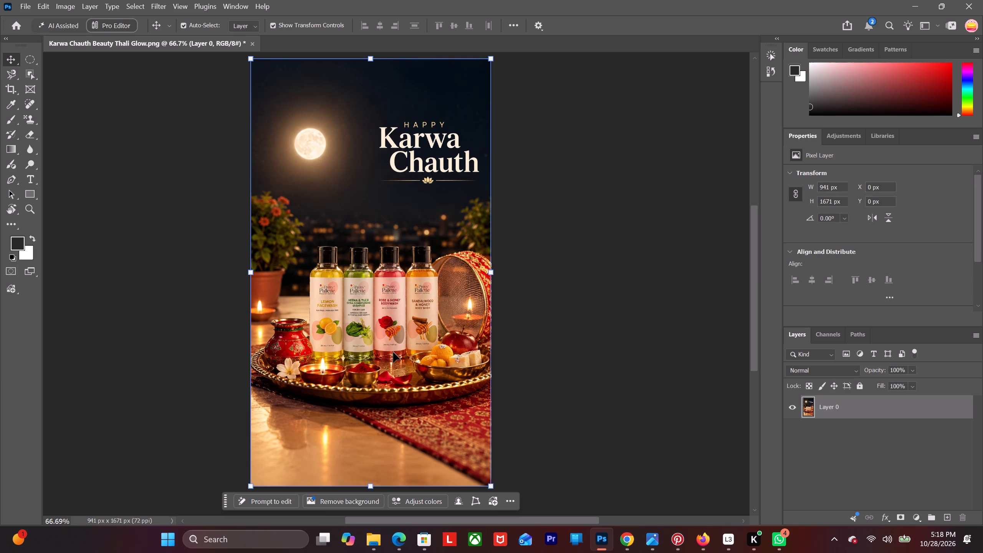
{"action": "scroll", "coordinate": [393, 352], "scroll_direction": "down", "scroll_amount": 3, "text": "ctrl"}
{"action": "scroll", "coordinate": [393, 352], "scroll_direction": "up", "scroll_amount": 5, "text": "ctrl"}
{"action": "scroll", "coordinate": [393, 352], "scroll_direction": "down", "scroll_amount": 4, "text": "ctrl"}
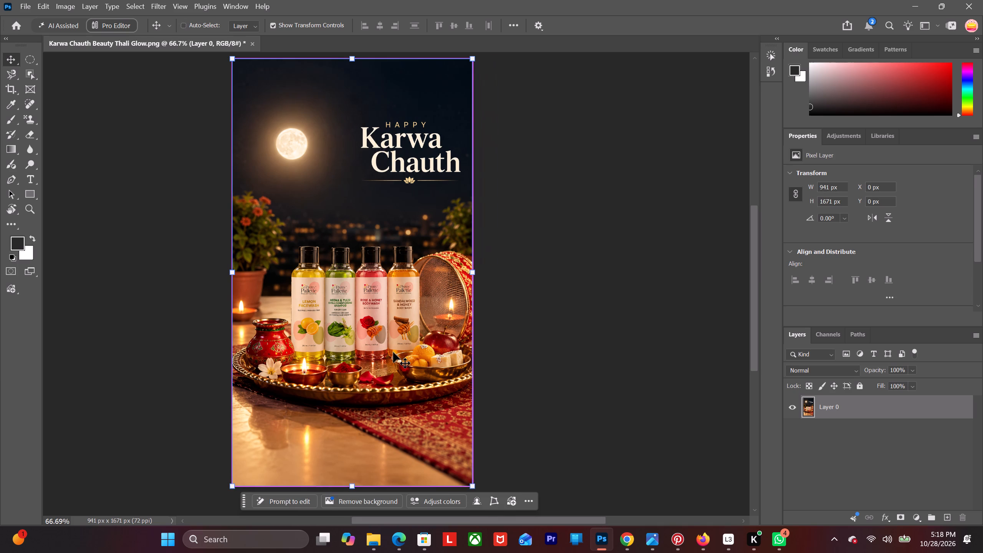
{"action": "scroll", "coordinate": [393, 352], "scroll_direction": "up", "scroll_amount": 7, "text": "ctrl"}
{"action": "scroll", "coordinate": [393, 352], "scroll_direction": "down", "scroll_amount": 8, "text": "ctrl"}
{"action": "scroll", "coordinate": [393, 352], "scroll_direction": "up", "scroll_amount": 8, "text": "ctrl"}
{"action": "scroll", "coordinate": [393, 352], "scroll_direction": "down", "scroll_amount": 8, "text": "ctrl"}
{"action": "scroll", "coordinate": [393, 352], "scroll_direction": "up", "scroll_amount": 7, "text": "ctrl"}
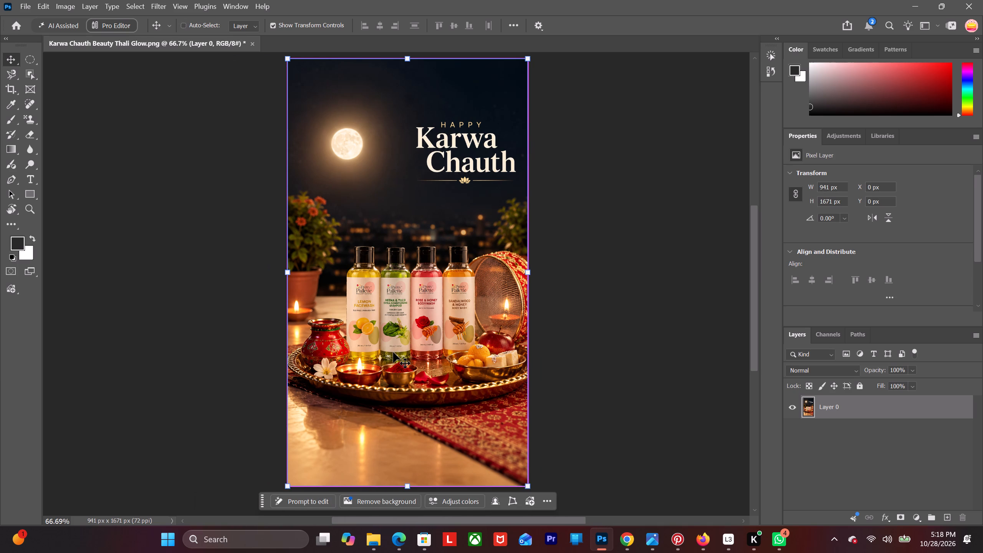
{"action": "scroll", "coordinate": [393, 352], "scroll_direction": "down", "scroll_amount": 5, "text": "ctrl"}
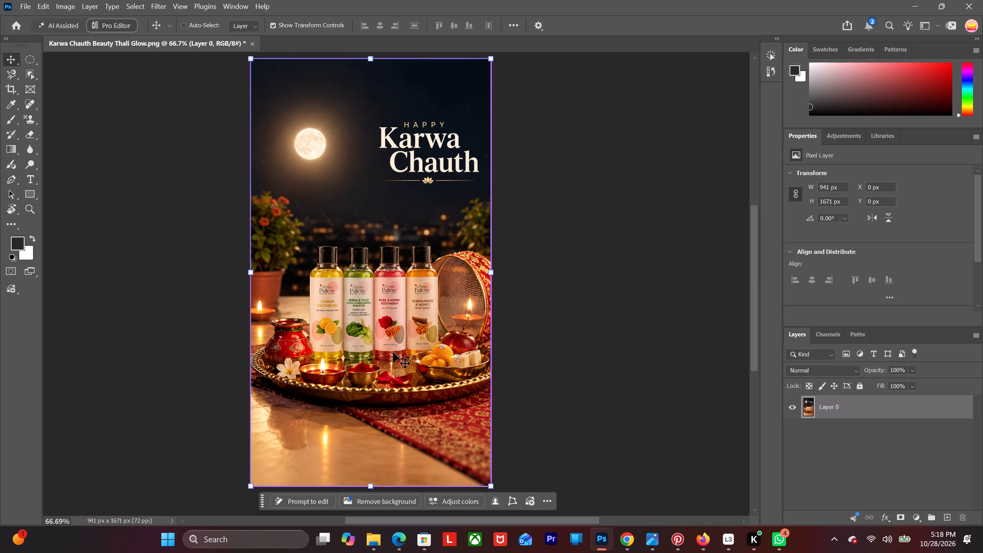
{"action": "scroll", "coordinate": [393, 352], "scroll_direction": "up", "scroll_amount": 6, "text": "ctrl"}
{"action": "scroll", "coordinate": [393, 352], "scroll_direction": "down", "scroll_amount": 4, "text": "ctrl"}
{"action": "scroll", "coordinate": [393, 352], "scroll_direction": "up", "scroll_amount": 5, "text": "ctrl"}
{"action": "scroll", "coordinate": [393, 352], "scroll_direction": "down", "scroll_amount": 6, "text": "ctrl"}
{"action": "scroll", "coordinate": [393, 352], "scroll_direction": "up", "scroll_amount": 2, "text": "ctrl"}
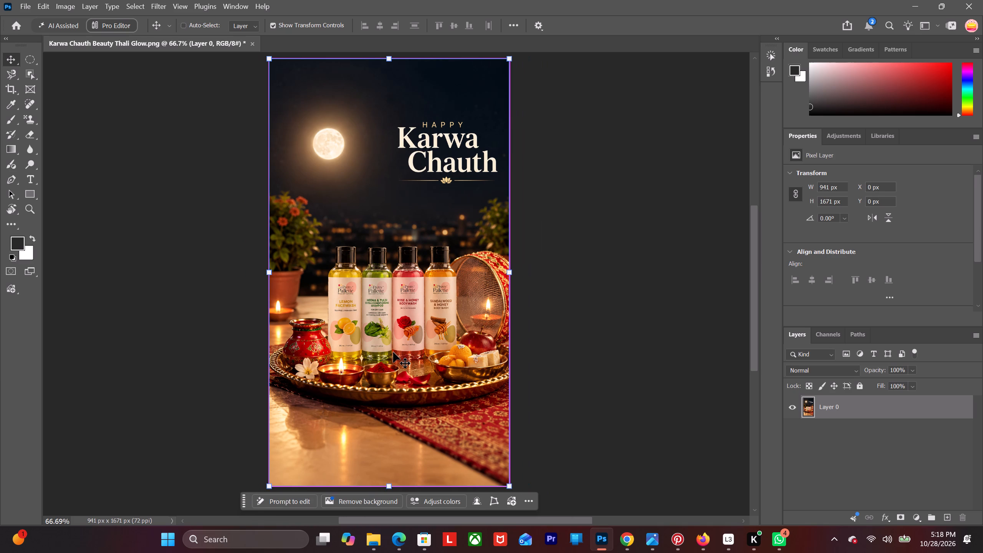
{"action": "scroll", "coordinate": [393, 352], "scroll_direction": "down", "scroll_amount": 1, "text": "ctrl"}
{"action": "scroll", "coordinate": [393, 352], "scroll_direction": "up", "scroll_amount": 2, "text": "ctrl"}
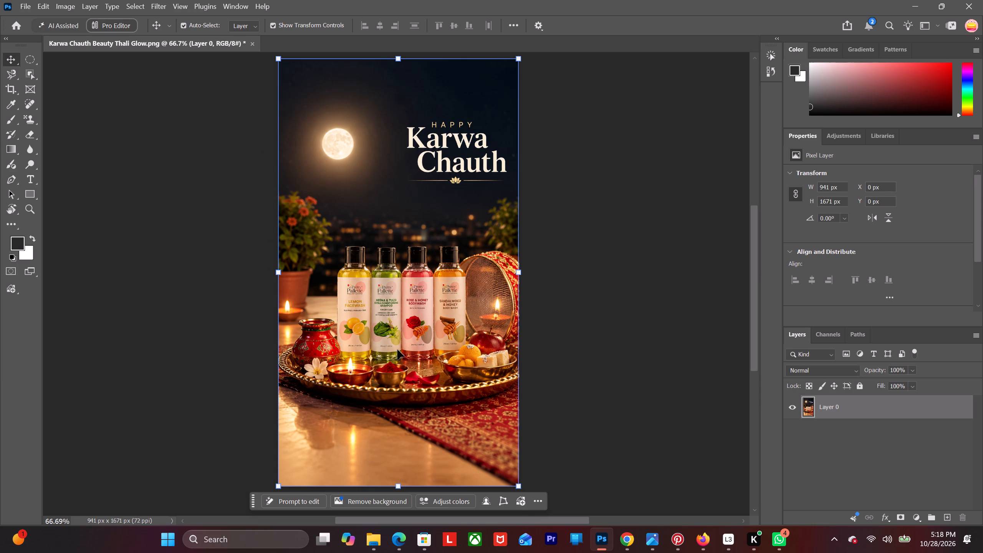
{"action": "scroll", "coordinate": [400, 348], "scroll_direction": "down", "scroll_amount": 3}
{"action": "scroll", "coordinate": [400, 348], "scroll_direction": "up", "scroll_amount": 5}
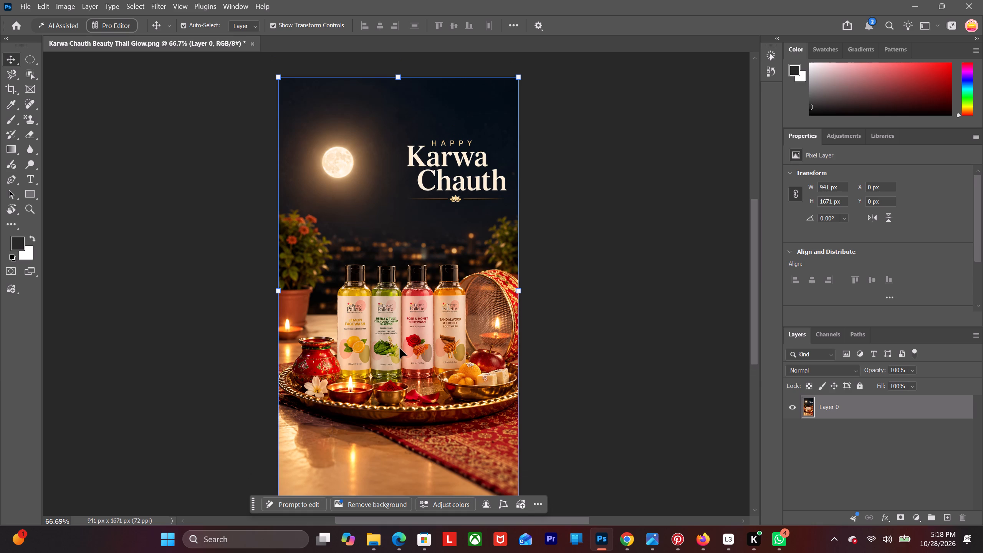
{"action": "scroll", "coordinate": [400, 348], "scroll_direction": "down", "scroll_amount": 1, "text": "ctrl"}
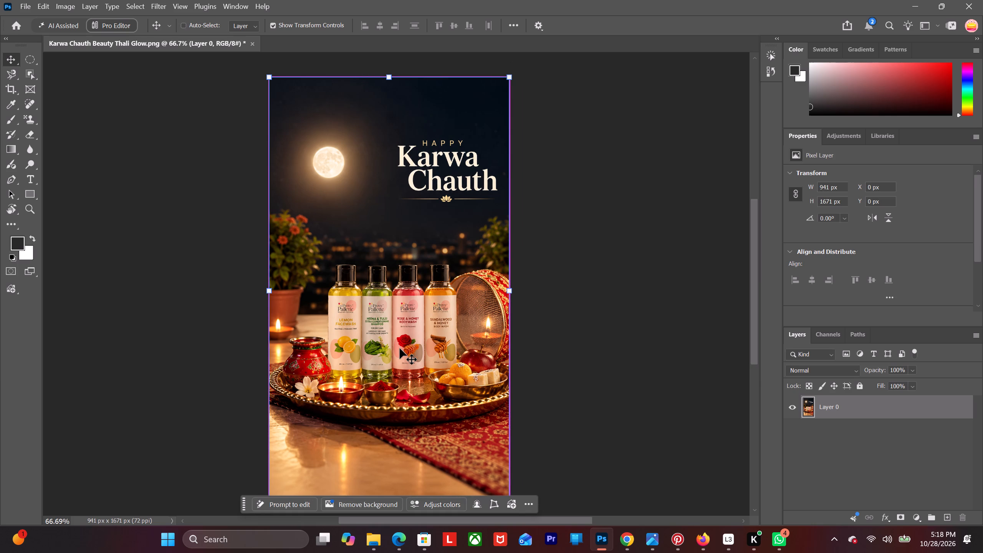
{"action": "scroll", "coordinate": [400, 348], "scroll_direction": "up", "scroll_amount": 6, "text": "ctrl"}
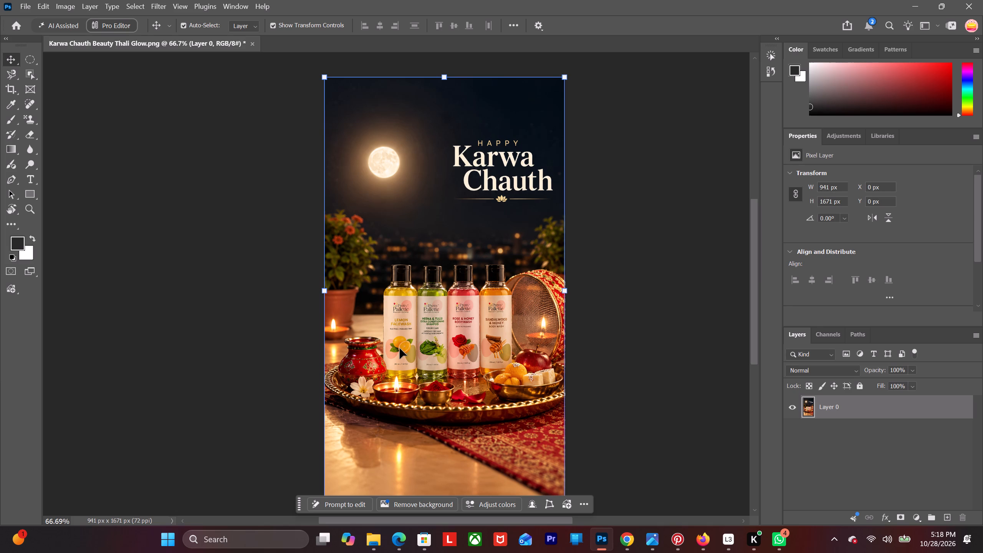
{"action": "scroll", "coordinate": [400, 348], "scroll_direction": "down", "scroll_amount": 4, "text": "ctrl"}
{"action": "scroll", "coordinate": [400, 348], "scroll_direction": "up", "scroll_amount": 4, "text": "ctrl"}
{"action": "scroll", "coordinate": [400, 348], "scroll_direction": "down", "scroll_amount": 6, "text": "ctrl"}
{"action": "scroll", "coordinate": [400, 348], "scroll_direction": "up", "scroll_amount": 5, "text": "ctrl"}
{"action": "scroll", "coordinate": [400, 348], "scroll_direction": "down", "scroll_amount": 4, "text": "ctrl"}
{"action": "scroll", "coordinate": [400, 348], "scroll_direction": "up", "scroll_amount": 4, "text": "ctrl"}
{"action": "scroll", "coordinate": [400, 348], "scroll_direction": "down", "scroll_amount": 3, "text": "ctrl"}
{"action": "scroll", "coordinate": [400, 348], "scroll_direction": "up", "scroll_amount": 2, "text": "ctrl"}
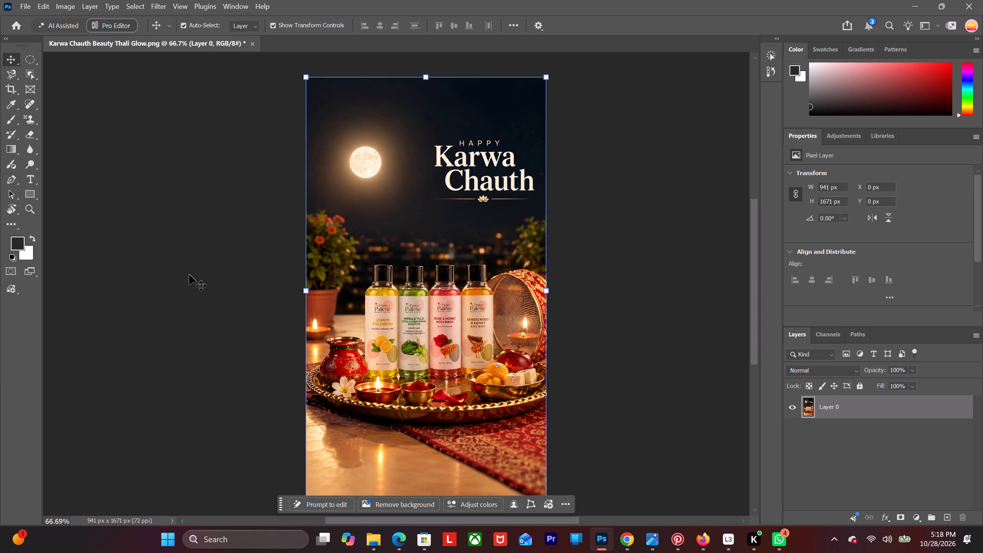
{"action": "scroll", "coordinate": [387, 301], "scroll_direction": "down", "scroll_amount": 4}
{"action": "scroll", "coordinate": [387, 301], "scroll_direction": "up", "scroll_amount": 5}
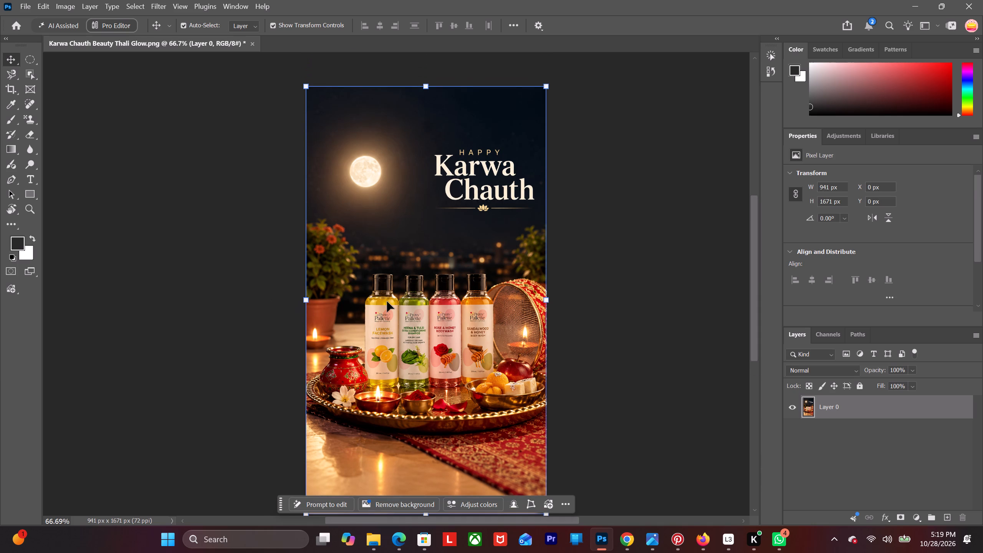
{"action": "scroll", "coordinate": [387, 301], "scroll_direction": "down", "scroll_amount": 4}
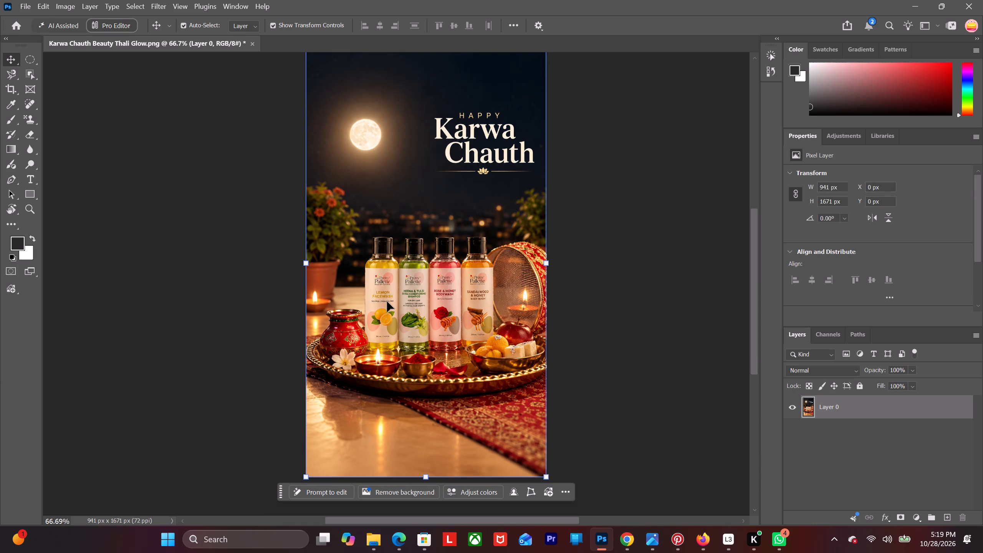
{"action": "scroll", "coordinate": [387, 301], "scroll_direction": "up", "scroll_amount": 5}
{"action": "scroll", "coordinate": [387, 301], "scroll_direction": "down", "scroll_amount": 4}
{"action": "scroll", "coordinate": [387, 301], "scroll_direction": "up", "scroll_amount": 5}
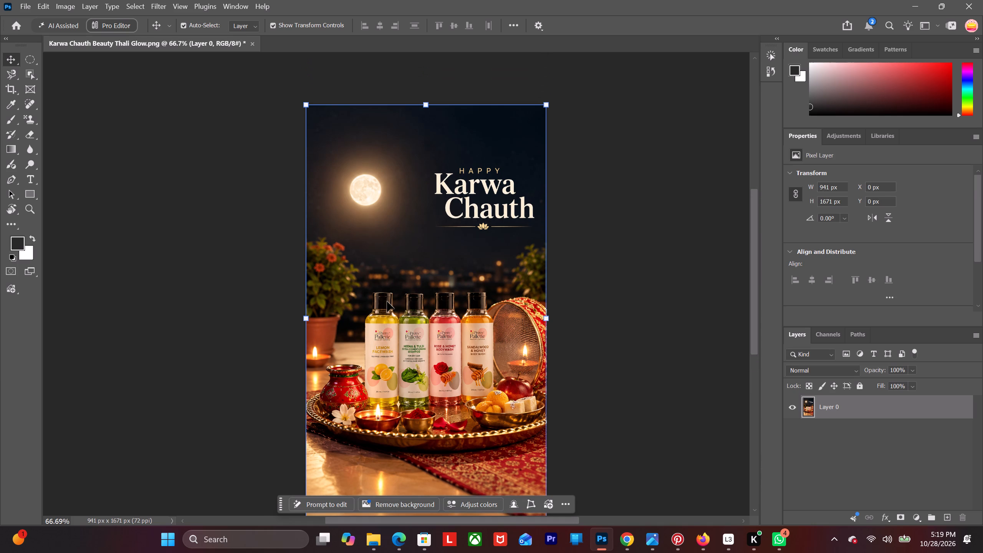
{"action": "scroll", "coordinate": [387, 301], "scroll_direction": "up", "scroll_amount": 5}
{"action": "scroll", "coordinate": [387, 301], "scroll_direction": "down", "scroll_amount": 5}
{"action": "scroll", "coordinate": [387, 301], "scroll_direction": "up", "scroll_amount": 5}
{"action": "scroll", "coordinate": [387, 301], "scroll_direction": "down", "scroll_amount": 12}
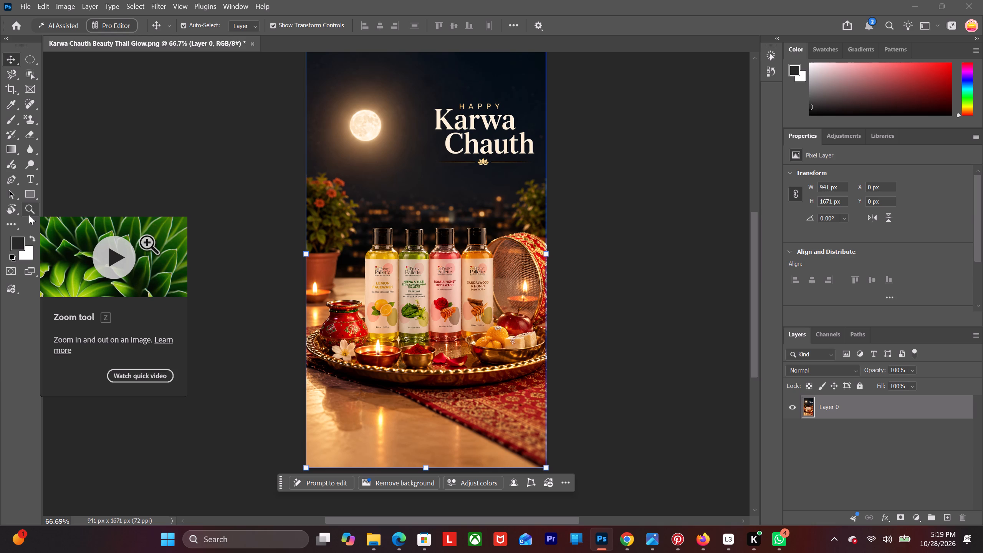
Activate the Object Selection tool and duplicate Layer 0.
{"action": "left_click", "coordinate": [32, 75]}
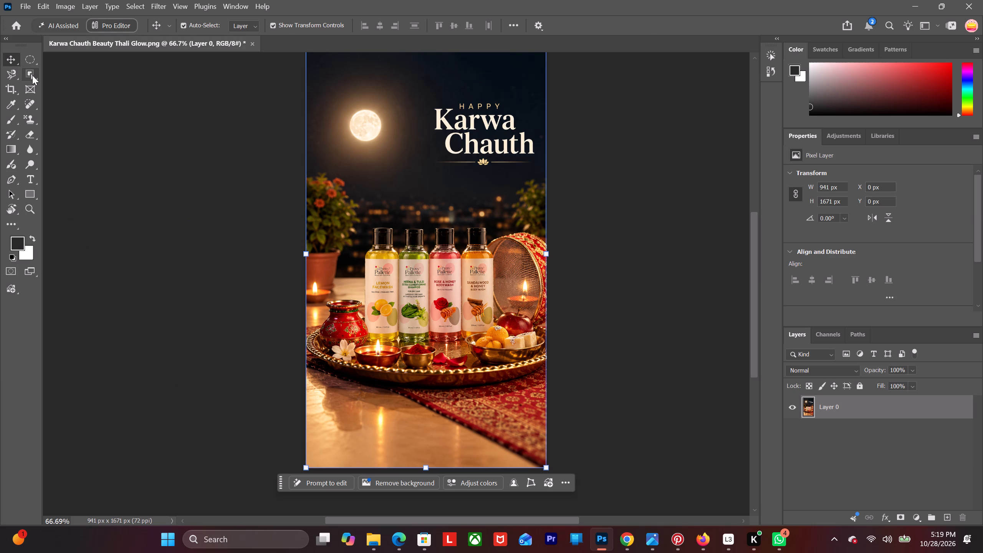
{"action": "right_click", "coordinate": [32, 75]}
{"action": "left_click", "coordinate": [66, 68]}
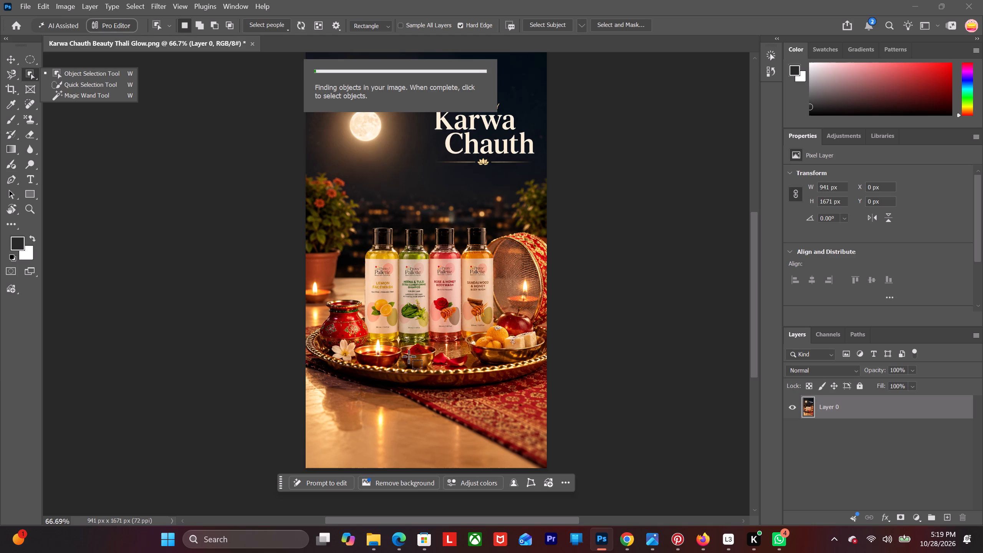
{"action": "left_click", "coordinate": [921, 406]}
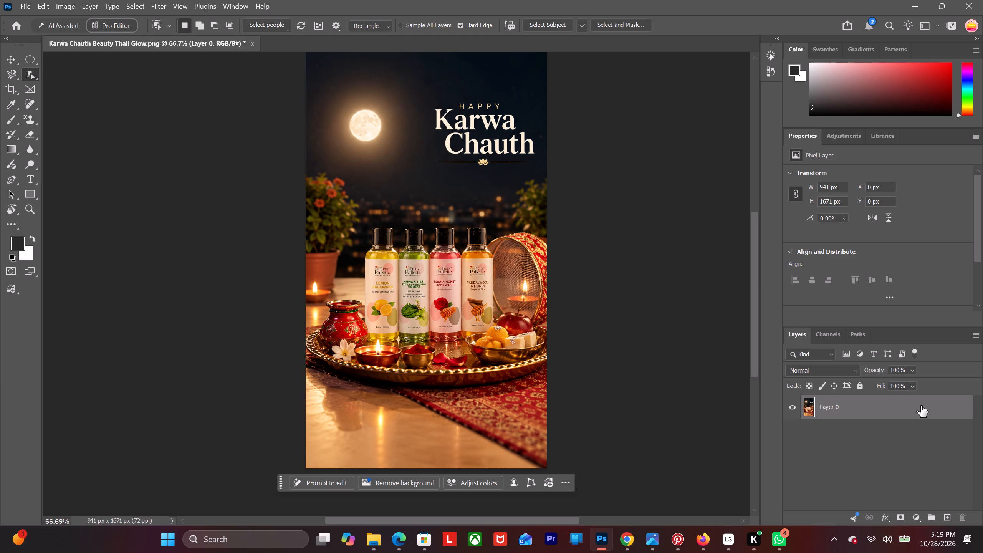
{"action": "key", "text": "ctrl+j"}
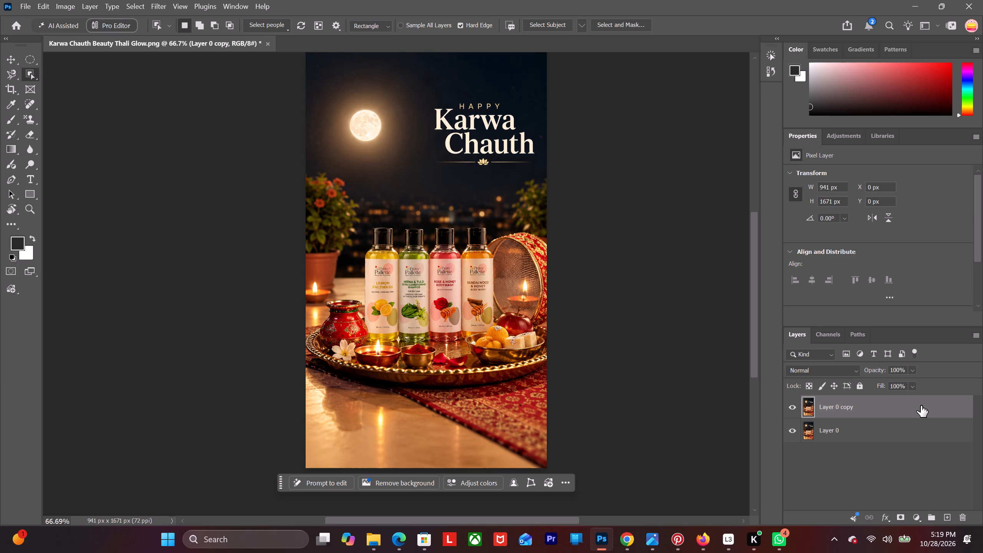
On Layer 0 copy, select the front diya, kumkum bowl, sweets bowl with its sweets and the apple, and copy them to a new layer.
{"action": "left_click", "coordinate": [918, 407]}
{"action": "left_click", "coordinate": [409, 349]}
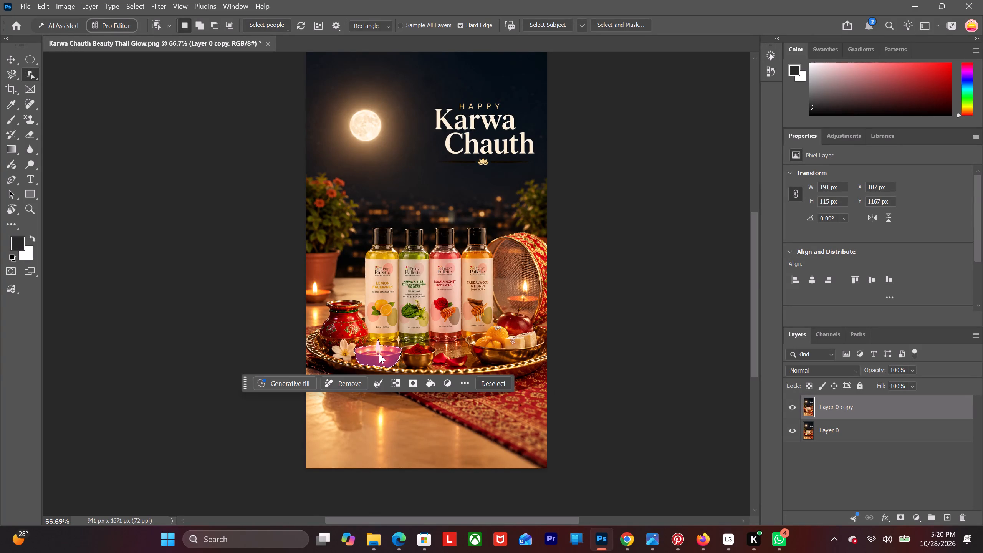
{"action": "left_click", "coordinate": [413, 353], "text": "shift"}
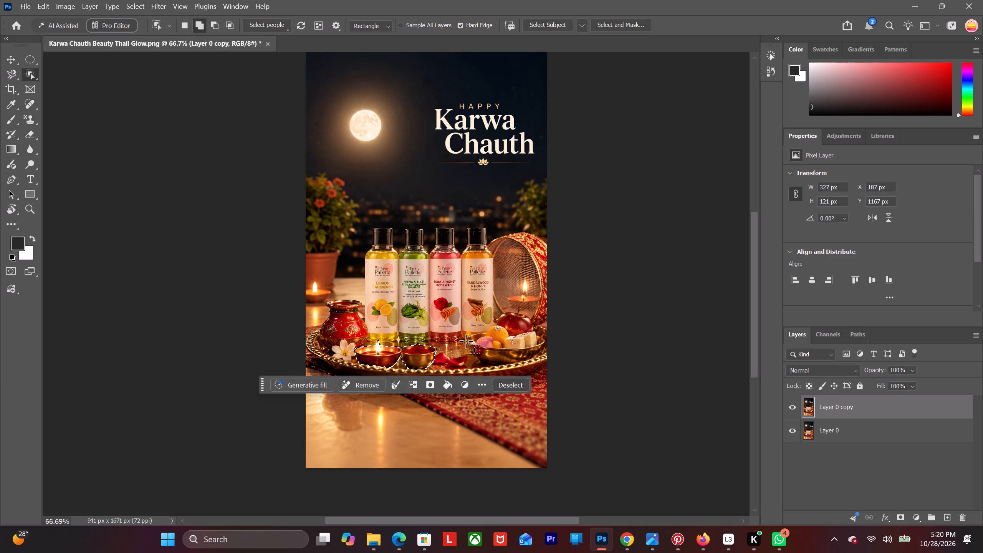
{"action": "left_click", "coordinate": [500, 355], "text": "shift"}
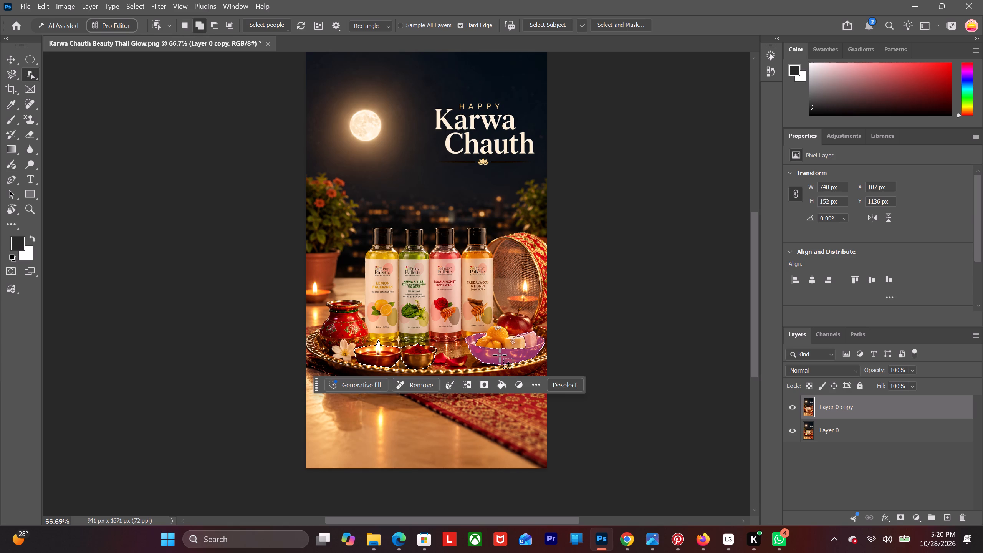
{"action": "left_click", "coordinate": [499, 336], "text": "shift"}
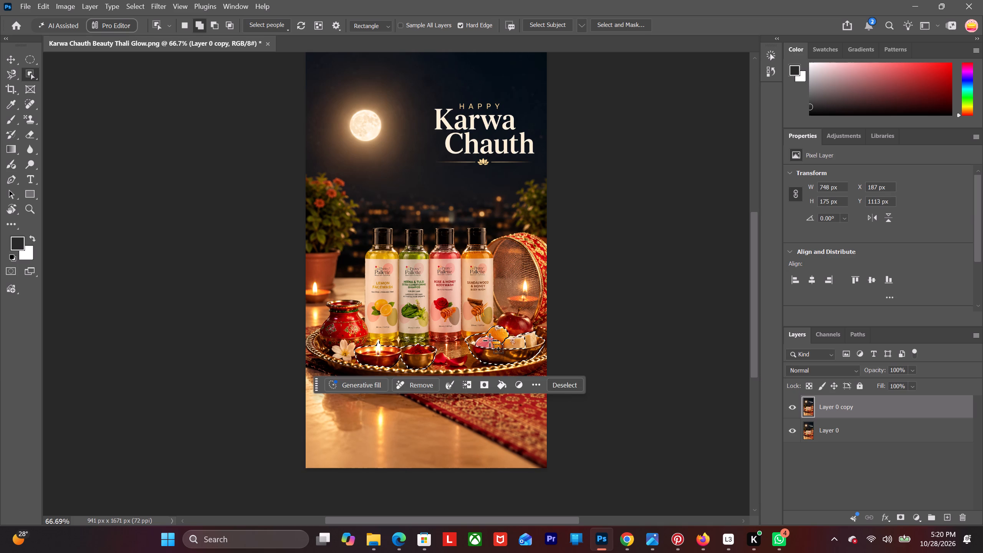
{"action": "left_click", "coordinate": [490, 340], "text": "shift"}
{"action": "left_click", "coordinate": [496, 343], "text": "shift"}
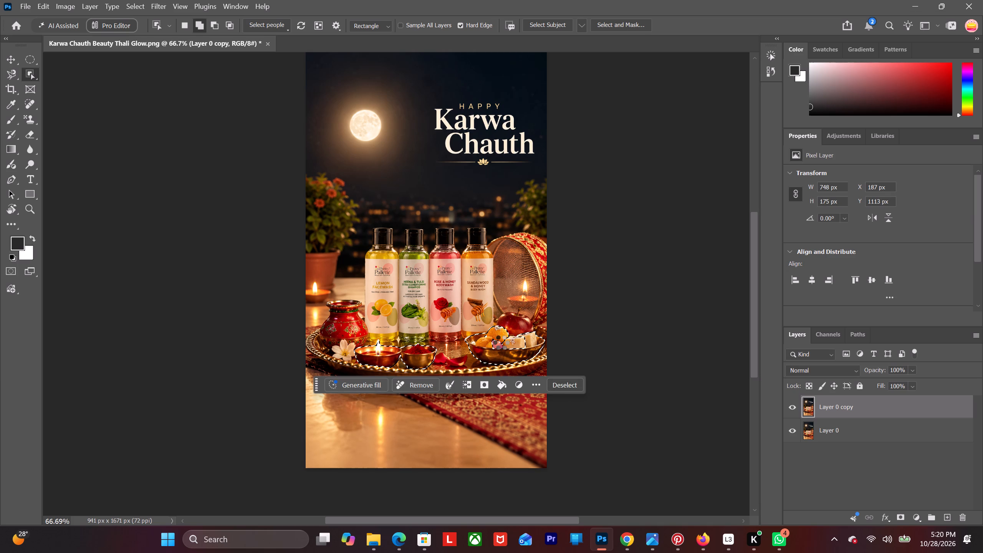
{"action": "left_click", "coordinate": [509, 341], "text": "shift"}
{"action": "left_click", "coordinate": [524, 336], "text": "shift"}
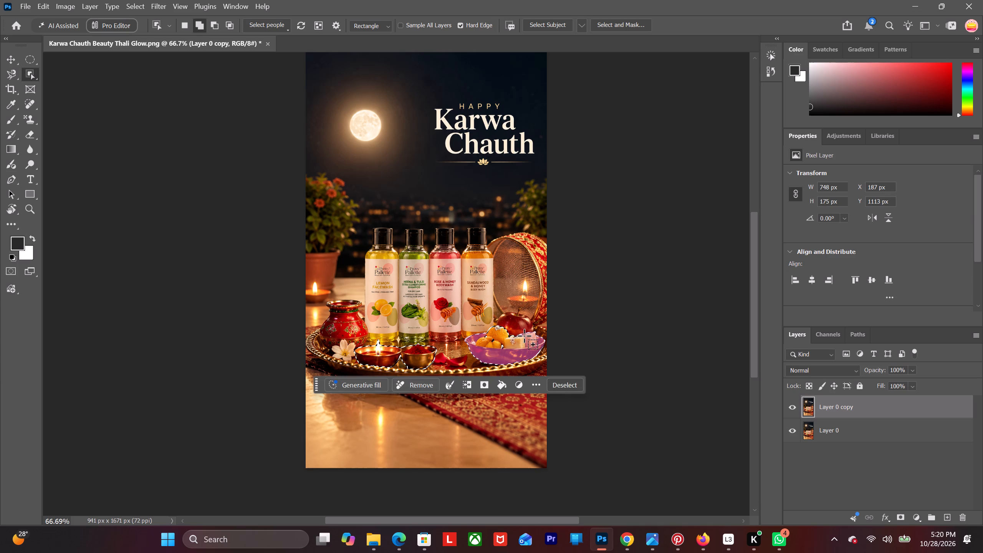
{"action": "left_click", "coordinate": [508, 319], "text": "shift"}
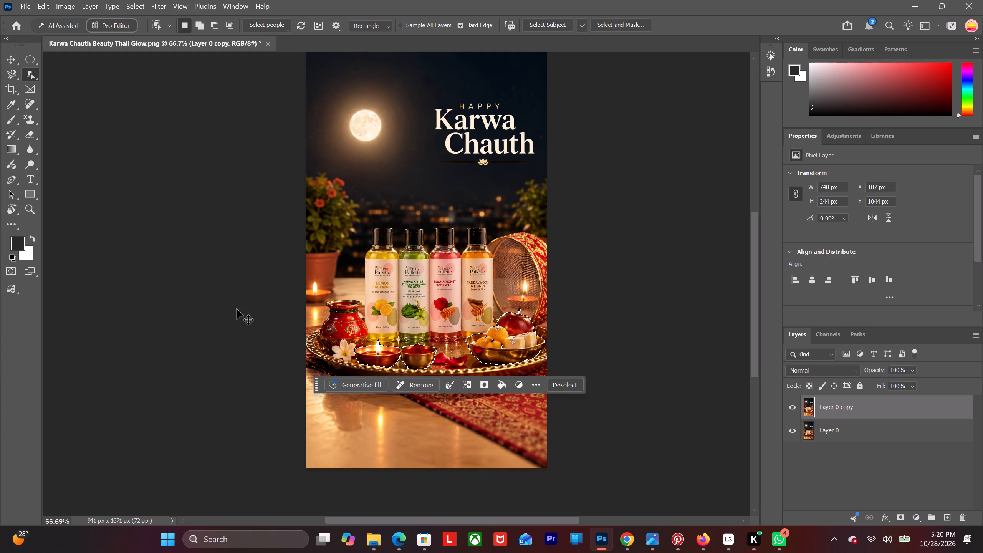
{"action": "key", "text": "ctrl+j"}
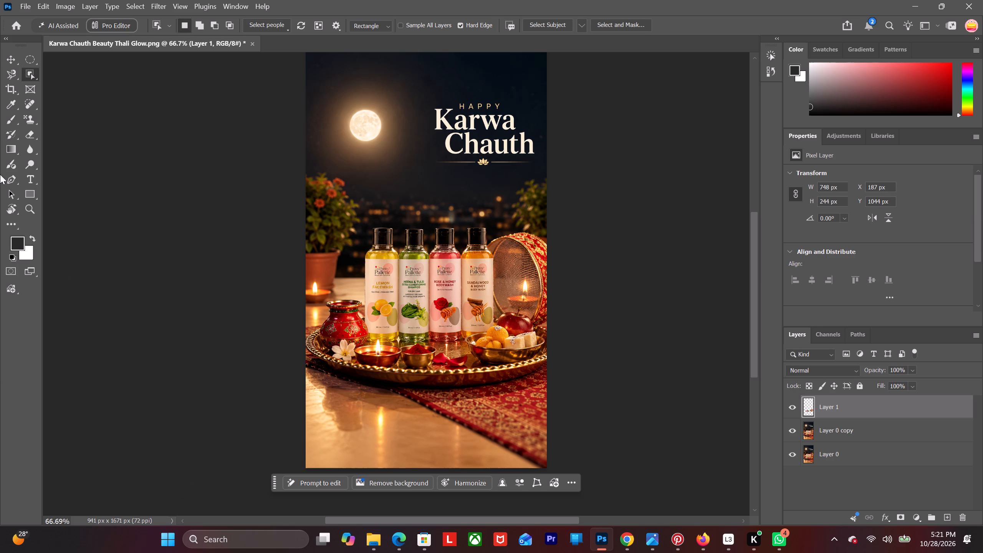
Place the Jasmine Soap image "ChatGPT Image Sep 10, 2026, 12_44_19 PM - Copy" from the product png folder as embedded, scaled to about 36.6%.
{"action": "left_click", "coordinate": [10, 64]}
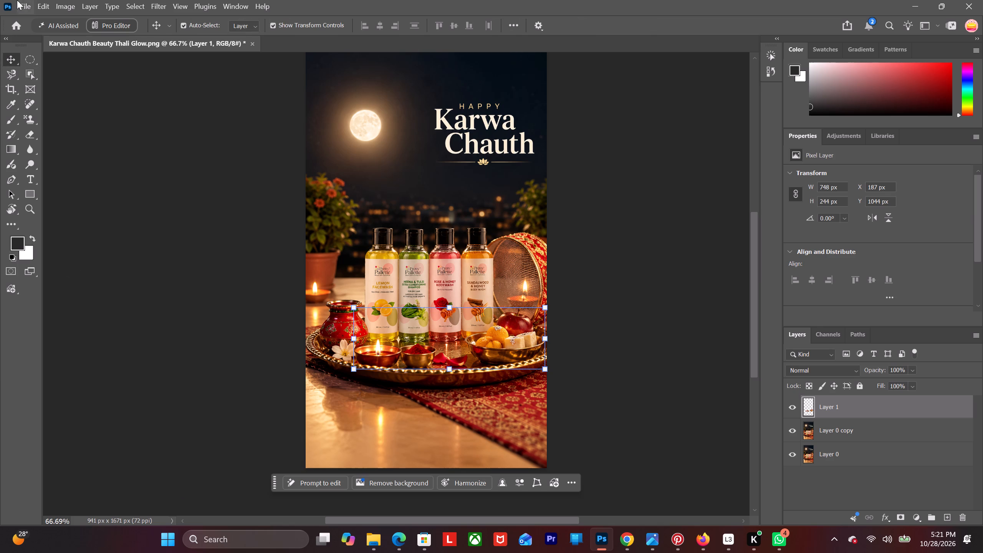
{"action": "left_click", "coordinate": [22, 0]}
{"action": "left_click", "coordinate": [74, 237]}
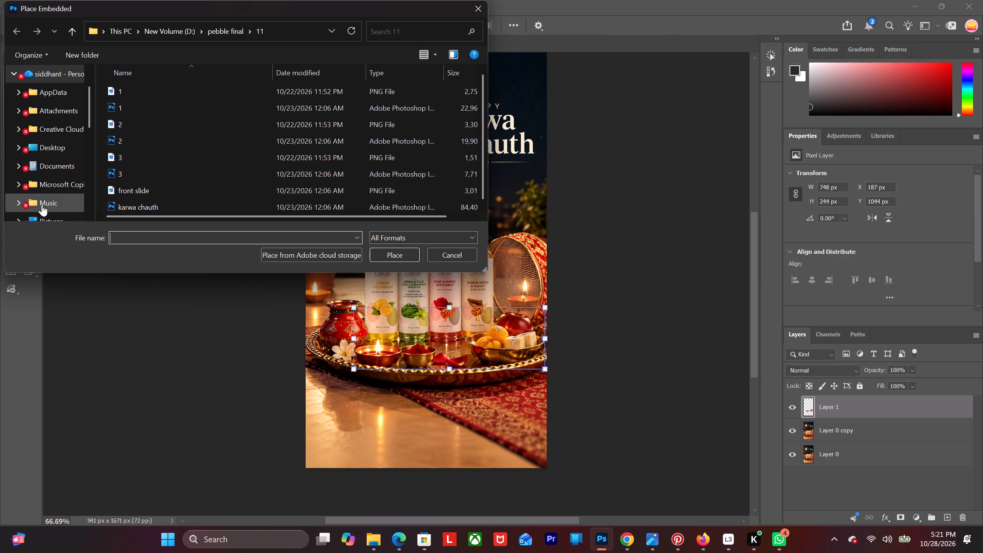
{"action": "left_click", "coordinate": [38, 200]}
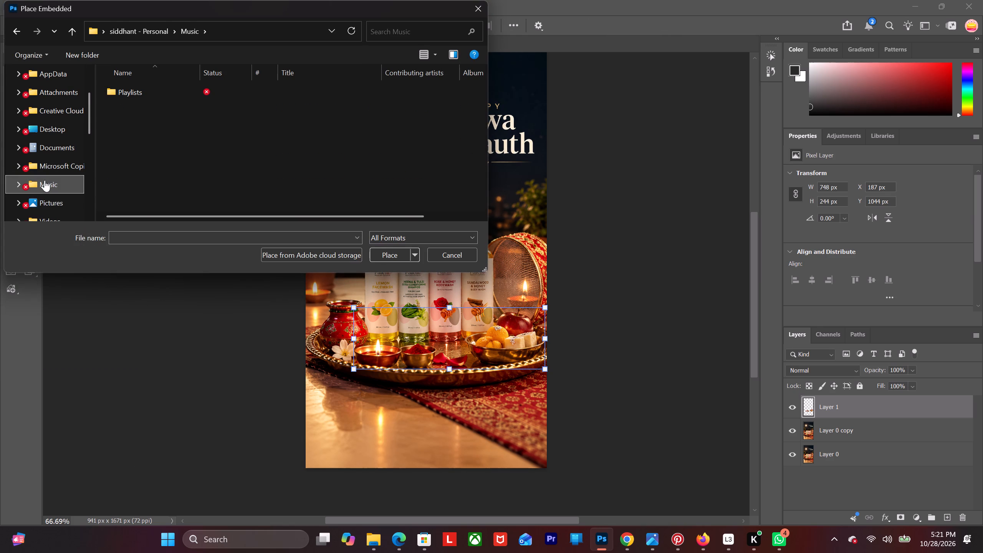
{"action": "scroll", "coordinate": [45, 174], "scroll_direction": "down", "scroll_amount": 3}
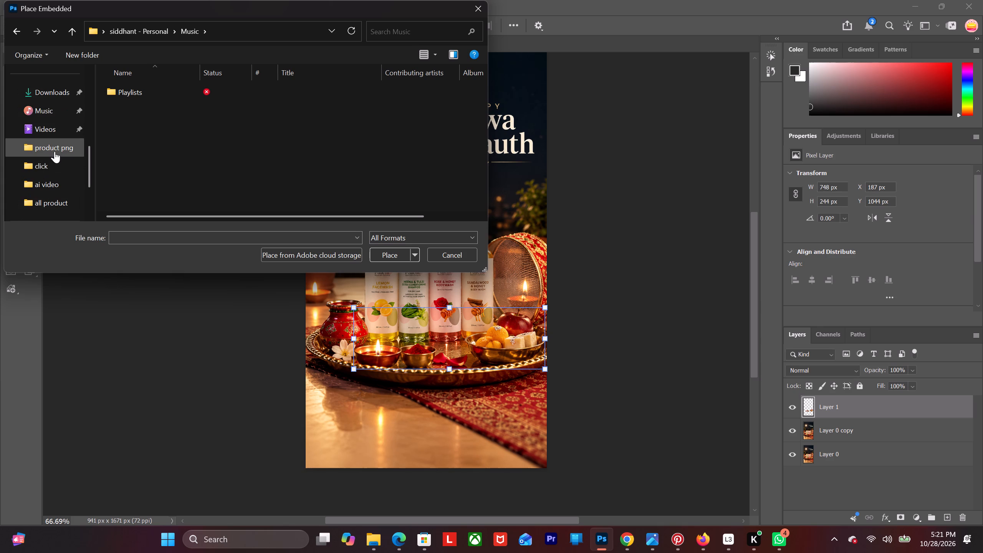
{"action": "left_click", "coordinate": [55, 151]}
{"action": "left_click", "coordinate": [147, 118]}
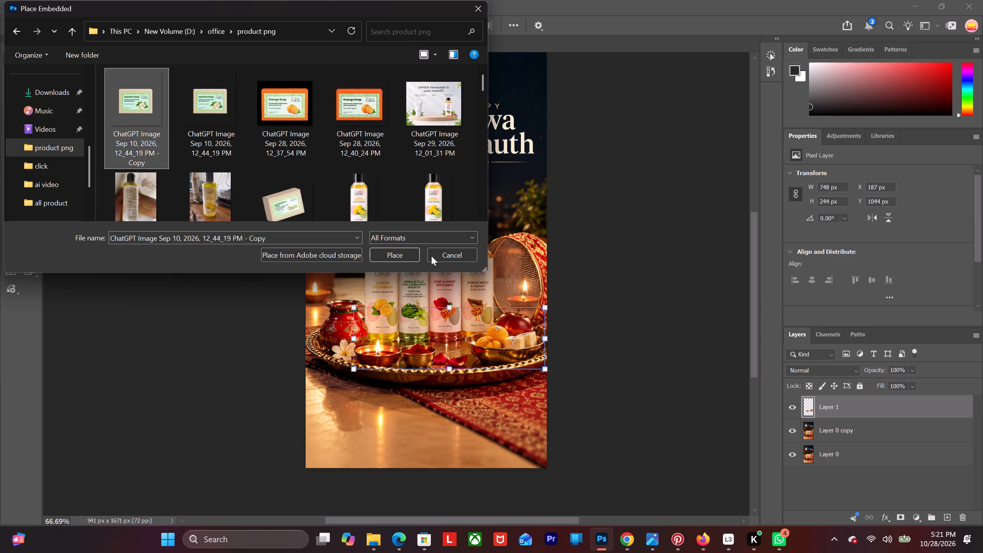
{"action": "left_click", "coordinate": [405, 256]}
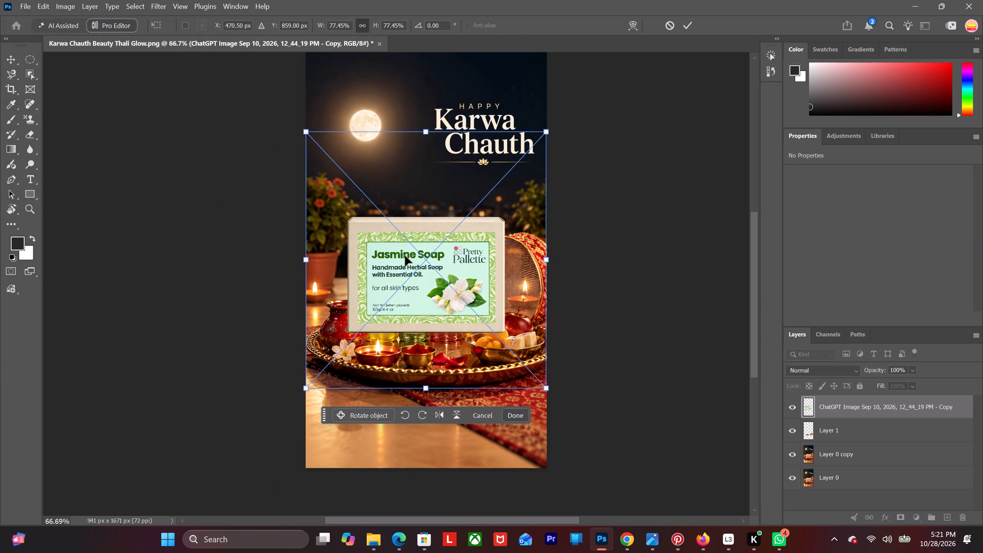
{"action": "left_click_drag", "start_coordinate": [425, 131], "coordinate": [425, 139]}
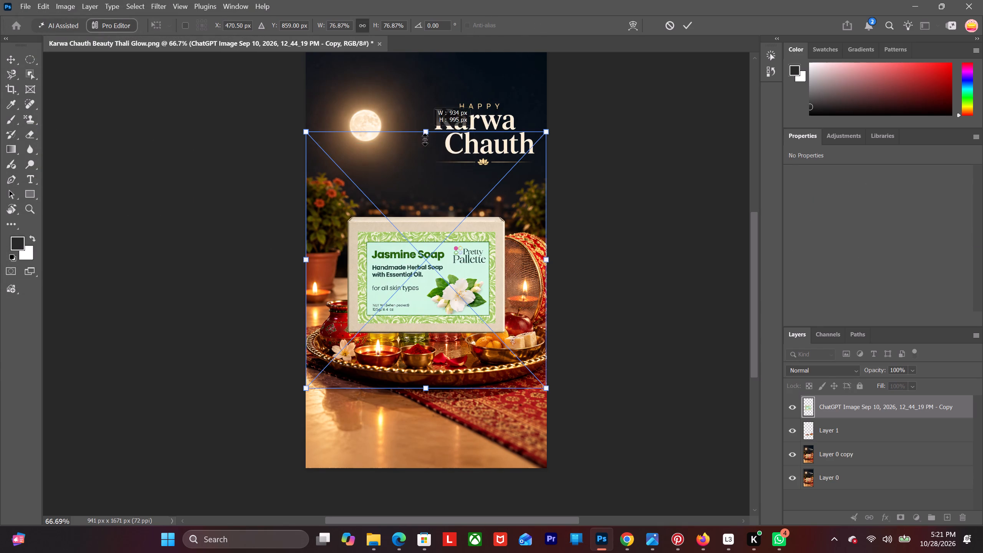
{"action": "left_click_drag", "start_coordinate": [425, 139], "coordinate": [429, 266]}
Move the Jasmine Soap layer directly below Layer 1 and convert it to a smart object.
{"action": "scroll", "coordinate": [402, 333], "scroll_direction": "up", "scroll_amount": 6}
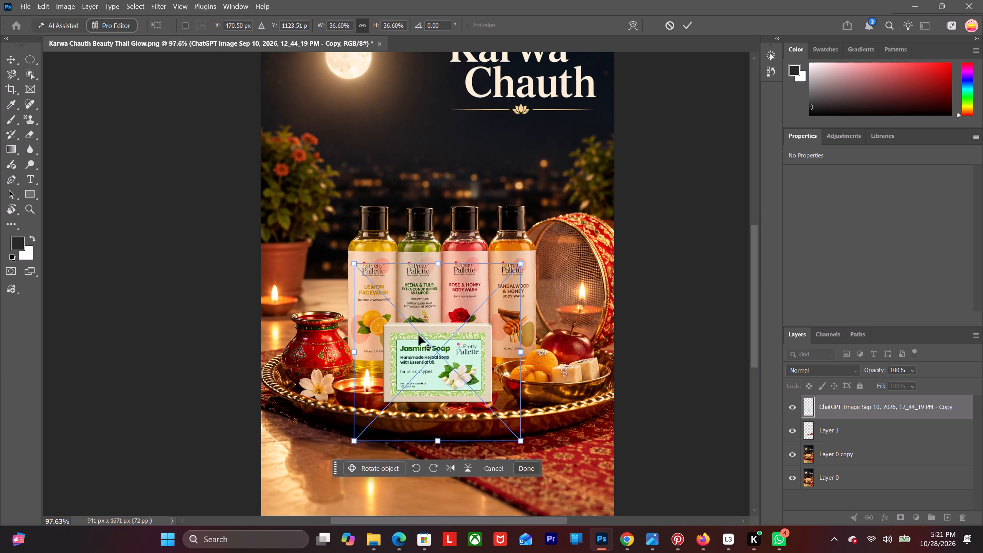
{"action": "left_click_drag", "start_coordinate": [844, 406], "coordinate": [844, 434]}
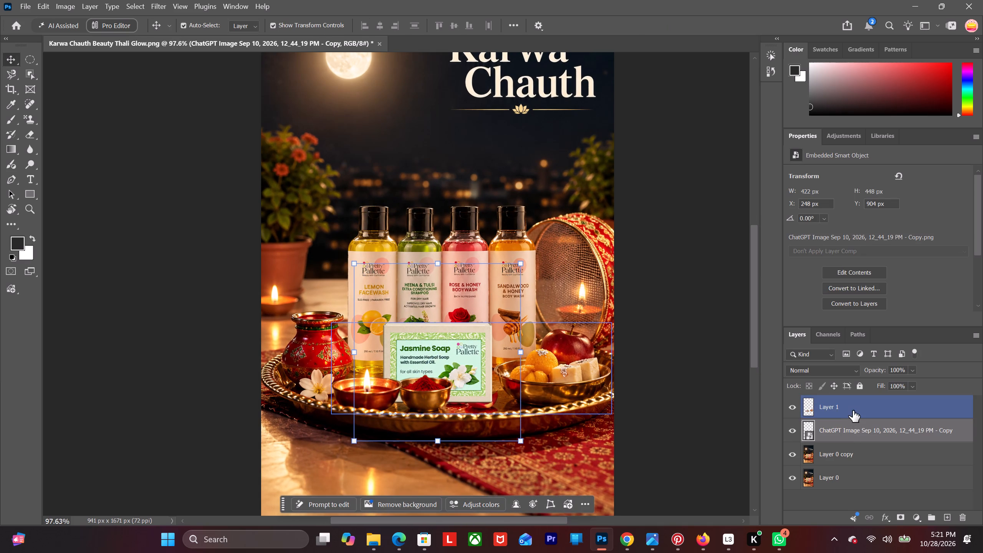
{"action": "left_click", "coordinate": [855, 424]}
{"action": "right_click", "coordinate": [855, 424]}
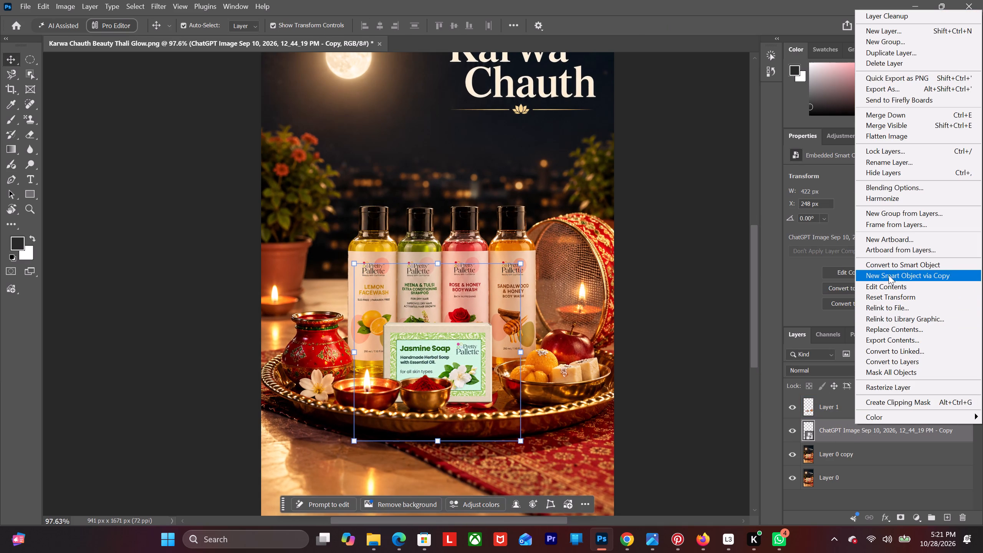
{"action": "left_click", "coordinate": [892, 265]}
Scale the Jasmine Soap to about 69% and position it before the lemon facewash and heena shampoo bottles, behind the diya and kumkum bowl.
{"action": "left_click_drag", "start_coordinate": [431, 270], "coordinate": [431, 300]}
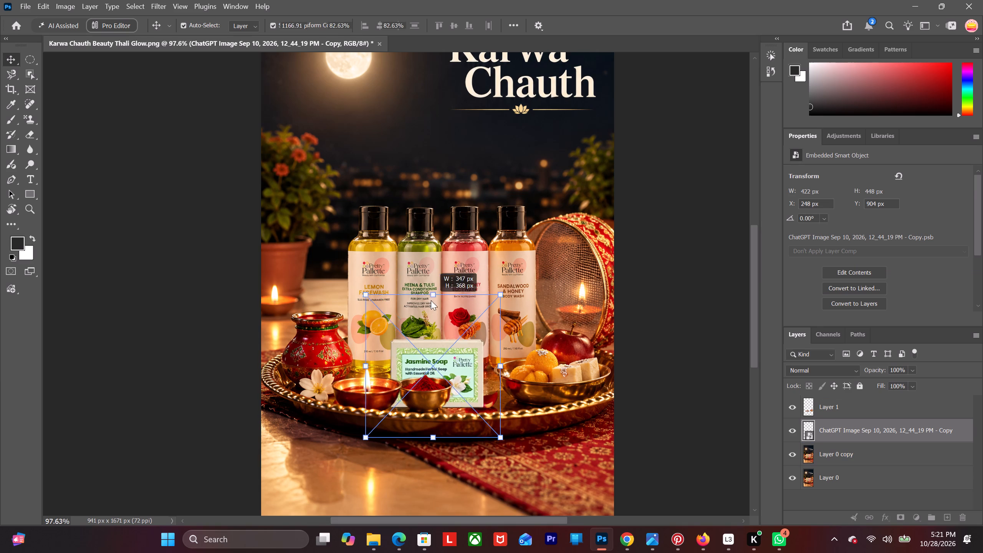
{"action": "left_click_drag", "start_coordinate": [431, 300], "coordinate": [431, 307]}
{"action": "left_click_drag", "start_coordinate": [434, 369], "coordinate": [424, 351]}
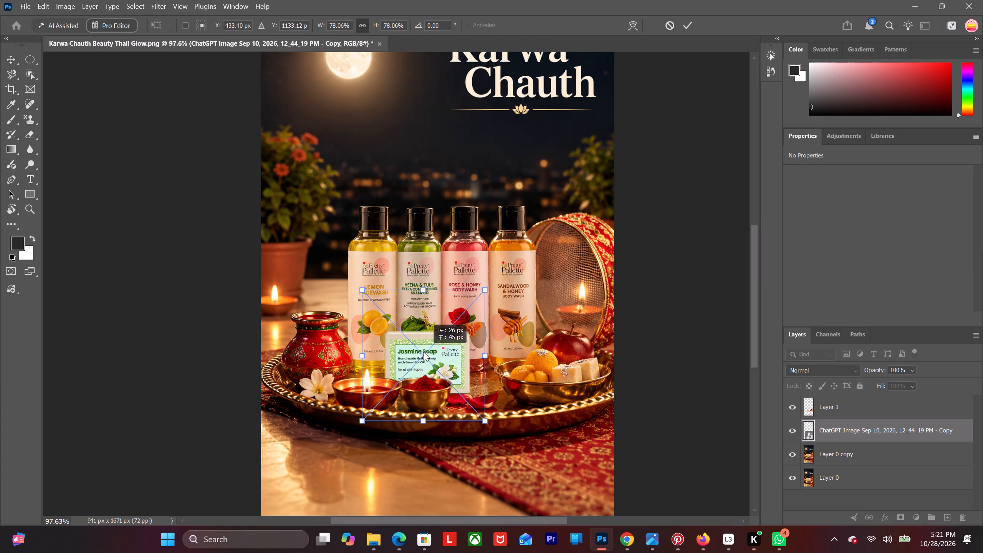
{"action": "left_click_drag", "start_coordinate": [424, 351], "coordinate": [407, 345]}
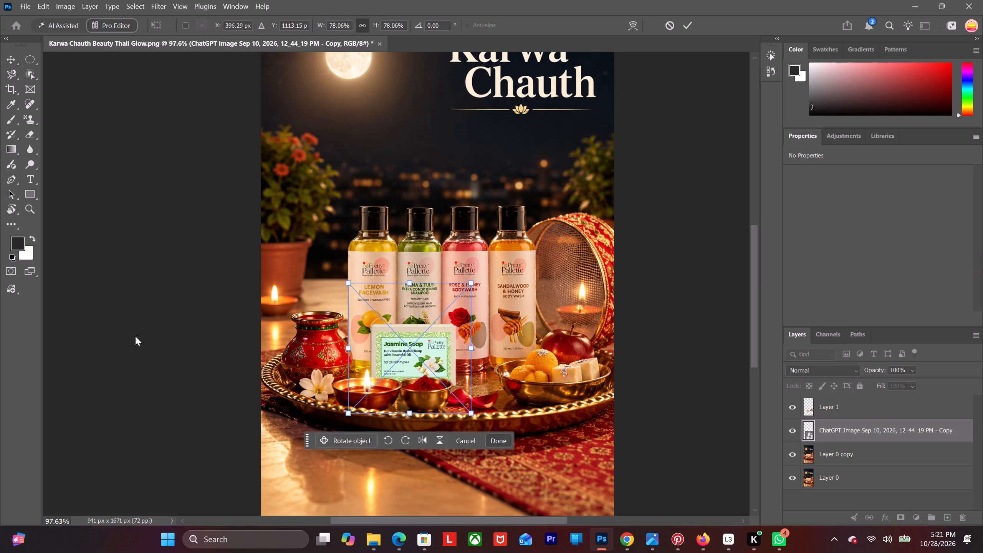
{"action": "left_click", "coordinate": [135, 336]}
{"action": "left_click", "coordinate": [135, 336]}
{"action": "left_click", "coordinate": [407, 358]}
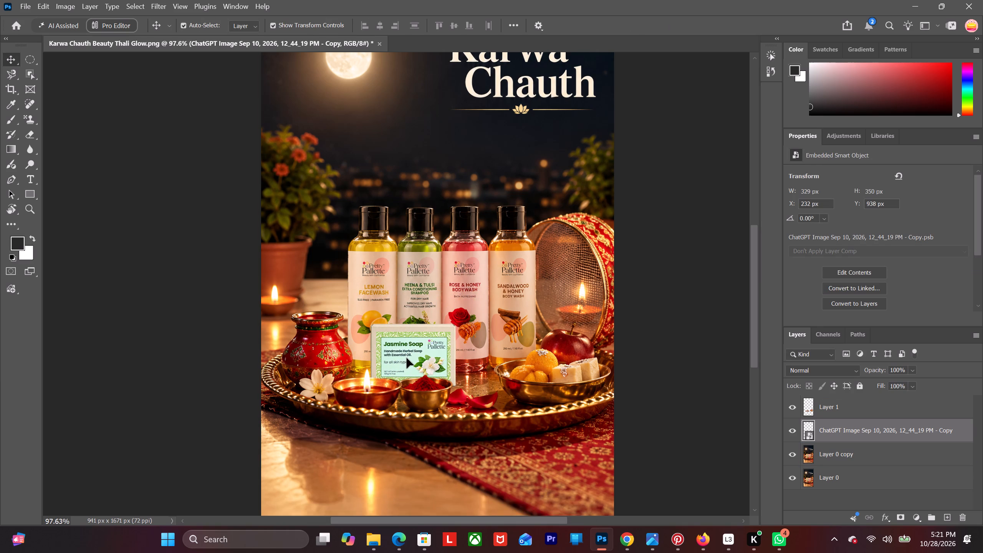
{"action": "left_click_drag", "start_coordinate": [408, 281], "coordinate": [409, 296]}
{"action": "left_click_drag", "start_coordinate": [417, 354], "coordinate": [405, 346]}
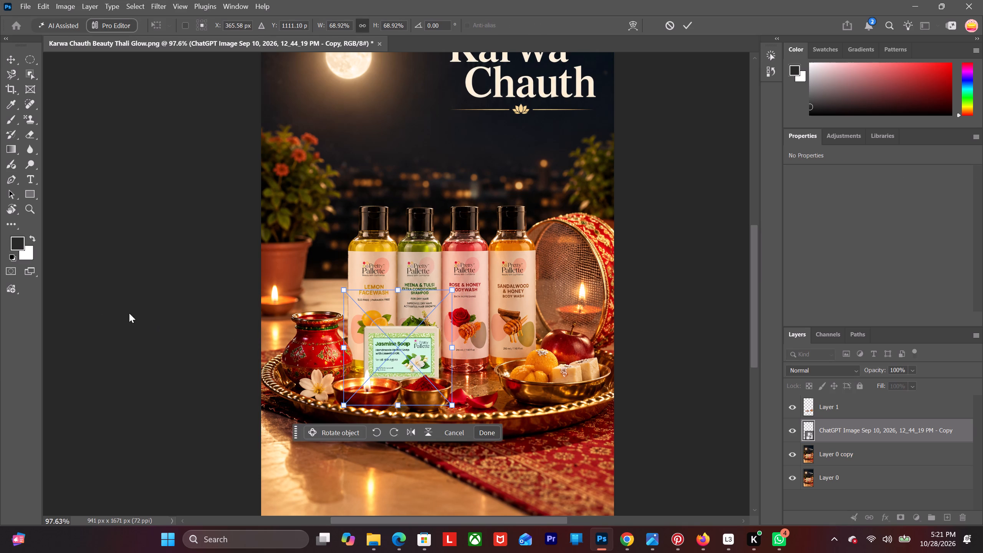
{"action": "left_click", "coordinate": [72, 296]}
{"action": "left_click", "coordinate": [115, 288]}
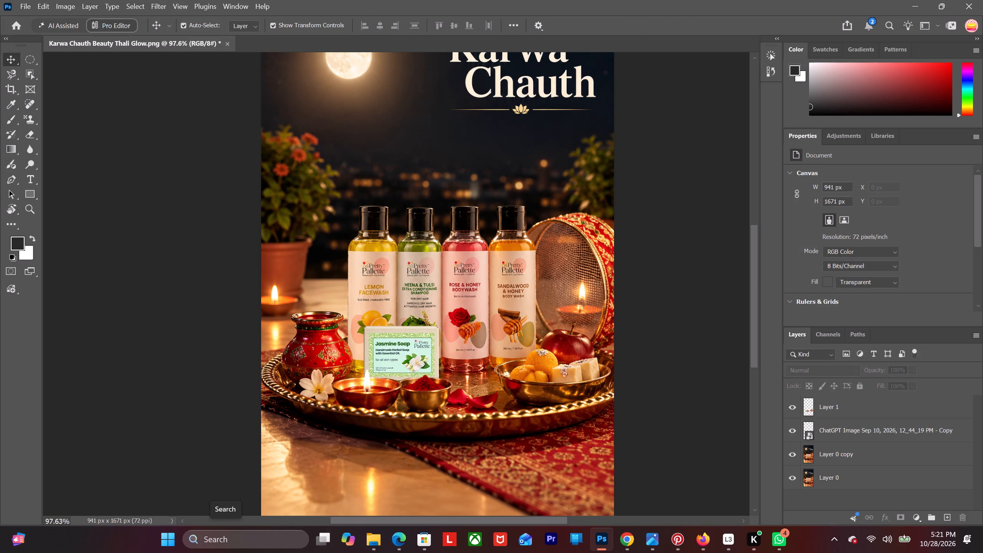
Place the "Rose Water Soap Box Mockup" image from the Downloads folder into the poster as an embedded object.
{"action": "left_click", "coordinate": [369, 541]}
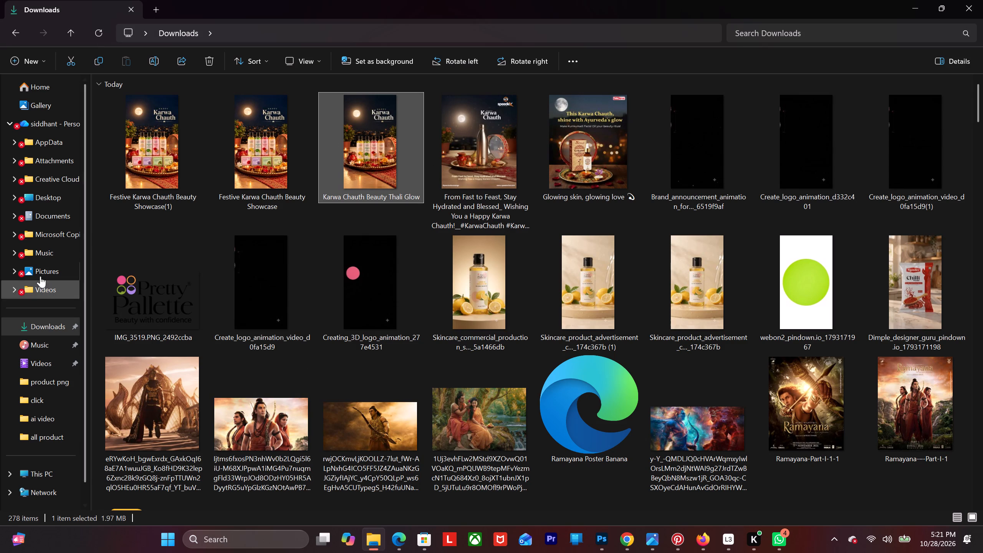
{"action": "left_click", "coordinate": [56, 322]}
{"action": "scroll", "coordinate": [218, 307], "scroll_direction": "down", "scroll_amount": 12}
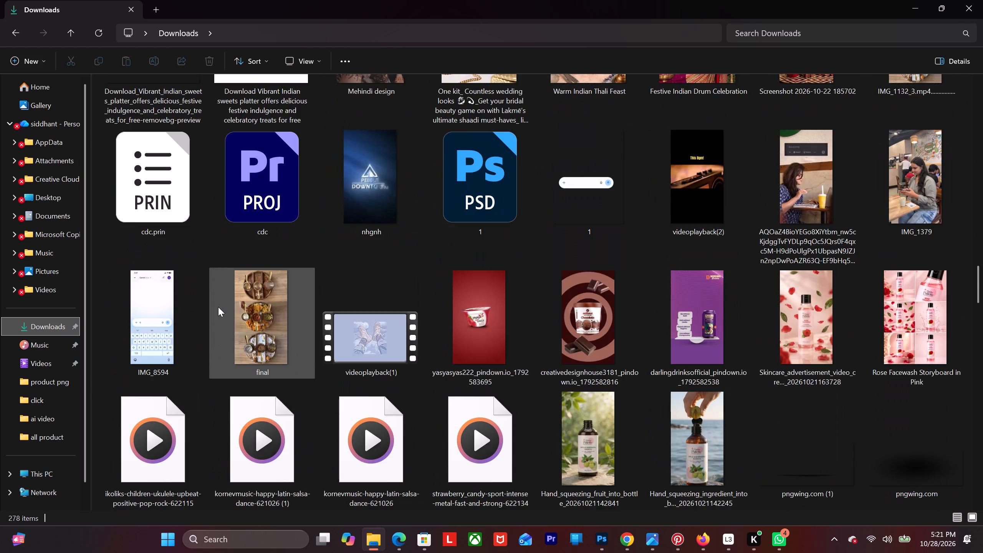
{"action": "scroll", "coordinate": [218, 307], "scroll_direction": "down", "scroll_amount": 8}
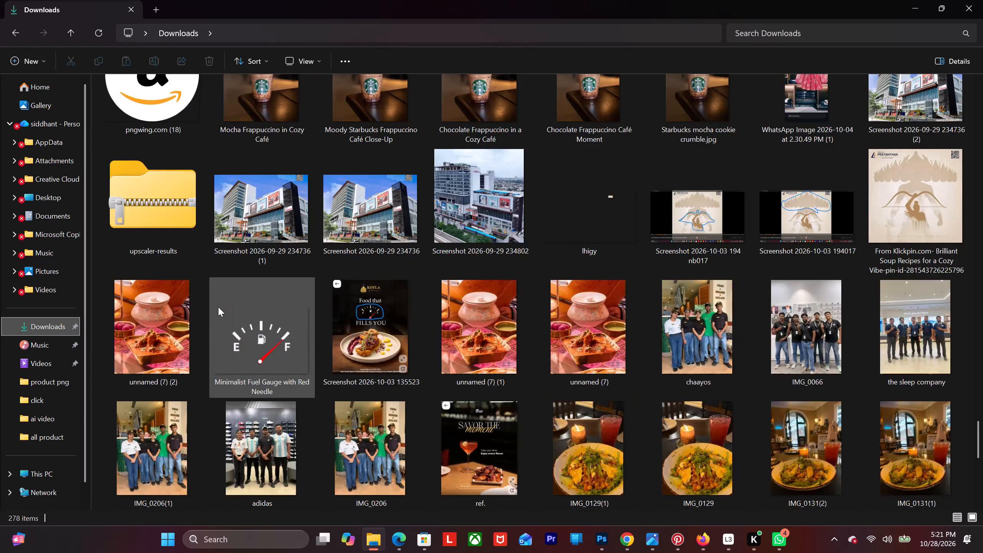
{"action": "scroll", "coordinate": [218, 307], "scroll_direction": "down", "scroll_amount": 2}
{"action": "scroll", "coordinate": [218, 307], "scroll_direction": "up", "scroll_amount": 16}
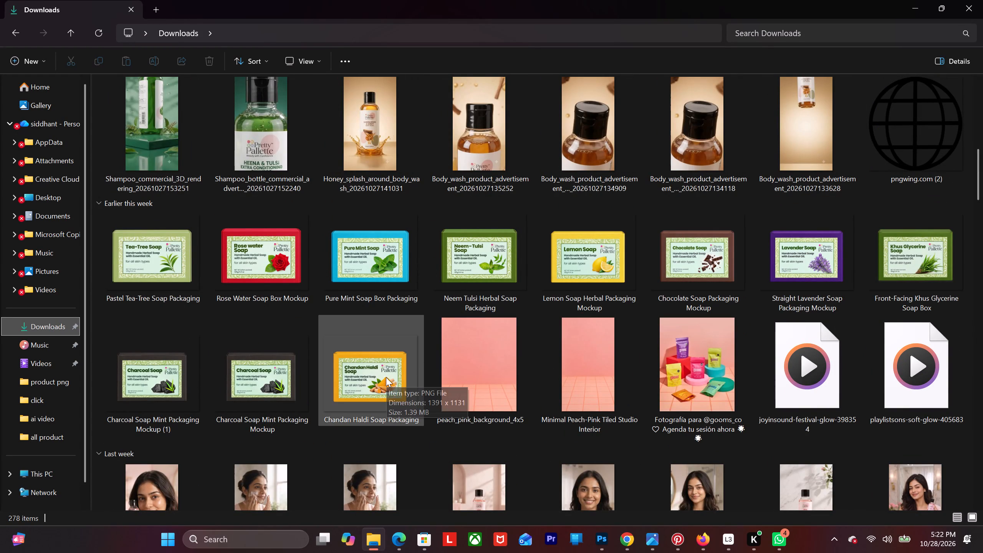
{"action": "left_click", "coordinate": [290, 268]}
{"action": "left_click_drag", "start_coordinate": [271, 261], "coordinate": [409, 309]}
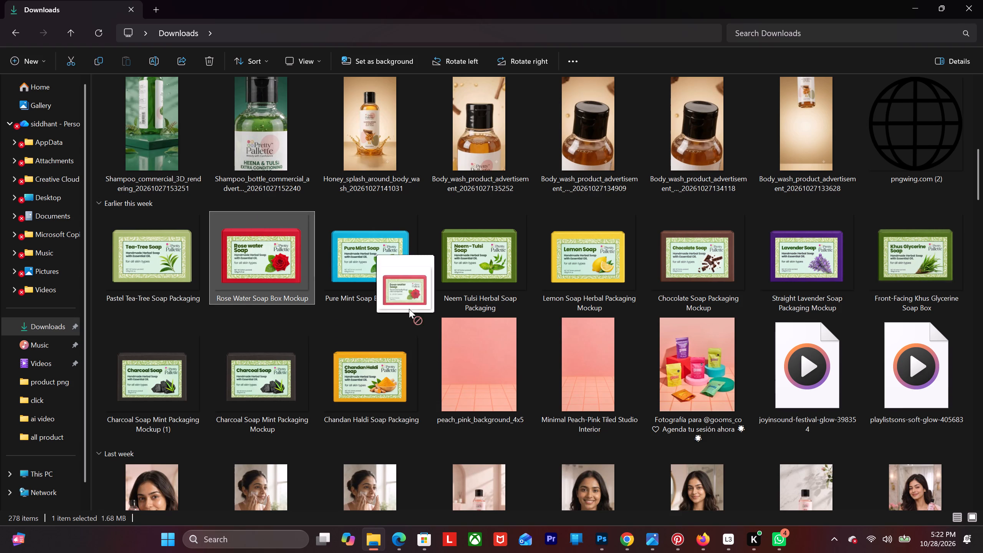
{"action": "left_click_drag", "start_coordinate": [409, 309], "coordinate": [471, 361]}
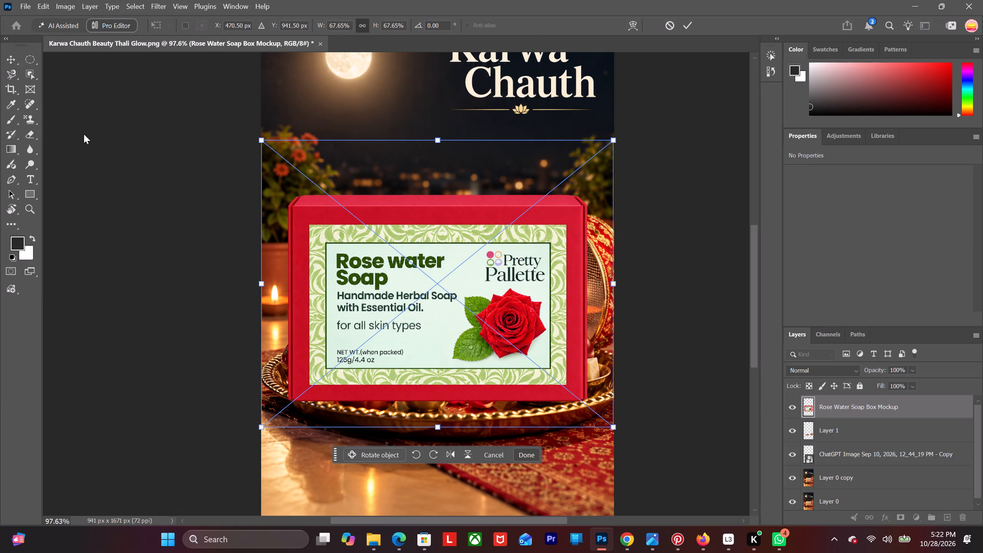
{"action": "left_click", "coordinate": [9, 60]}
{"action": "left_click", "coordinate": [89, 166]}
{"action": "left_click", "coordinate": [428, 296]}
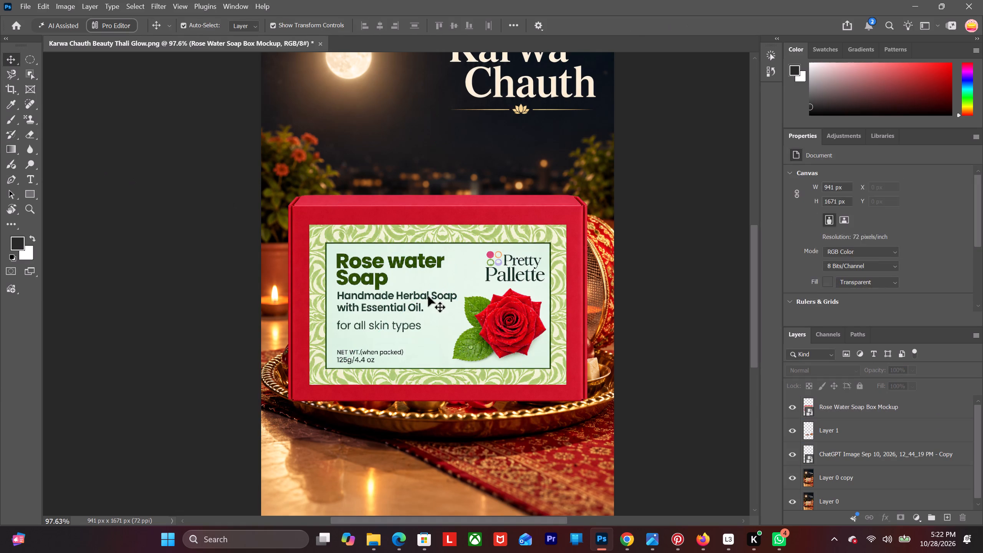
Convert the Rose Water Soap Box Mockup layer to a smart object and move it directly below Layer 1.
{"action": "left_click", "coordinate": [856, 403]}
{"action": "right_click", "coordinate": [856, 403]}
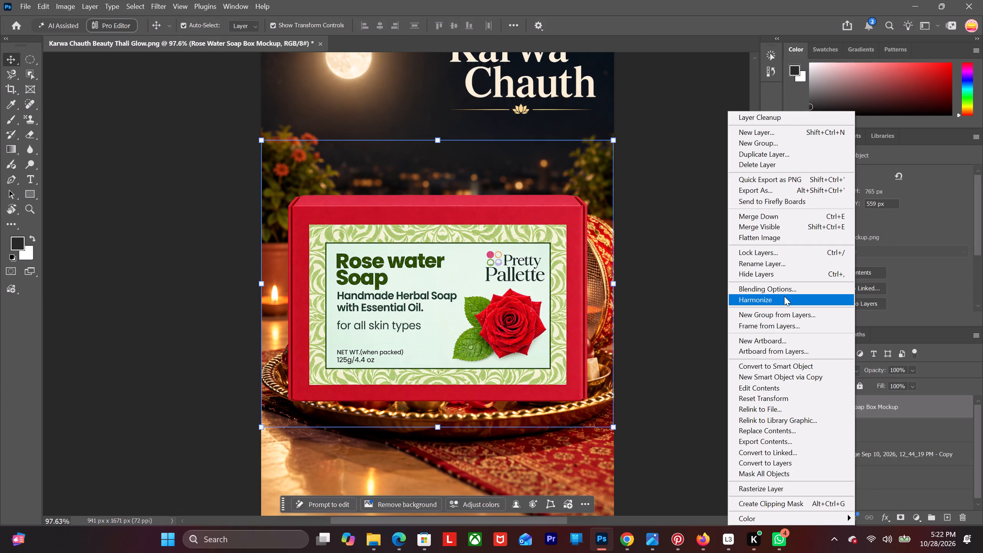
{"action": "left_click", "coordinate": [789, 363]}
{"action": "left_click_drag", "start_coordinate": [836, 404], "coordinate": [835, 407]}
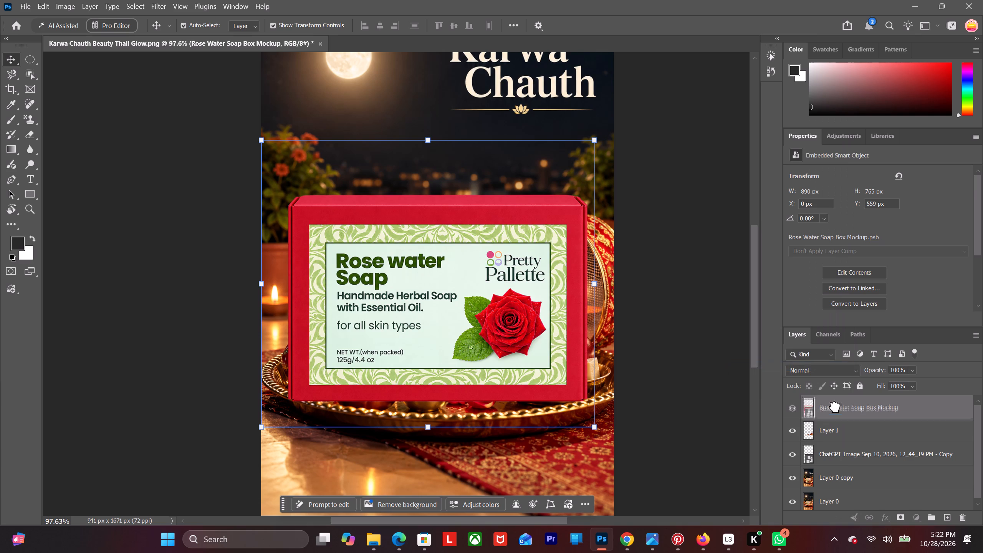
{"action": "left_click_drag", "start_coordinate": [835, 407], "coordinate": [836, 442]}
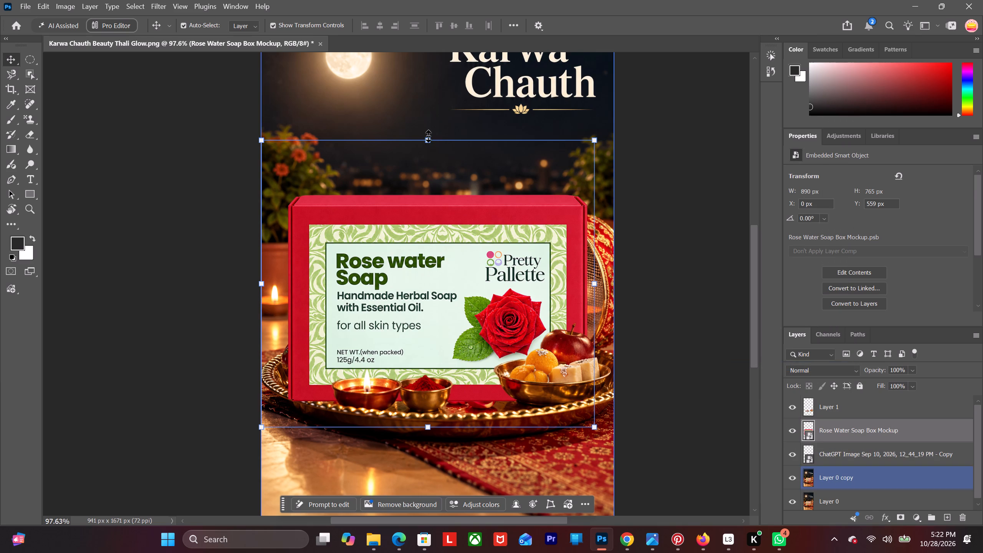
Scale the Rose Water Soap to about 26.2% and position it beside the Jasmine Soap, behind the sweets bowl.
{"action": "left_click_drag", "start_coordinate": [428, 138], "coordinate": [448, 296]}
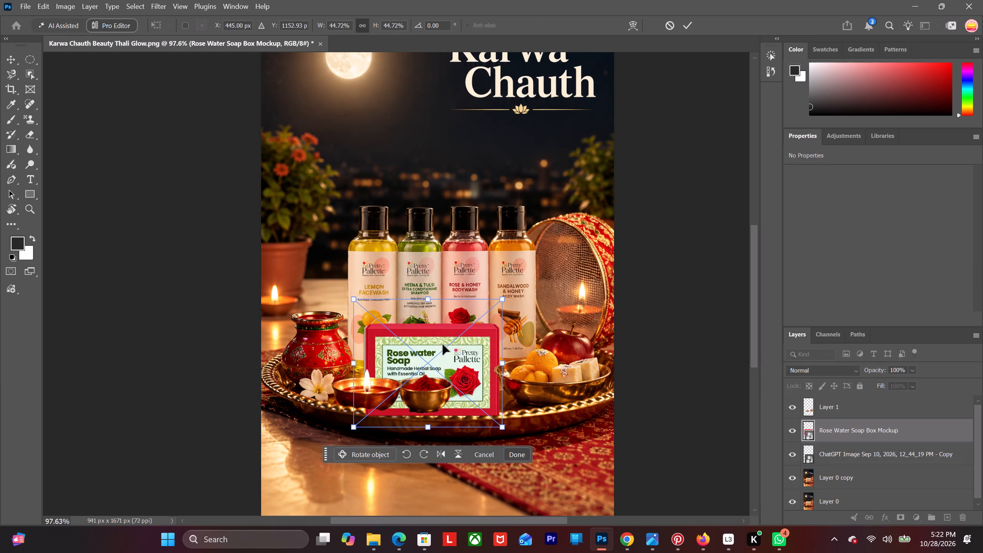
{"action": "left_click_drag", "start_coordinate": [444, 350], "coordinate": [477, 341]}
{"action": "left_click_drag", "start_coordinate": [465, 288], "coordinate": [470, 313]}
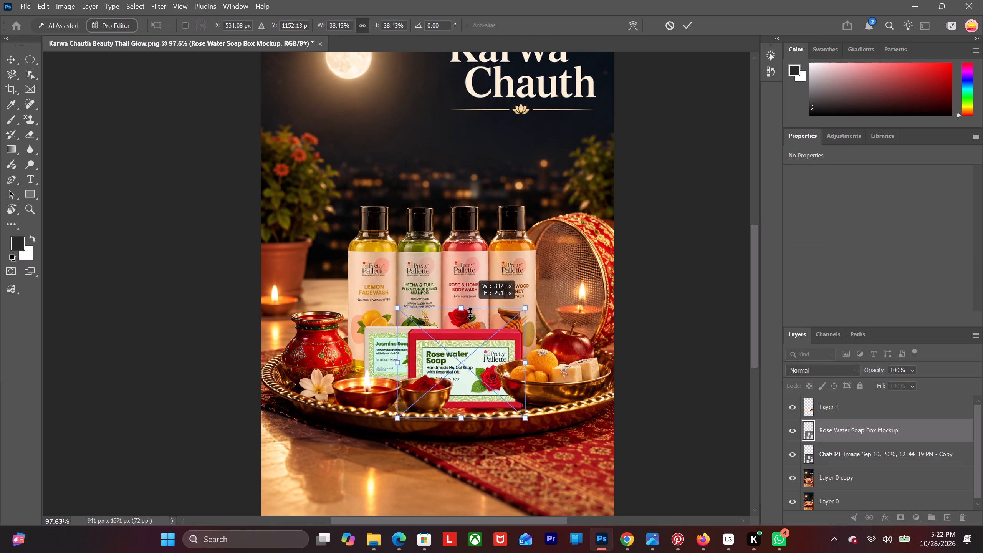
{"action": "left_click_drag", "start_coordinate": [470, 313], "coordinate": [472, 330]}
{"action": "left_click_drag", "start_coordinate": [462, 363], "coordinate": [480, 338]}
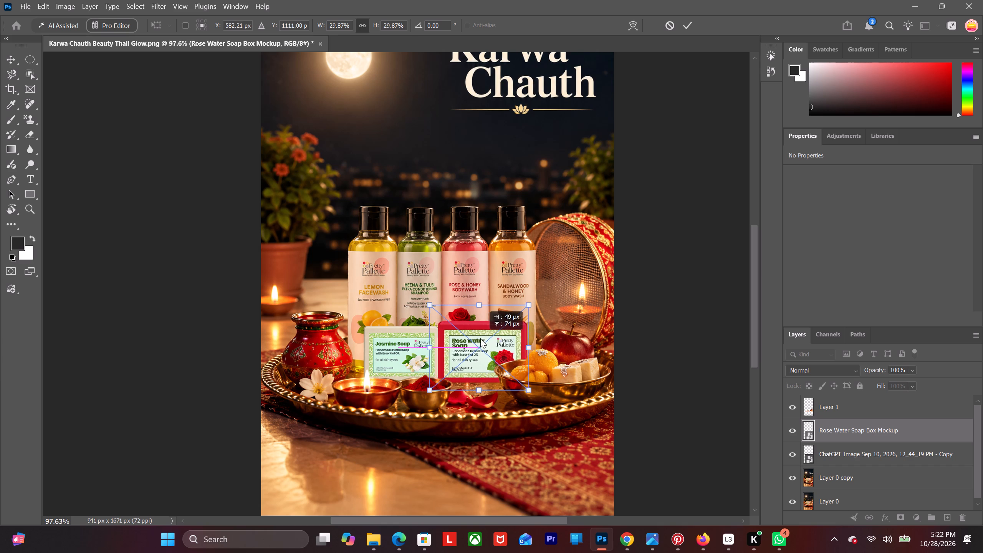
{"action": "left_click_drag", "start_coordinate": [480, 338], "coordinate": [483, 340]}
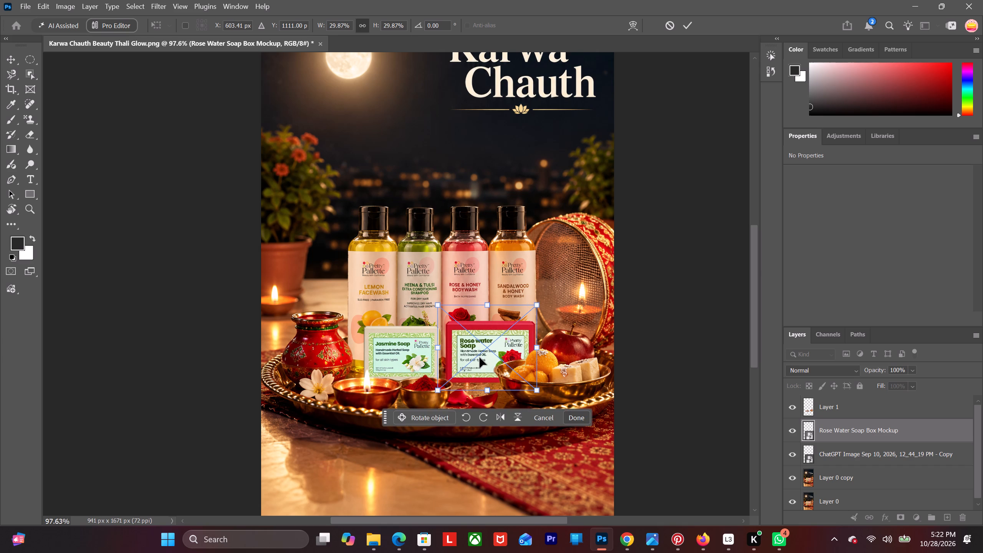
{"action": "left_click_drag", "start_coordinate": [483, 361], "coordinate": [485, 368]}
{"action": "left_click_drag", "start_coordinate": [487, 312], "coordinate": [487, 313]}
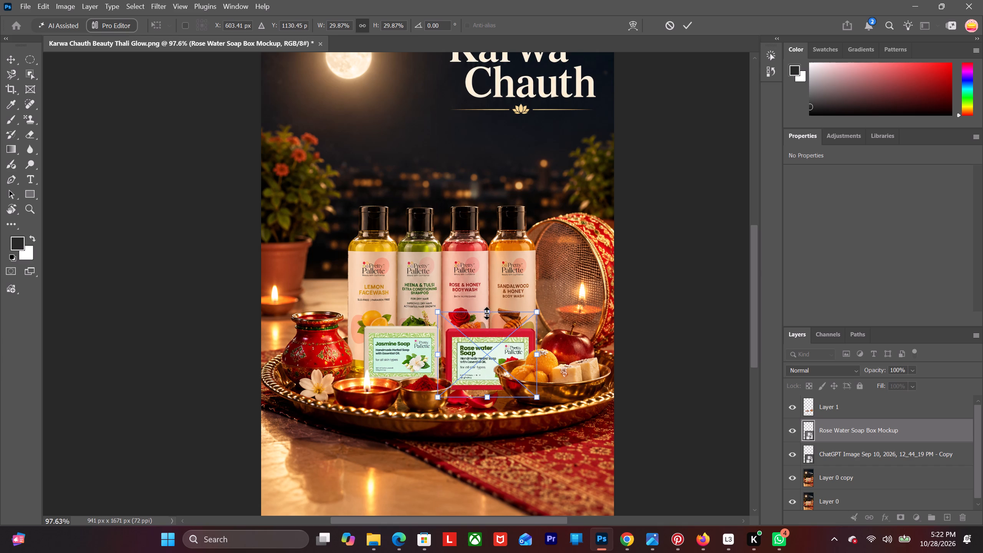
{"action": "left_click_drag", "start_coordinate": [487, 313], "coordinate": [487, 318]}
{"action": "left_click_drag", "start_coordinate": [485, 354], "coordinate": [483, 345]}
Fine-tune the Rose Water Soap's scale to about 27.9% to match the neighbouring Jasmine Soap box, and apply the transform.
{"action": "scroll", "coordinate": [431, 345], "scroll_direction": "up", "scroll_amount": 8, "text": "alt"}
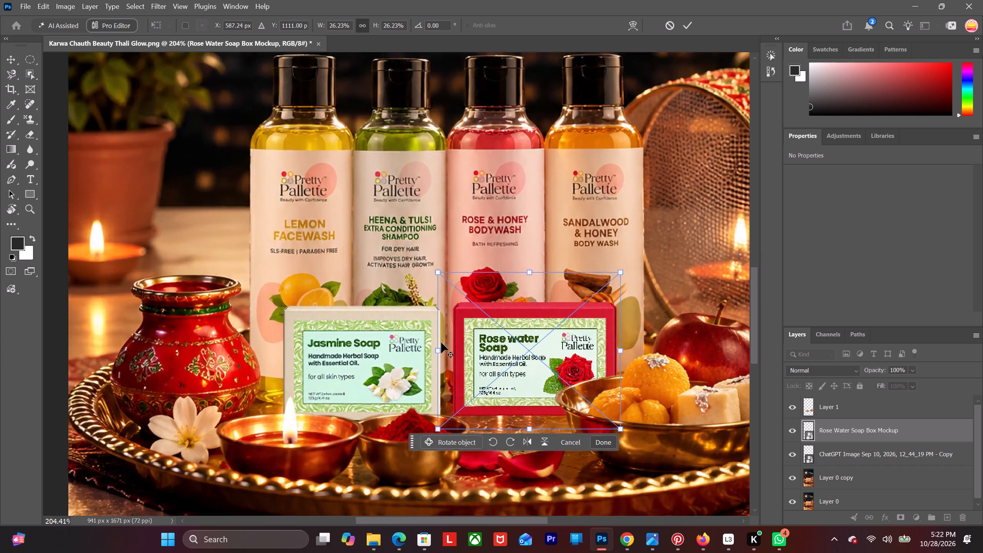
{"action": "scroll", "coordinate": [441, 343], "scroll_direction": "up", "scroll_amount": 5, "text": "alt"}
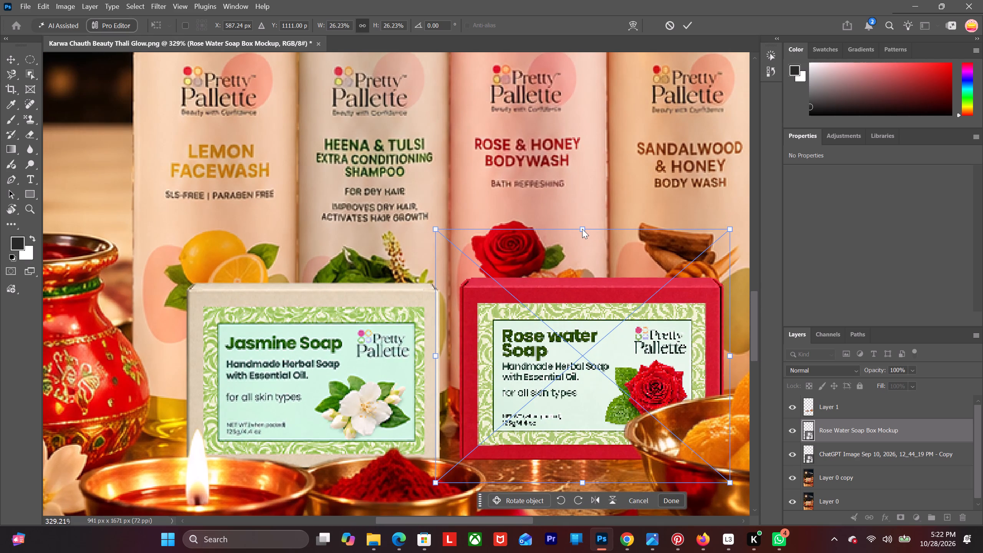
{"action": "scroll", "coordinate": [582, 228], "scroll_direction": "down", "scroll_amount": 1}
{"action": "scroll", "coordinate": [573, 233], "scroll_direction": "down", "scroll_amount": 4, "text": "alt"}
{"action": "left_click_drag", "start_coordinate": [419, 519], "coordinate": [434, 519]}
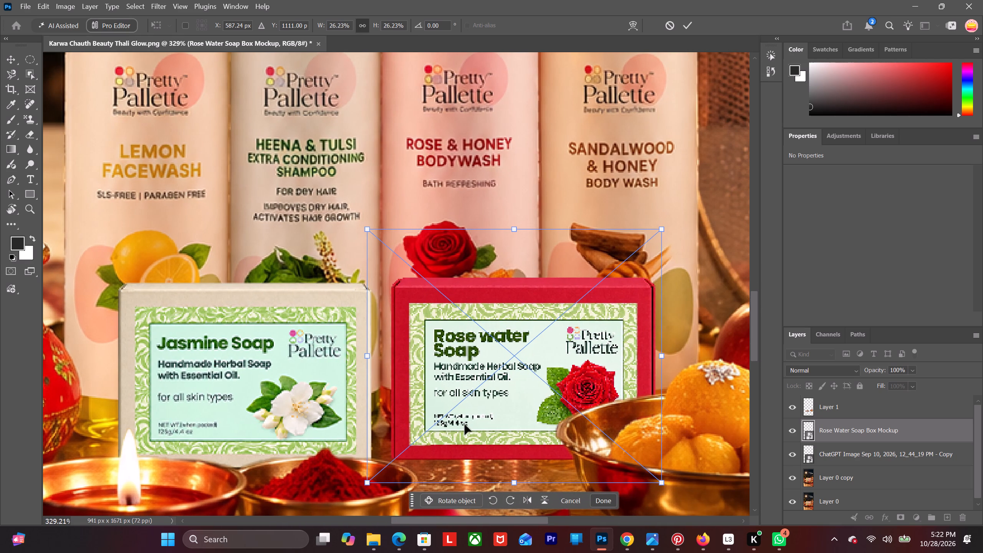
{"action": "left_click_drag", "start_coordinate": [510, 230], "coordinate": [513, 241]}
{"action": "left_click", "coordinate": [514, 231]}
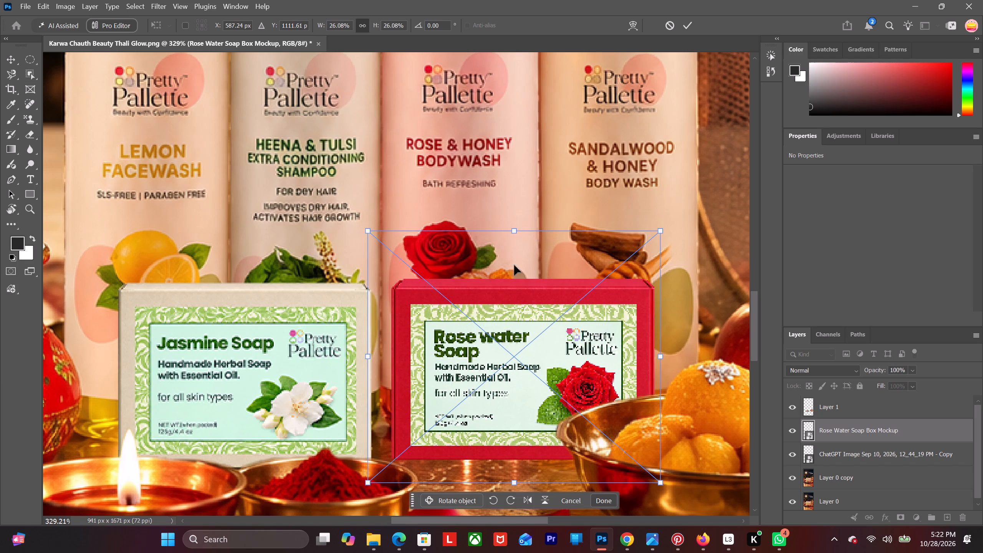
{"action": "scroll", "coordinate": [515, 307], "scroll_direction": "down", "scroll_amount": 5}
{"action": "scroll", "coordinate": [500, 346], "scroll_direction": "down", "scroll_amount": 3}
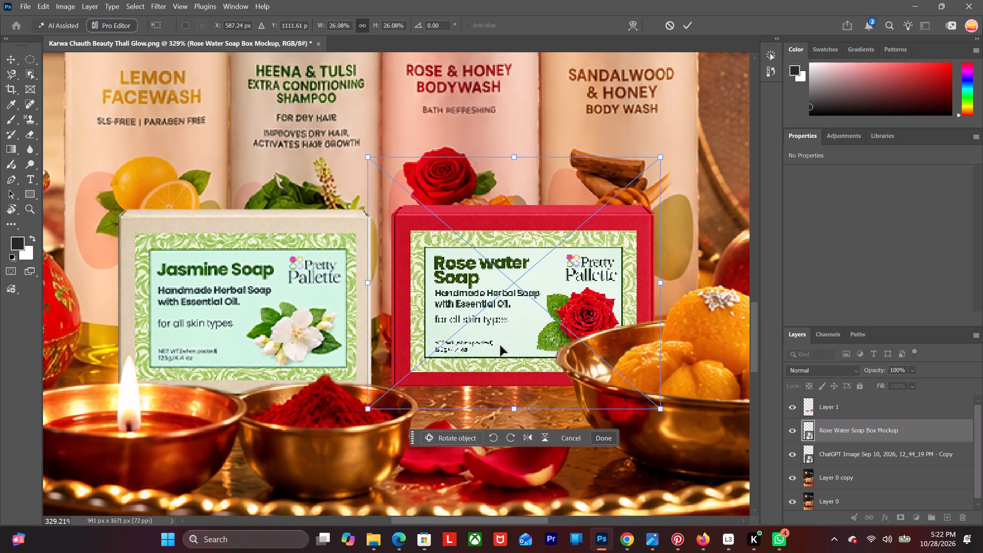
{"action": "left_click_drag", "start_coordinate": [515, 413], "coordinate": [515, 419]}
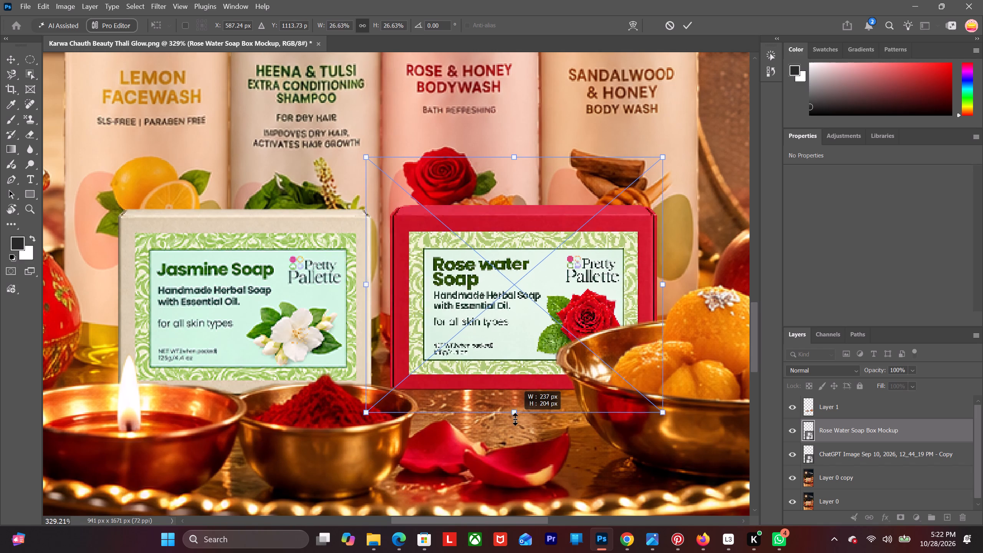
{"action": "left_click_drag", "start_coordinate": [515, 419], "coordinate": [515, 425]}
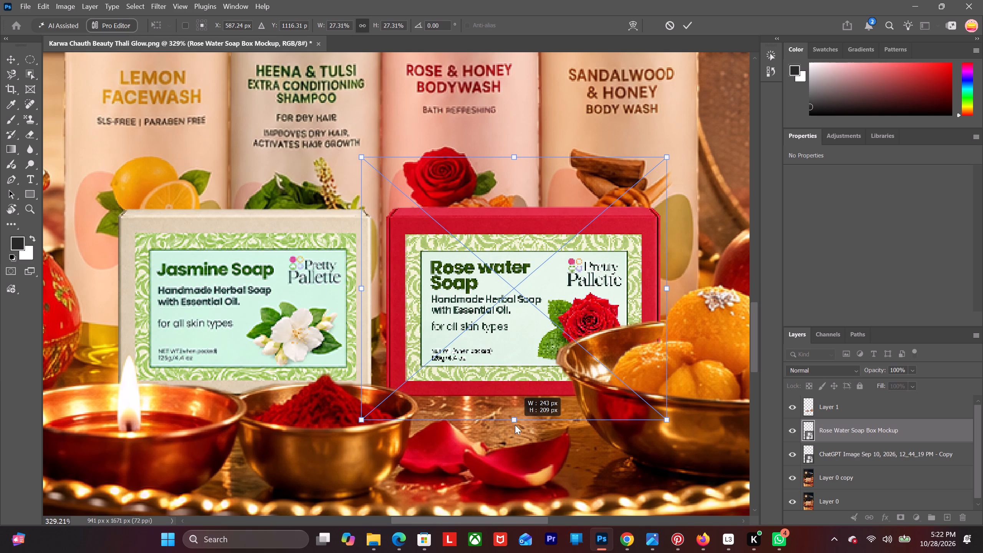
{"action": "left_click_drag", "start_coordinate": [515, 425], "coordinate": [515, 430]}
{"action": "scroll", "coordinate": [194, 326], "scroll_direction": "down", "scroll_amount": 9, "text": "alt"}
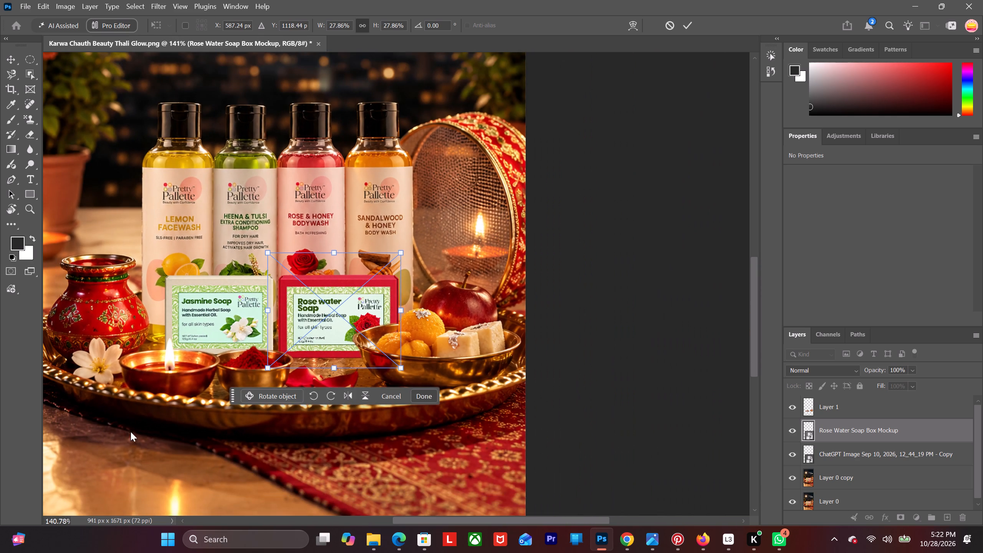
{"action": "left_click", "coordinate": [136, 451]}
{"action": "left_click", "coordinate": [132, 458]}
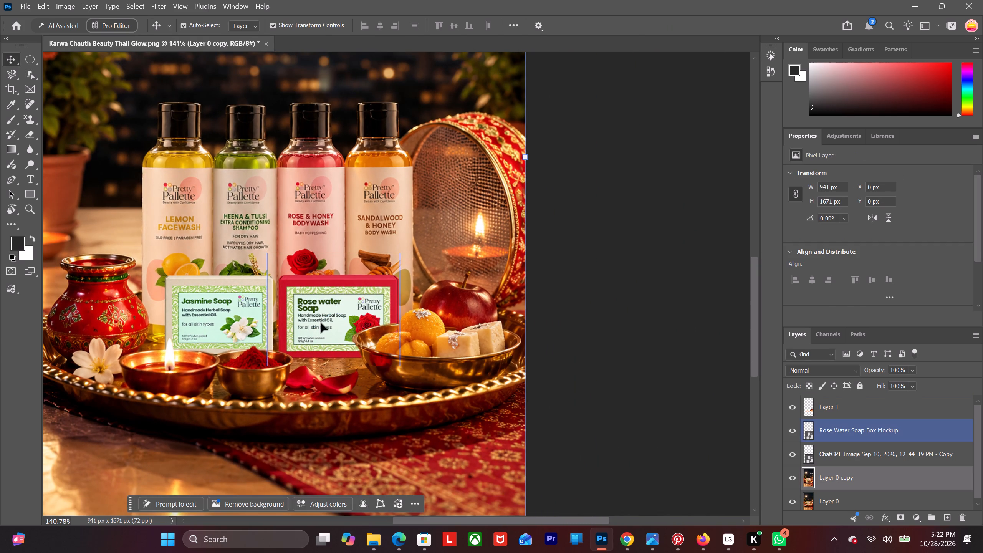
Nudge the Rose Water Soap vertically to Y 1013 px to line it up with the Jasmine Soap.
{"action": "left_click", "coordinate": [321, 323]}
{"action": "key", "text": "Down"}
{"action": "key", "text": "Down"}
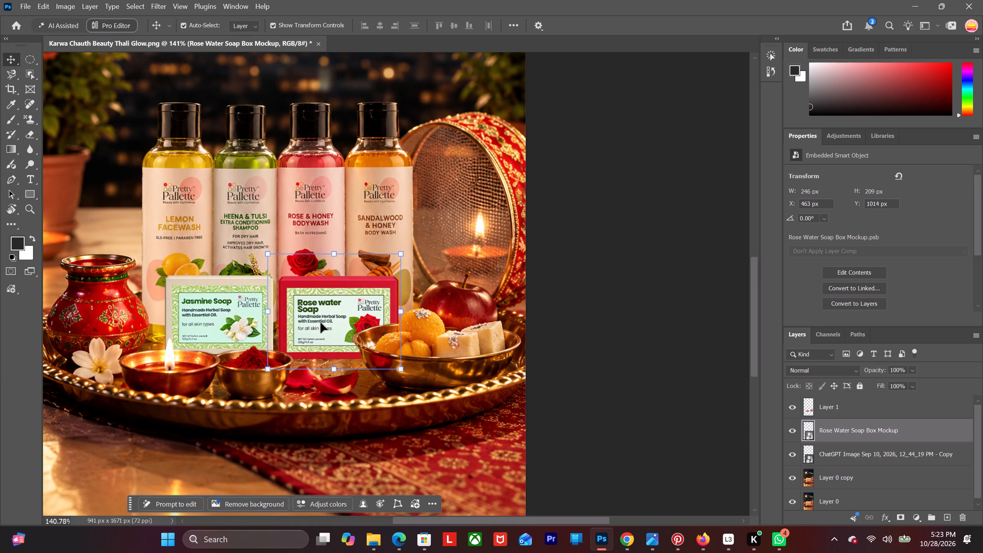
{"action": "key", "text": "Up"}
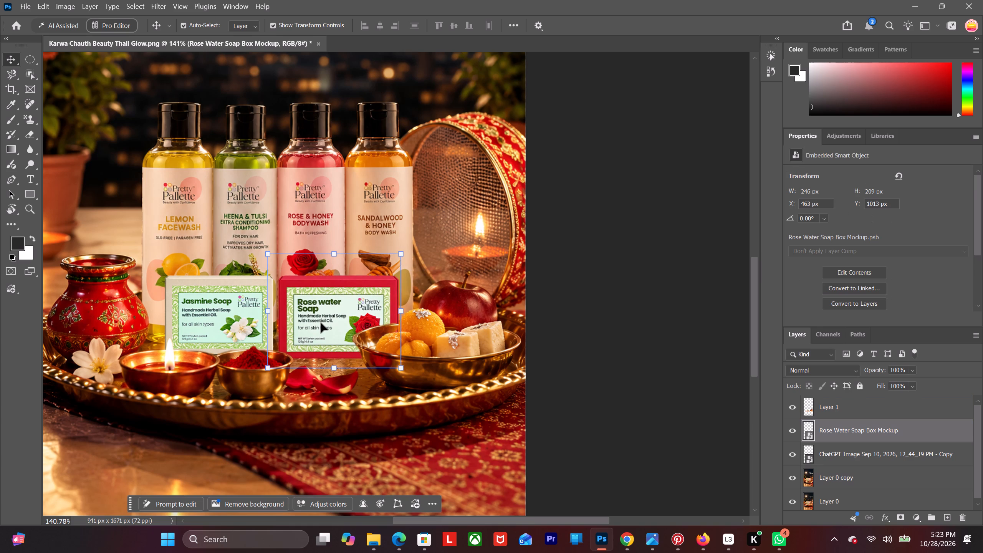
{"action": "key", "text": "Up"}
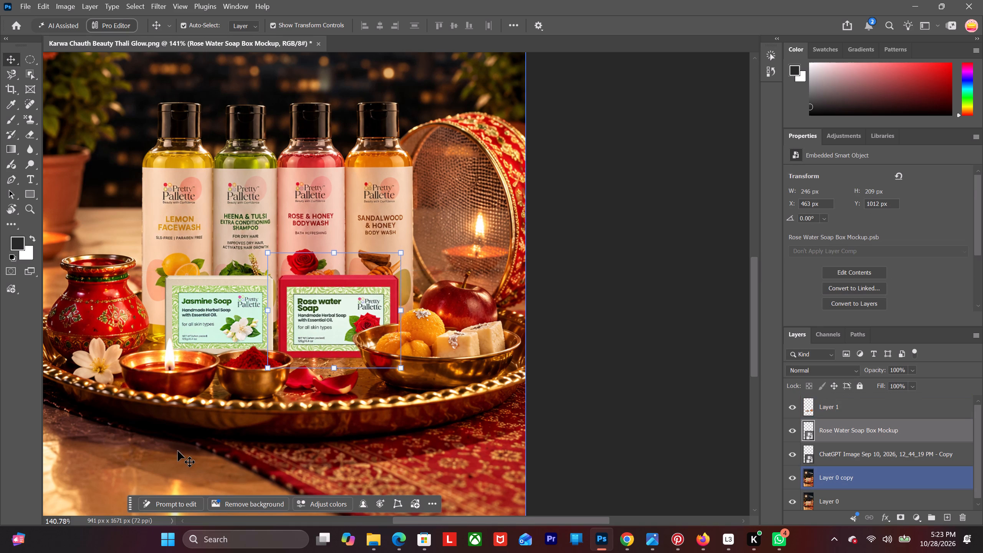
{"action": "key", "text": "Down"}
{"action": "left_click", "coordinate": [155, 458]}
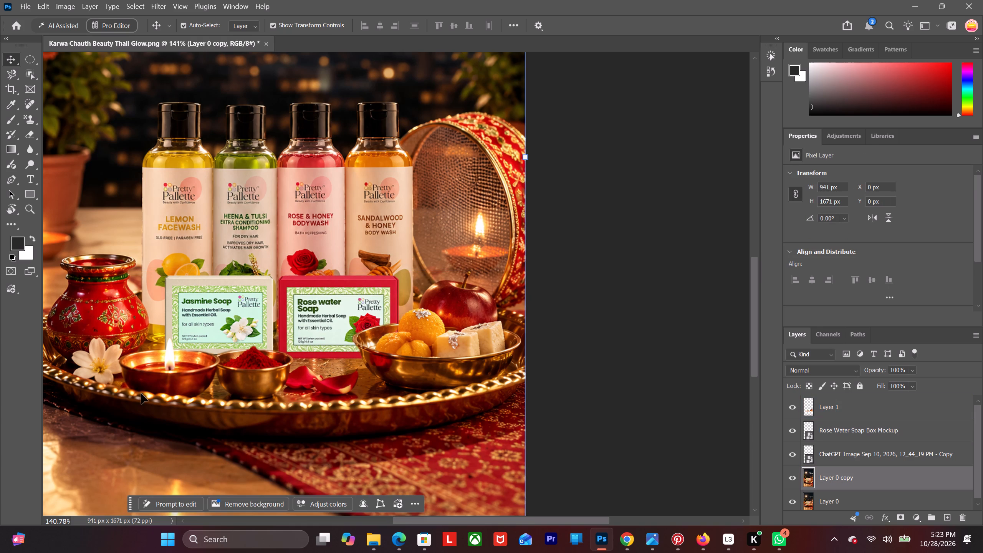
Add a layer mask to the Rose Water Soap Box Mockup layer.
{"action": "scroll", "coordinate": [156, 396], "scroll_direction": "down", "scroll_amount": 7, "text": "alt"}
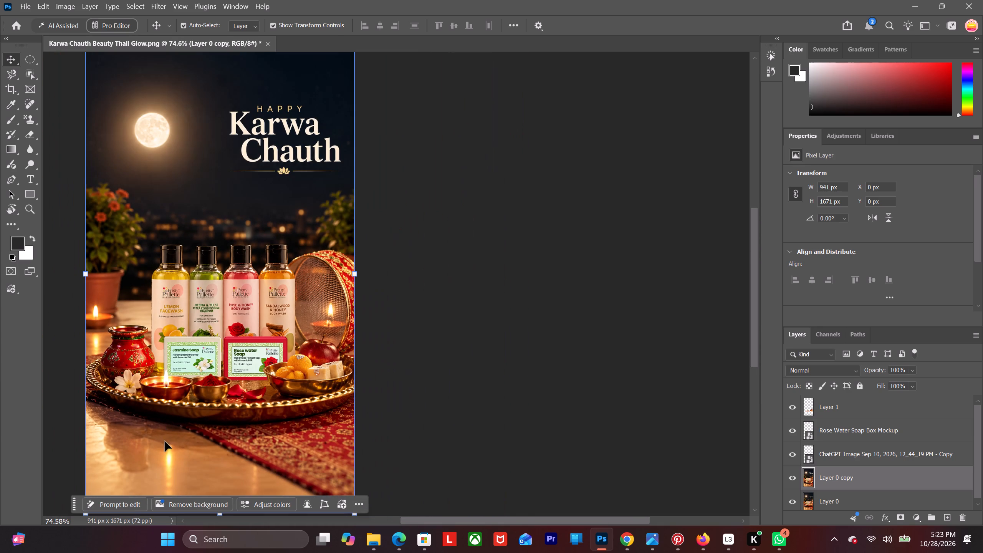
{"action": "left_click_drag", "start_coordinate": [420, 518], "coordinate": [349, 530]}
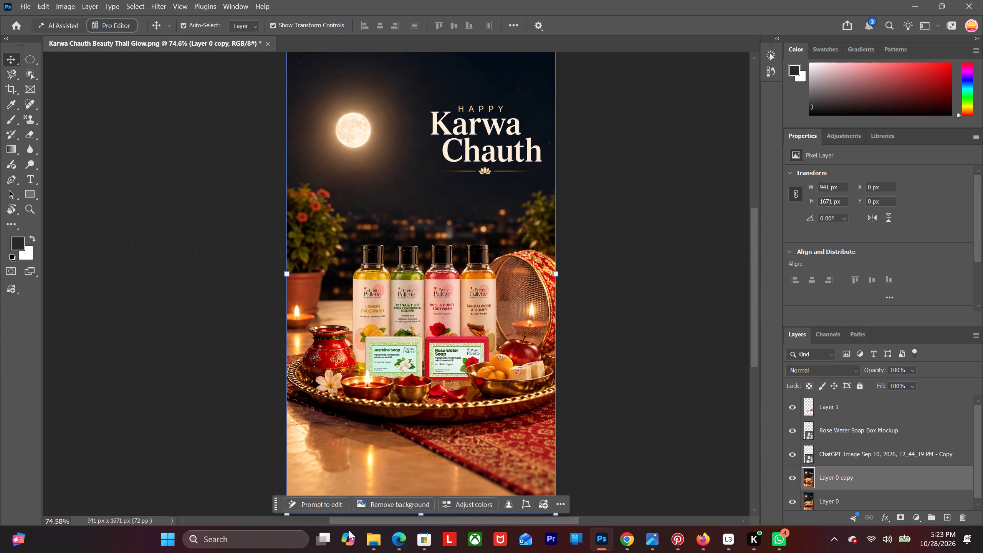
{"action": "left_click_drag", "start_coordinate": [349, 530], "coordinate": [346, 528]}
{"action": "scroll", "coordinate": [359, 401], "scroll_direction": "up", "scroll_amount": 8, "text": "alt"}
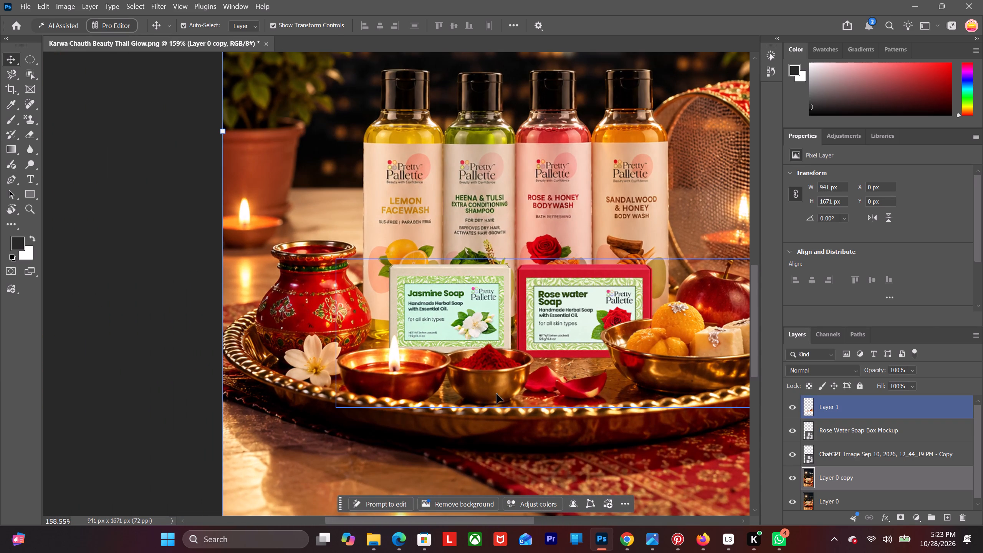
{"action": "left_click", "coordinate": [565, 347]}
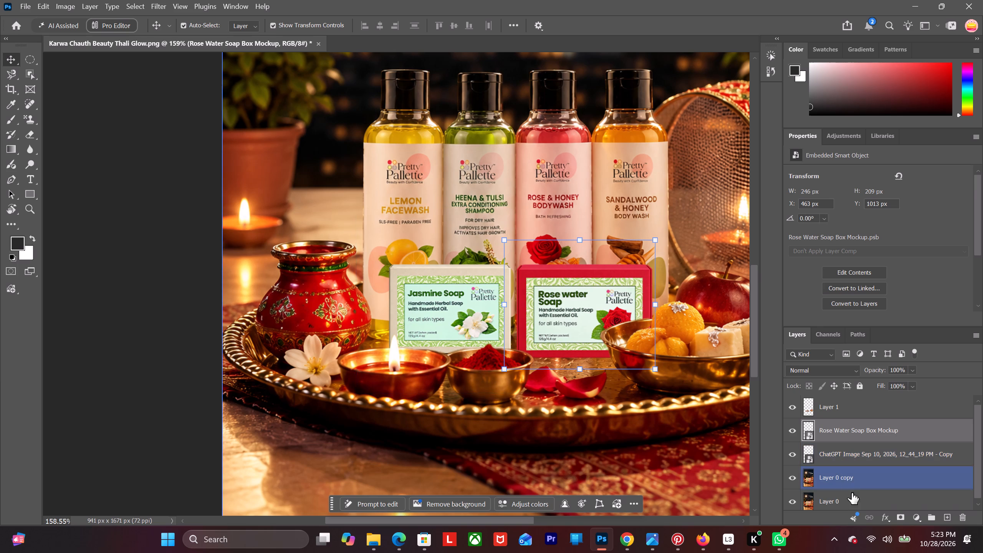
{"action": "left_click", "coordinate": [895, 515]}
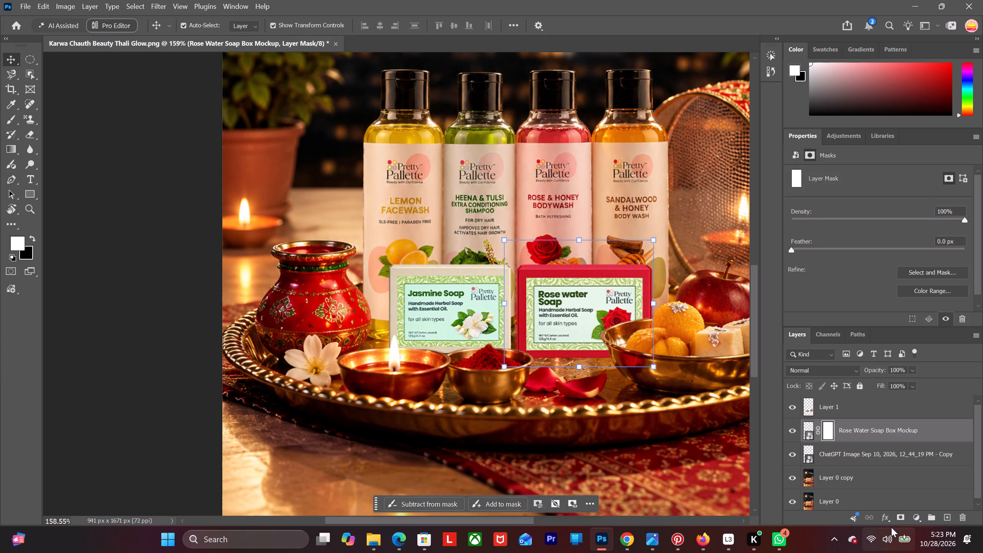
Delete the layer mask from the Rose Water Soap Box Mockup layer.
{"action": "left_click", "coordinate": [922, 519]}
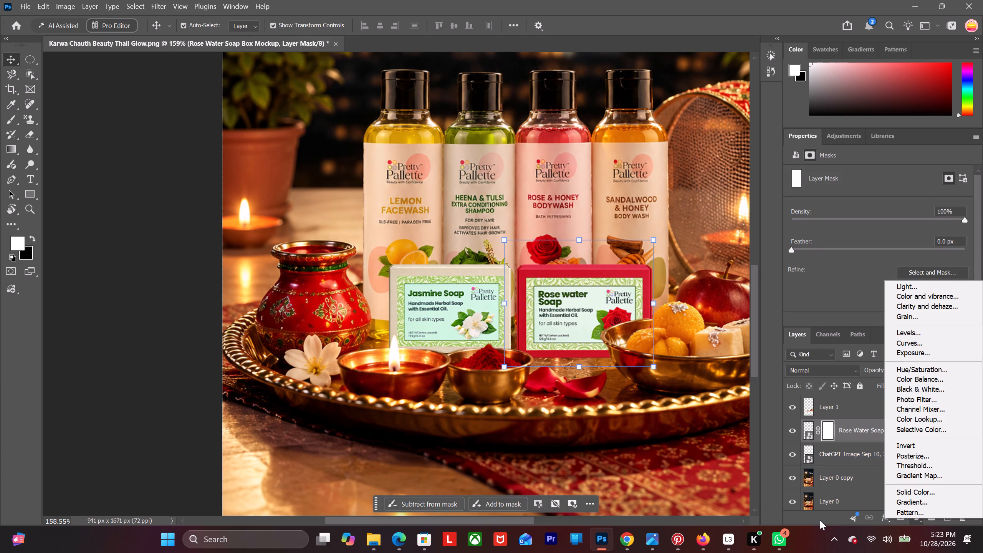
{"action": "left_click", "coordinate": [884, 518]}
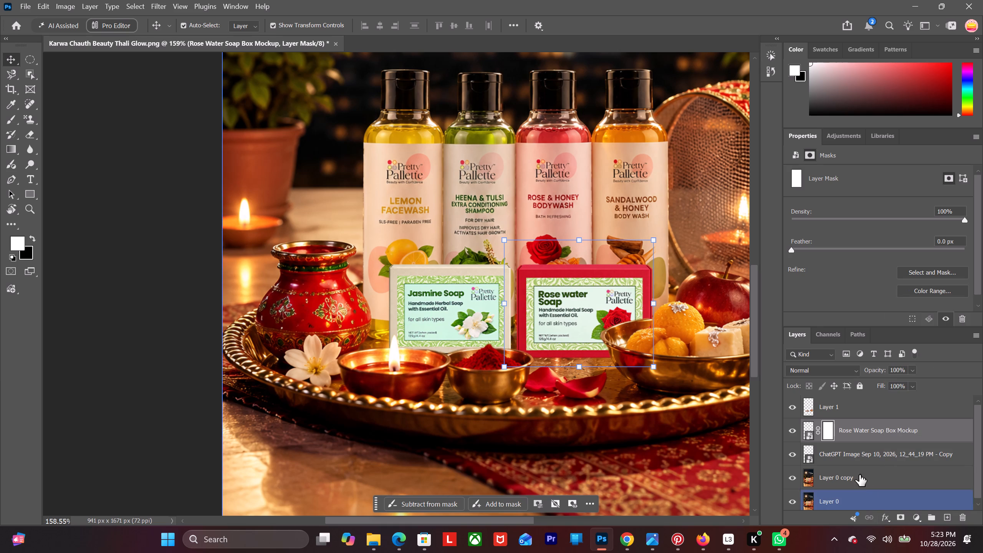
{"action": "left_click", "coordinate": [864, 426]}
{"action": "left_click", "coordinate": [825, 427]}
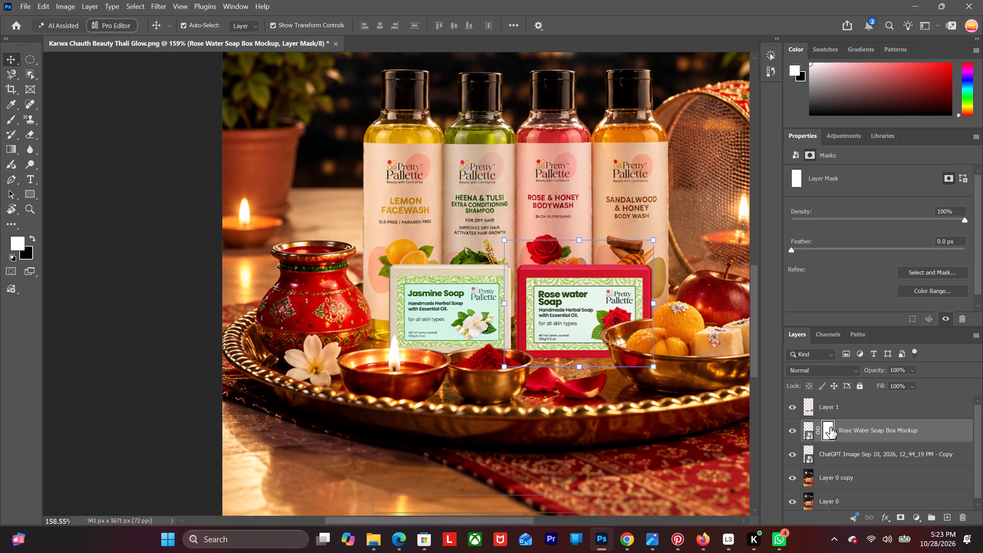
{"action": "key", "text": "Delete"}
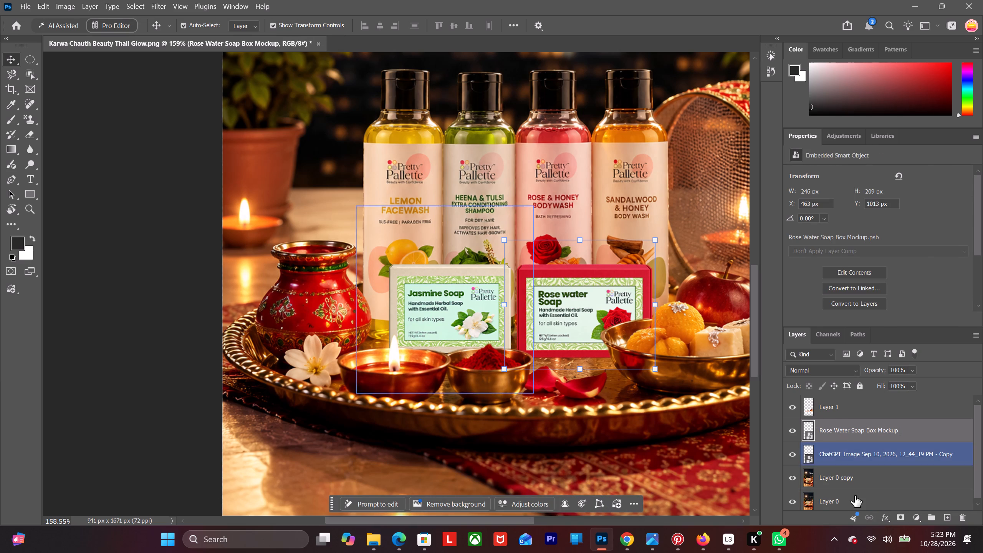
Add a black Drop Shadow at 50% opacity to the Rose Water Soap Box Mockup layer.
{"action": "left_click", "coordinate": [889, 522]}
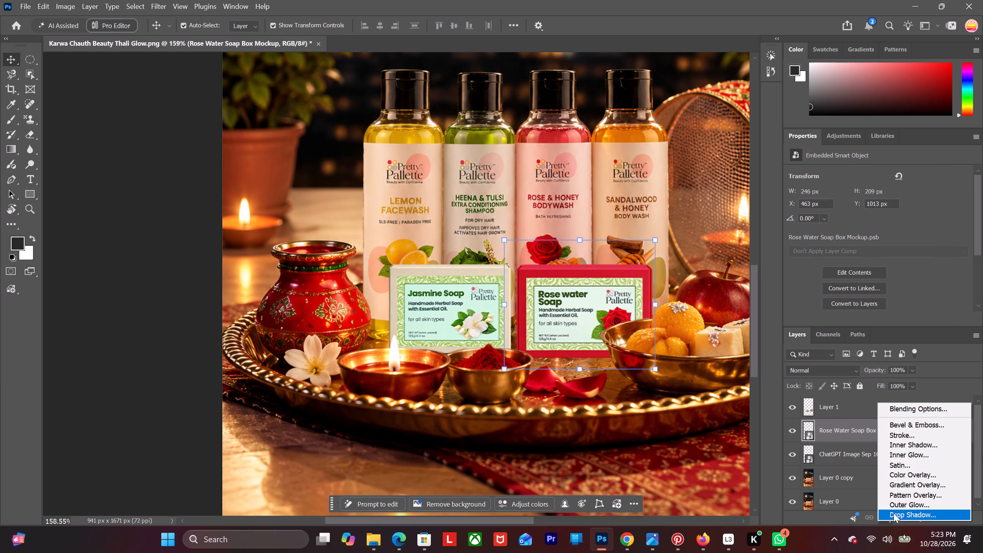
{"action": "left_click", "coordinate": [894, 513]}
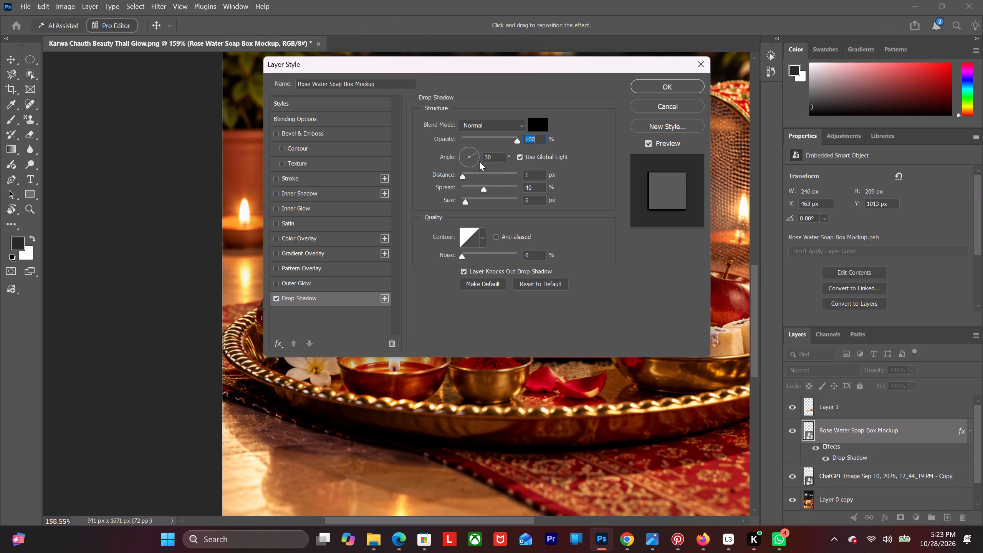
{"action": "left_click_drag", "start_coordinate": [455, 66], "coordinate": [396, 211]}
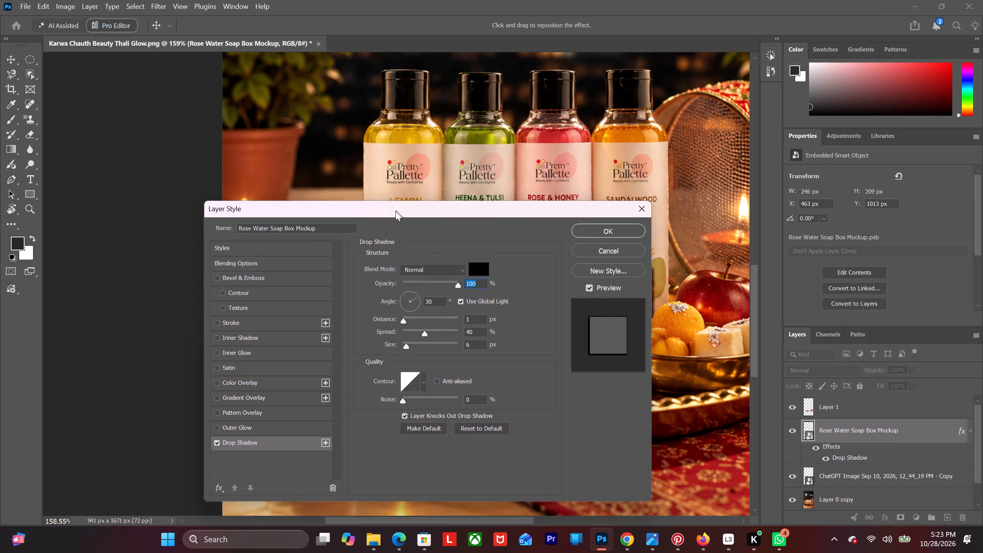
{"action": "left_click_drag", "start_coordinate": [396, 211], "coordinate": [246, 250]}
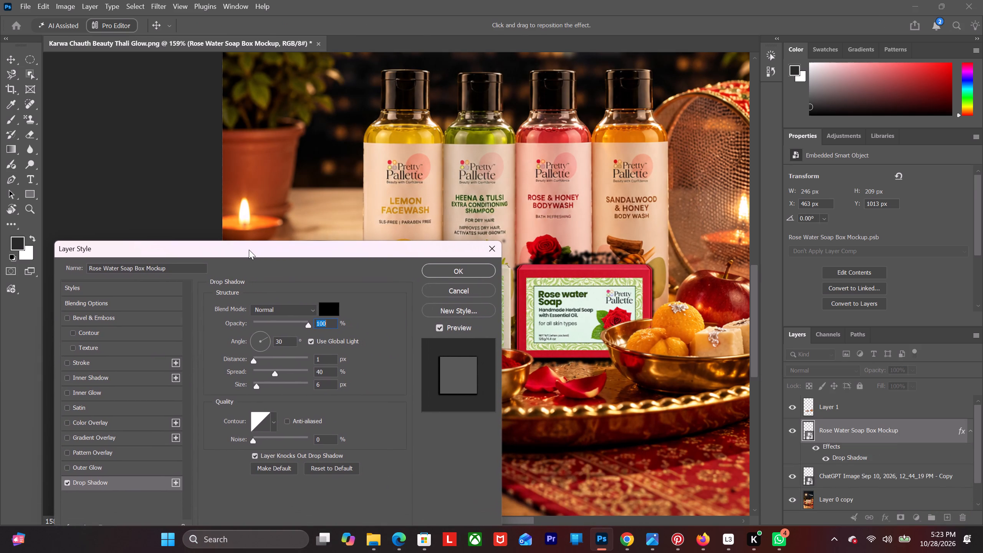
{"action": "left_click_drag", "start_coordinate": [328, 323], "coordinate": [311, 323]}
{"action": "type", "text": "50"}
{"action": "key", "text": "Return"}
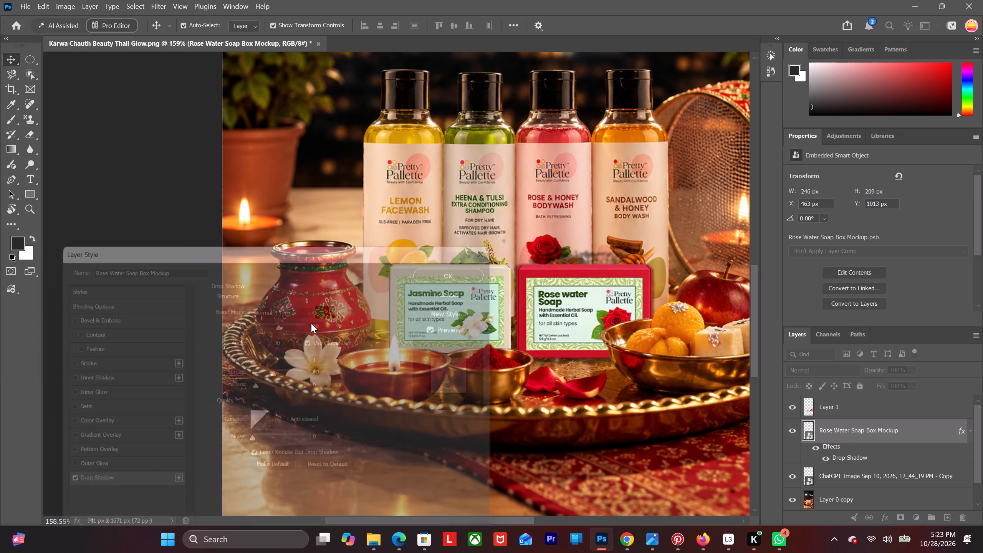
{"action": "left_click", "coordinate": [130, 336]}
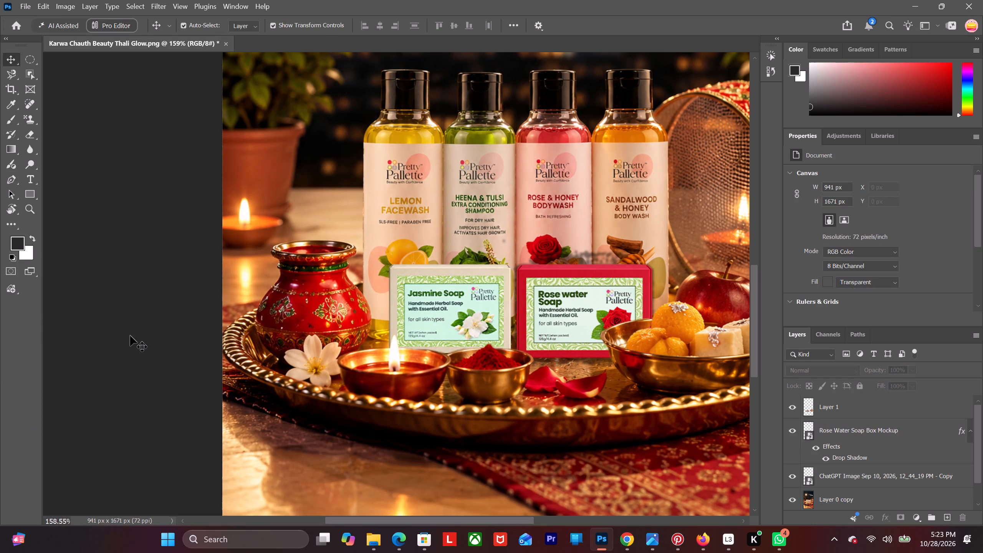
Narrow the Rose Water Soap box to 227 px wide, keeping its height and the edge beside the Jasmine Soap fixed.
{"action": "scroll", "coordinate": [195, 406], "scroll_direction": "down", "scroll_amount": 6}
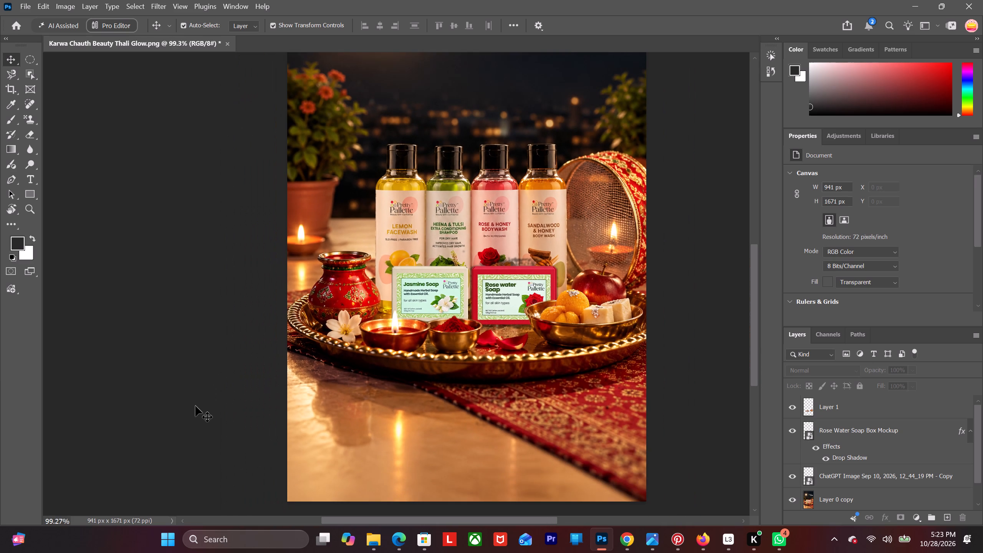
{"action": "scroll", "coordinate": [96, 382], "scroll_direction": "up", "scroll_amount": 3, "text": "alt"}
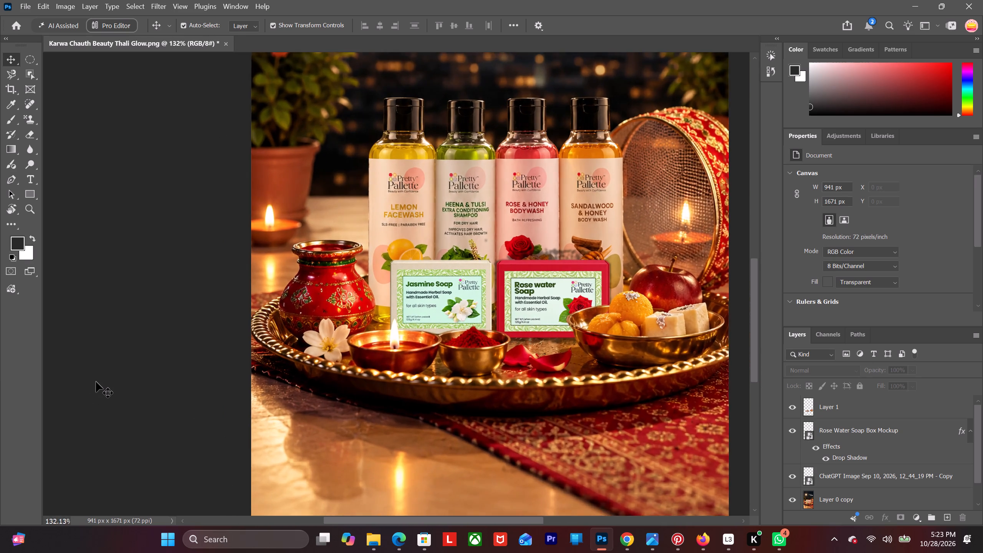
{"action": "scroll", "coordinate": [96, 382], "scroll_direction": "up", "scroll_amount": 2, "text": "alt"}
{"action": "left_click", "coordinate": [573, 310]}
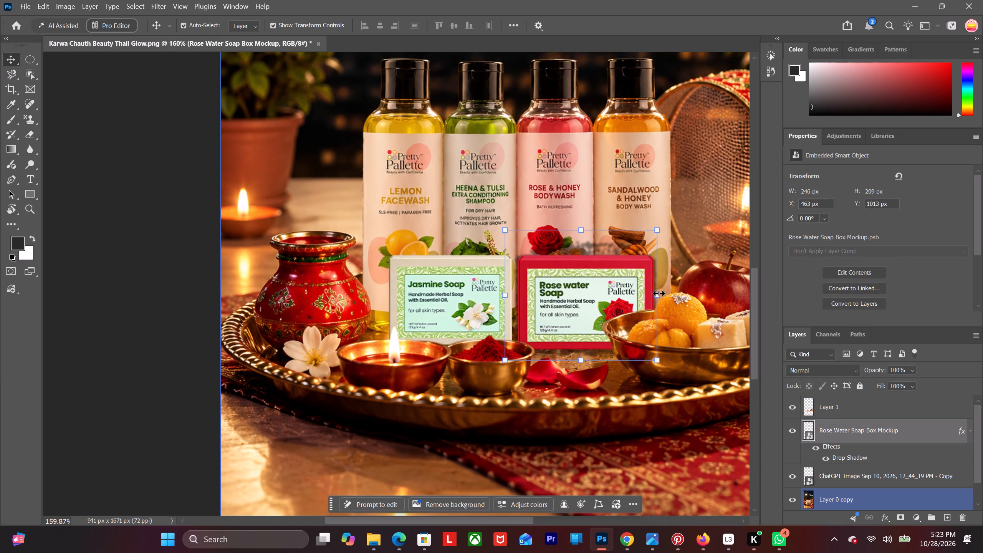
{"action": "left_click_drag", "start_coordinate": [659, 293], "coordinate": [656, 293], "text": "shift"}
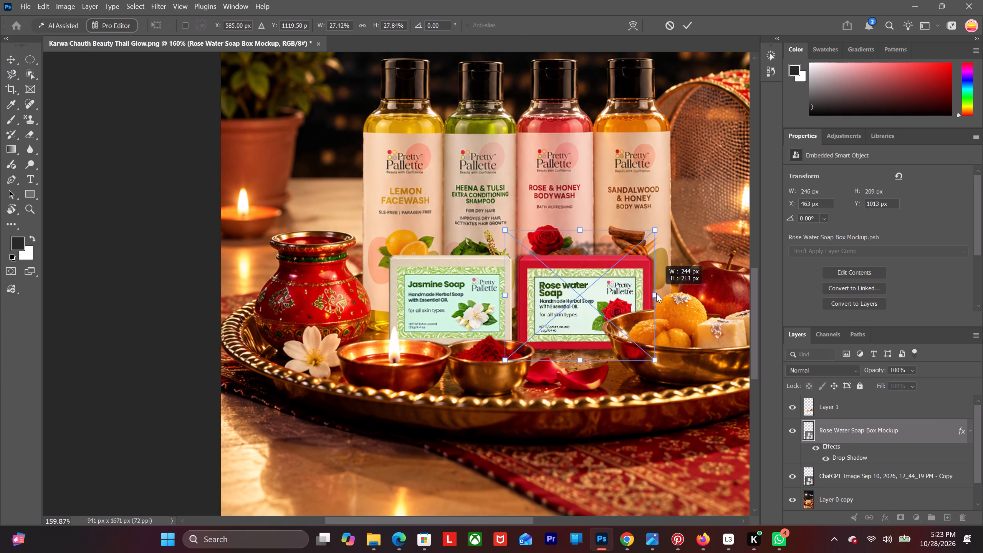
{"action": "left_click_drag", "start_coordinate": [656, 293], "coordinate": [647, 294], "text": "shift"}
{"action": "left_click", "coordinate": [175, 276]}
{"action": "left_click", "coordinate": [175, 276]}
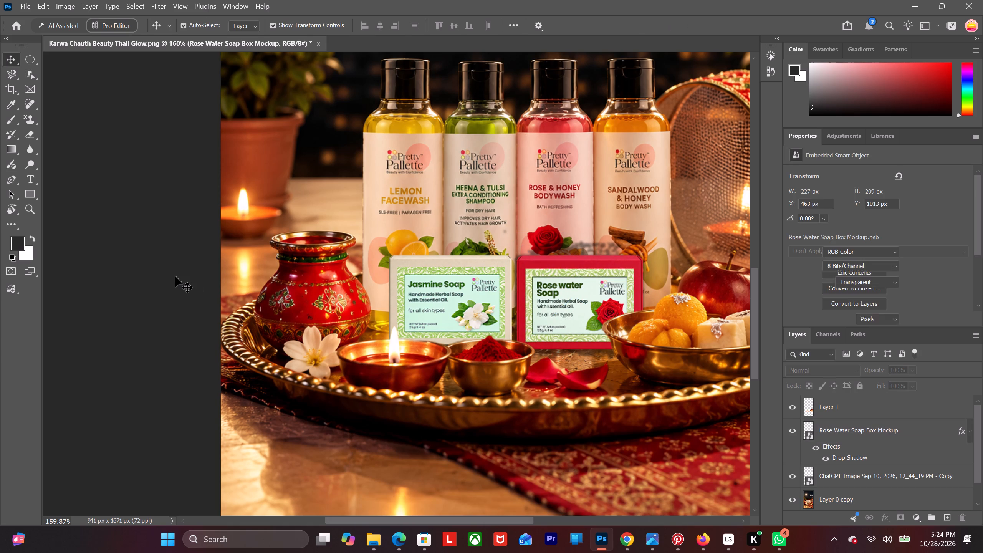
{"action": "left_click", "coordinate": [175, 276]}
Hide Layer 1, the ChatGPT Image copy, Layer 0 copy and Layer 0 to isolate the Rose Water Soap.
{"action": "left_click", "coordinate": [579, 287]}
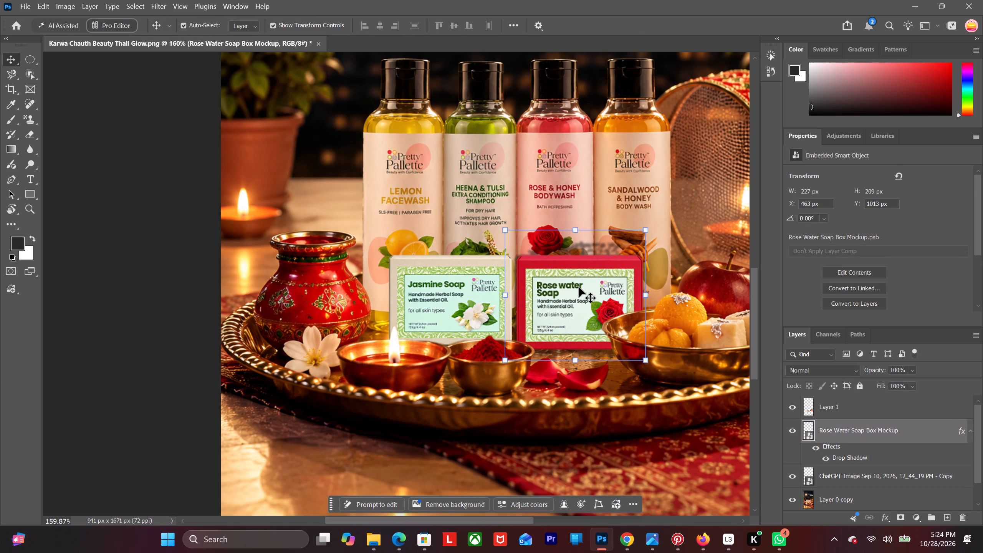
{"action": "scroll", "coordinate": [585, 287], "scroll_direction": "up", "scroll_amount": 6}
{"action": "scroll", "coordinate": [586, 296], "scroll_direction": "down", "scroll_amount": 5}
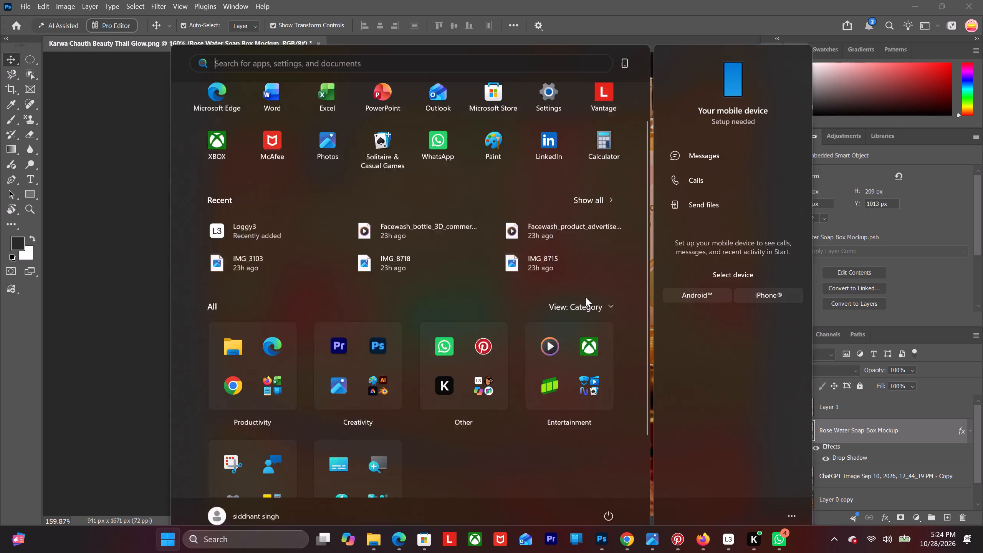
{"action": "left_click", "coordinate": [890, 437]}
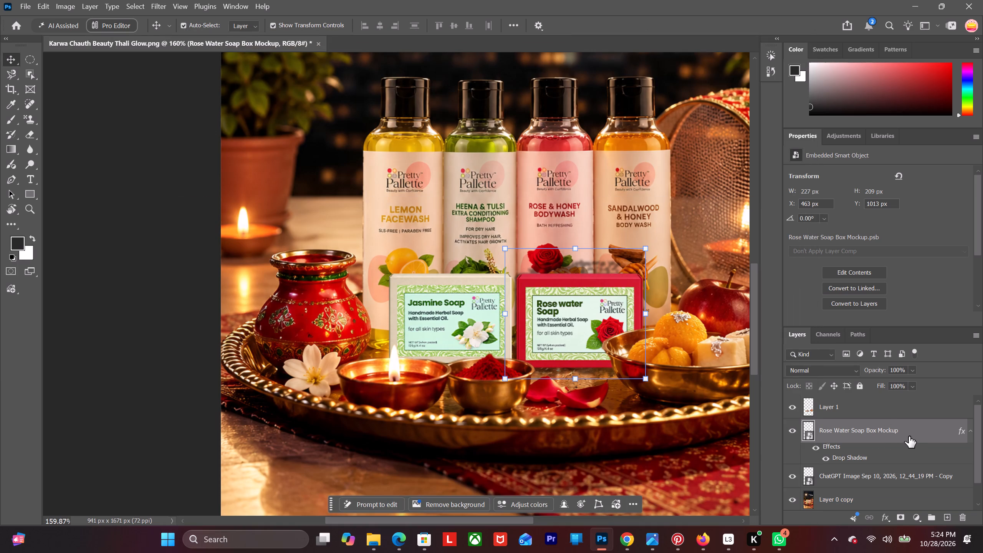
{"action": "left_click", "coordinate": [809, 424]}
{"action": "left_click", "coordinate": [792, 406]}
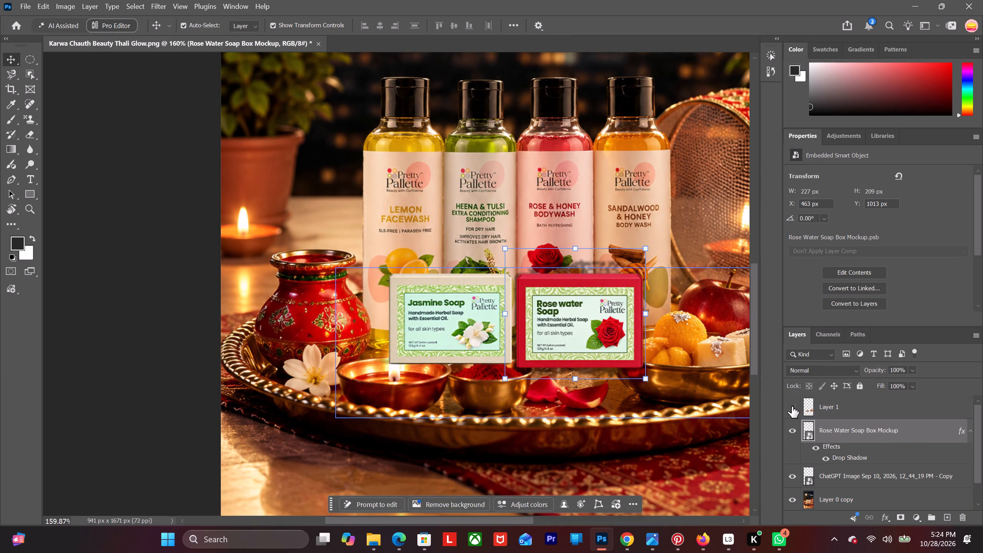
{"action": "left_click", "coordinate": [791, 474]}
{"action": "scroll", "coordinate": [791, 474], "scroll_direction": "down", "scroll_amount": 4}
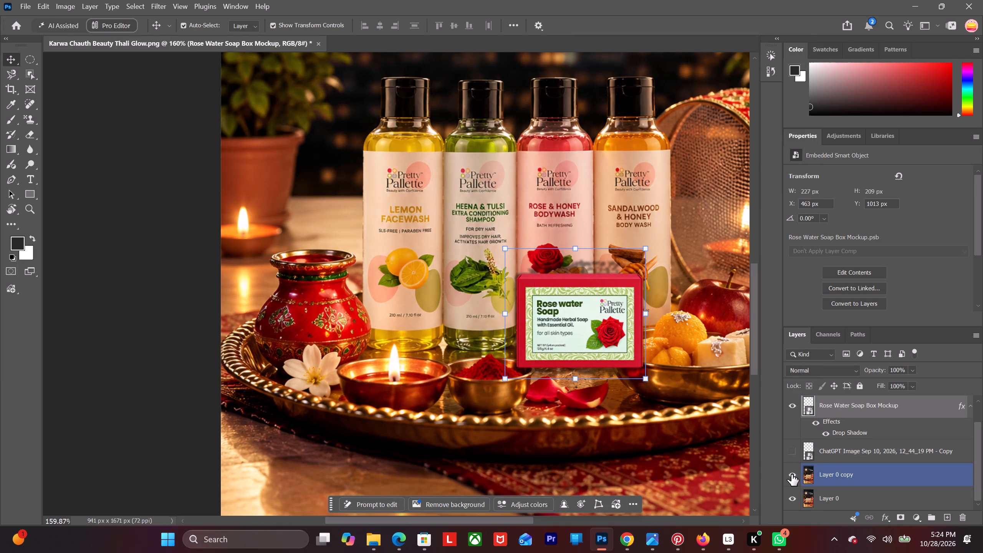
{"action": "left_click", "coordinate": [791, 474]}
{"action": "left_click", "coordinate": [787, 495]}
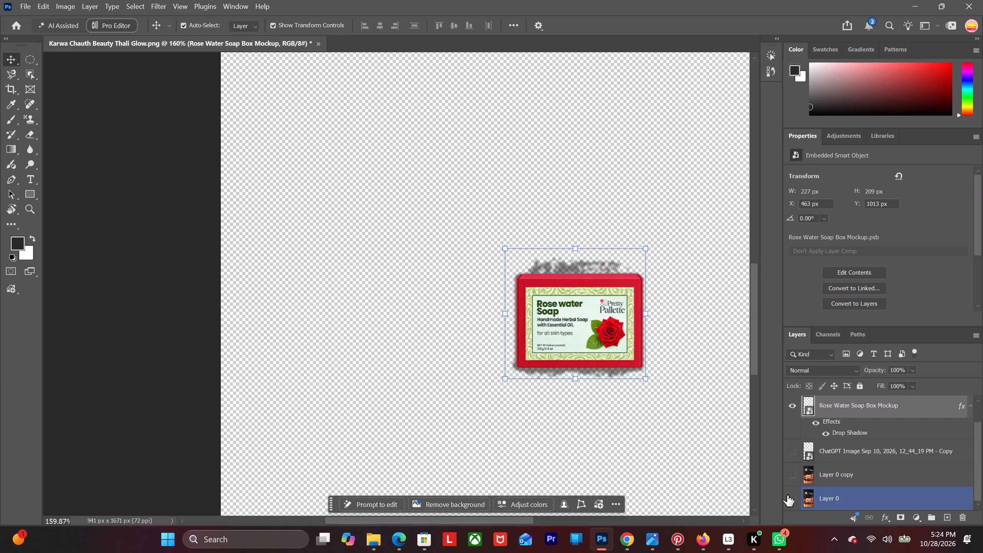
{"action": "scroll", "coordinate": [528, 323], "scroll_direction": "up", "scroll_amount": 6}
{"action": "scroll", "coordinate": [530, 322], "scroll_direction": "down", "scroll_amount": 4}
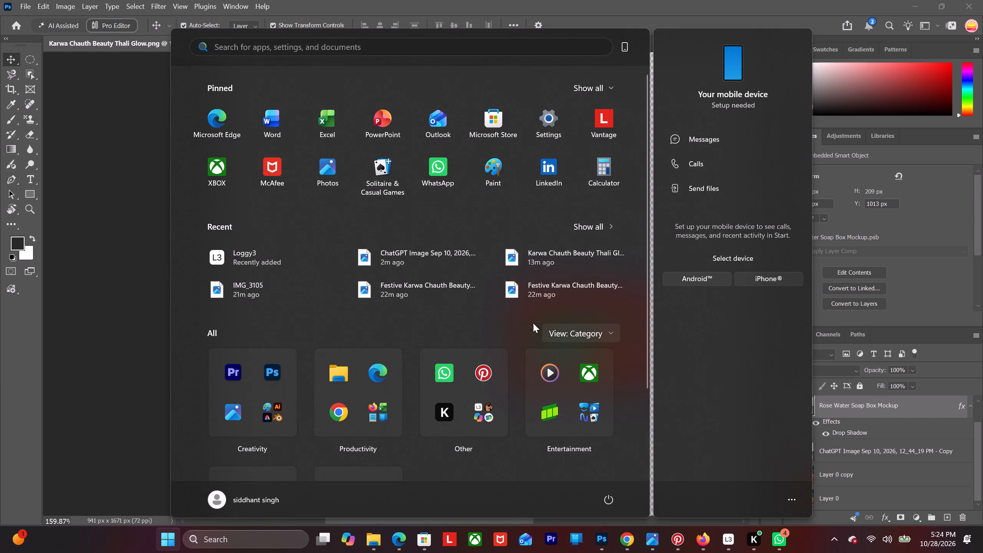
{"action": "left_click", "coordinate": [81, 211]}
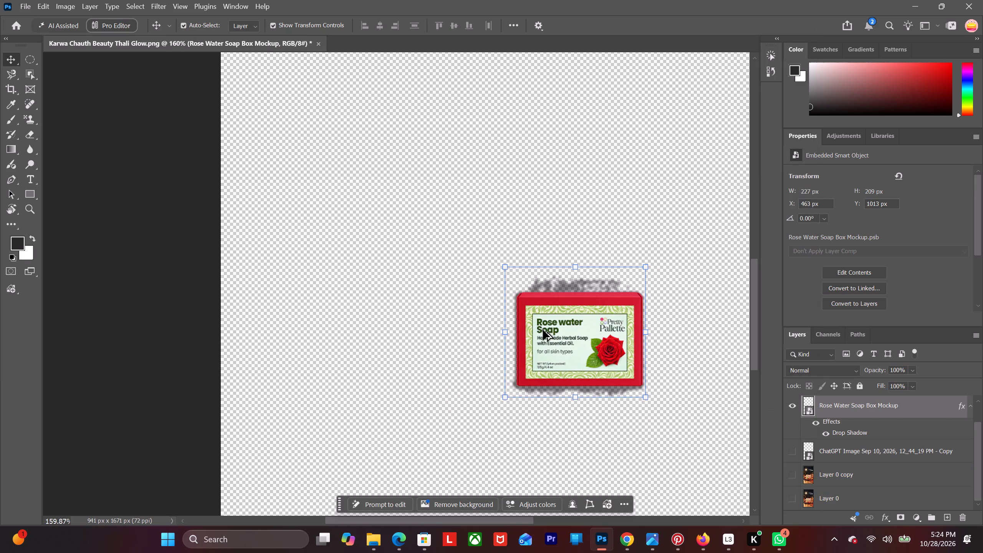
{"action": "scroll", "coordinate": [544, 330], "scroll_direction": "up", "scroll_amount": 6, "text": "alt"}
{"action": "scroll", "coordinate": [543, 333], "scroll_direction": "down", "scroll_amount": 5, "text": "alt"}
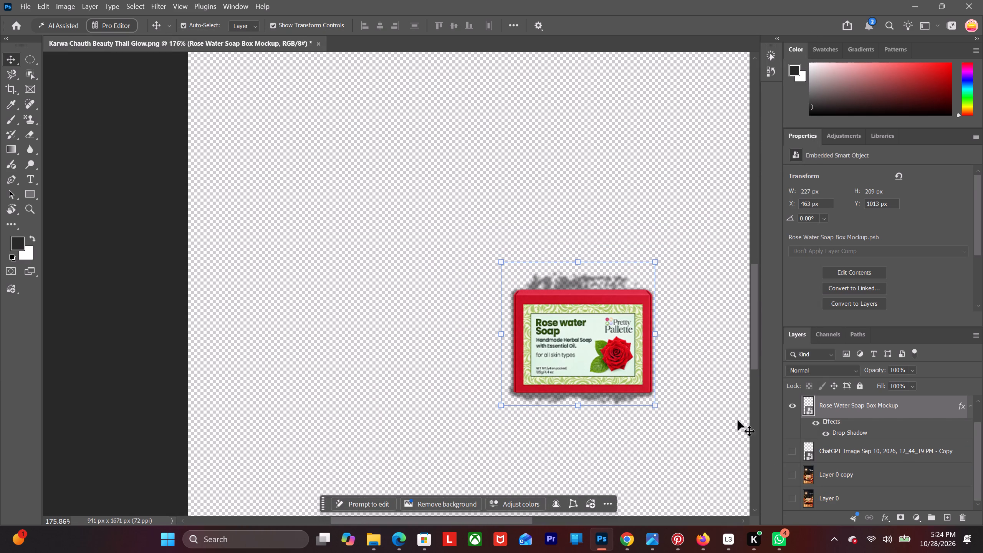
Reopen the Drop Shadow settings of the Rose Water Soap Box Mockup layer and reduce the spread to 15%.
{"action": "left_click", "coordinate": [884, 518]}
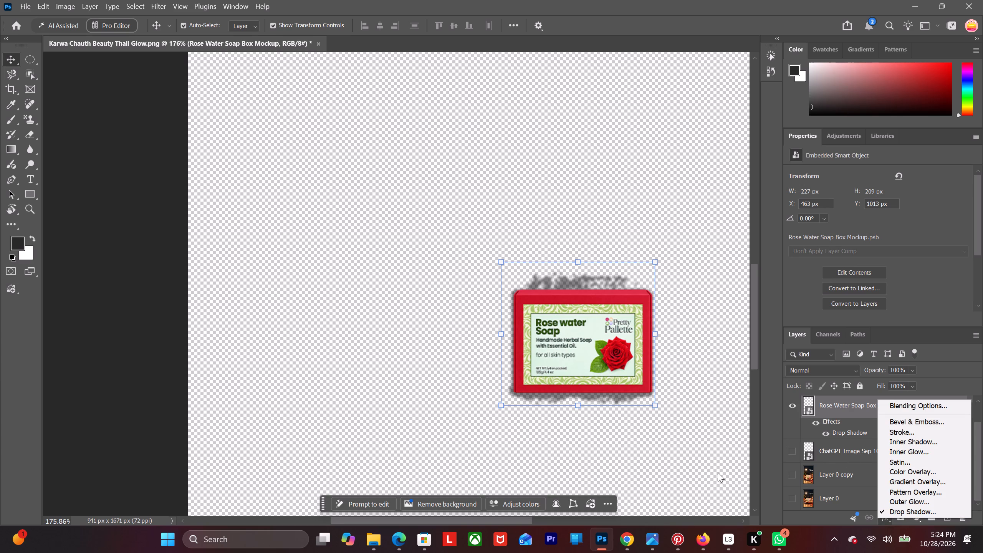
{"action": "left_click", "coordinate": [838, 428]}
{"action": "left_click", "coordinate": [838, 432]}
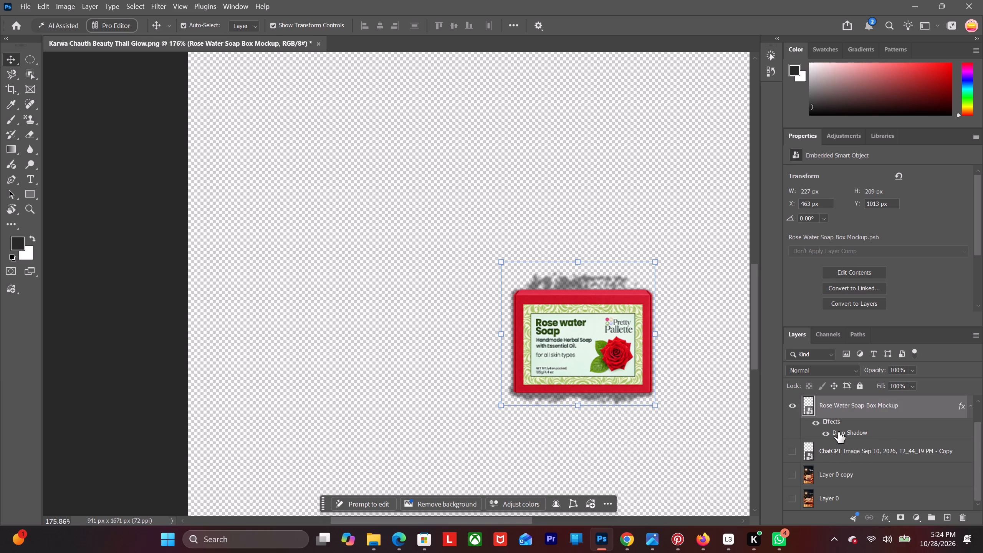
{"action": "left_click", "coordinate": [839, 432]}
{"action": "left_click", "coordinate": [889, 431]}
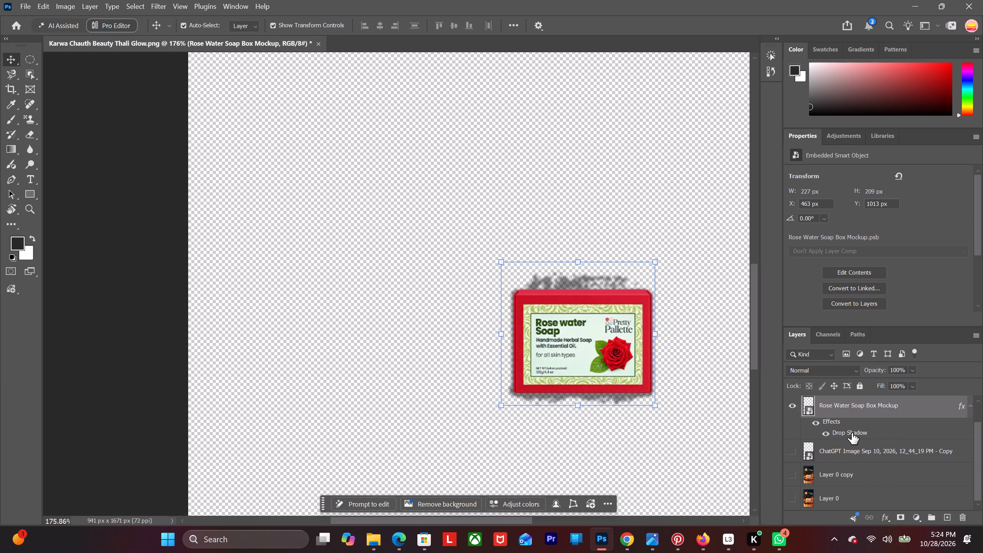
{"action": "double_click", "coordinate": [843, 432]}
{"action": "left_click", "coordinate": [856, 430]}
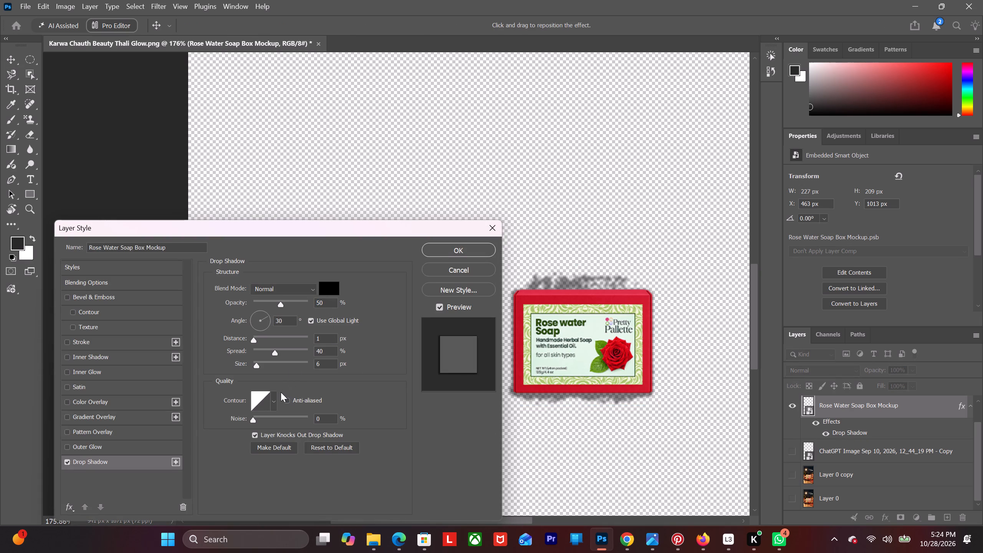
{"action": "left_click_drag", "start_coordinate": [278, 353], "coordinate": [277, 353]}
{"action": "left_click_drag", "start_coordinate": [277, 353], "coordinate": [277, 355]}
{"action": "left_click_drag", "start_coordinate": [277, 355], "coordinate": [267, 359]}
{"action": "left_click_drag", "start_coordinate": [267, 359], "coordinate": [242, 371]}
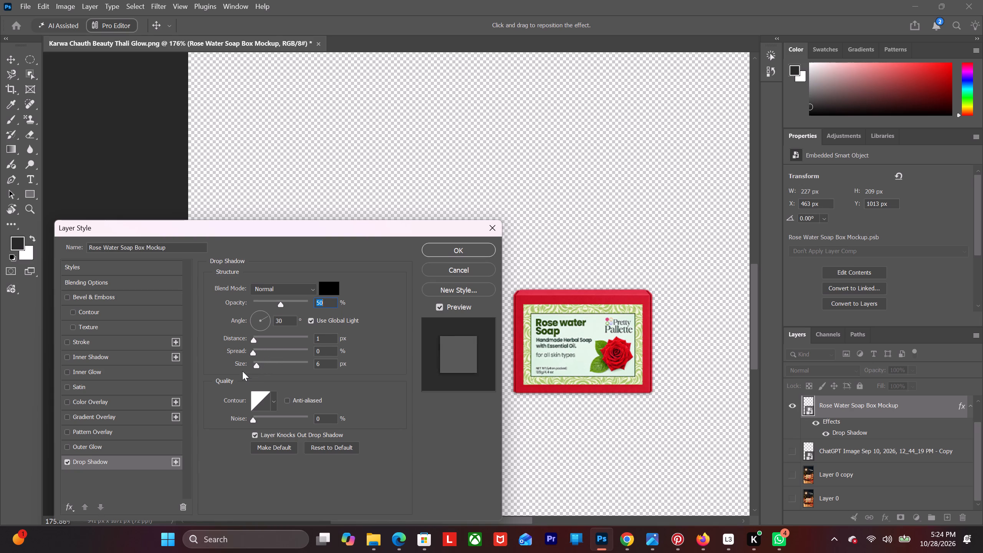
{"action": "left_click_drag", "start_coordinate": [242, 371], "coordinate": [261, 356]}
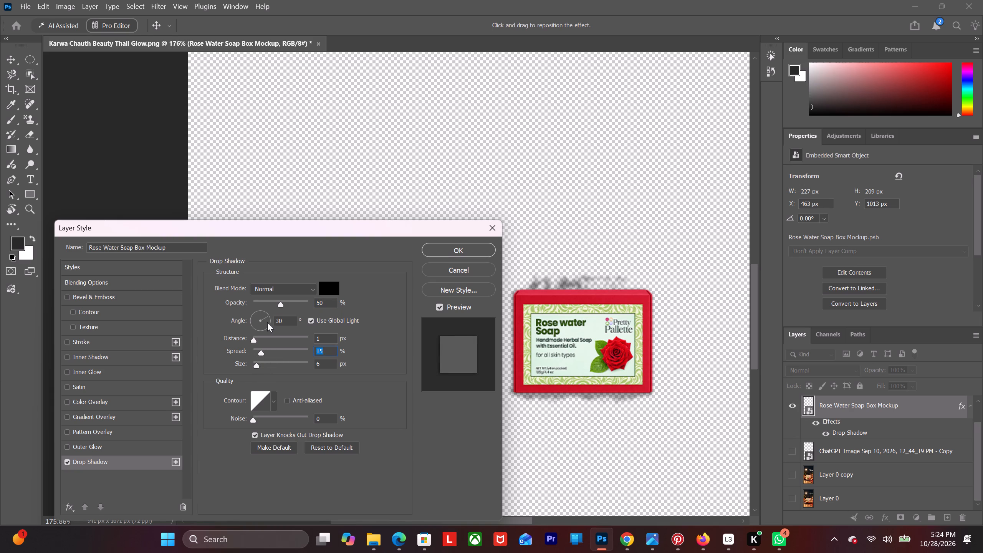
Set the drop shadow's angle to 84° so the light comes from almost directly above the soap.
{"action": "left_click_drag", "start_coordinate": [263, 318], "coordinate": [263, 337]}
{"action": "left_click_drag", "start_coordinate": [263, 329], "coordinate": [262, 329]}
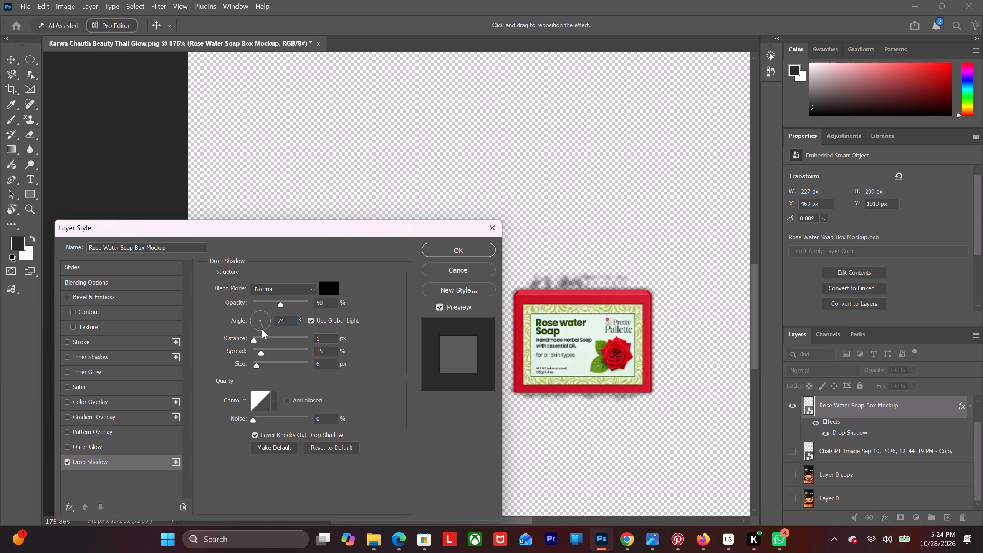
{"action": "left_click_drag", "start_coordinate": [262, 329], "coordinate": [257, 329]}
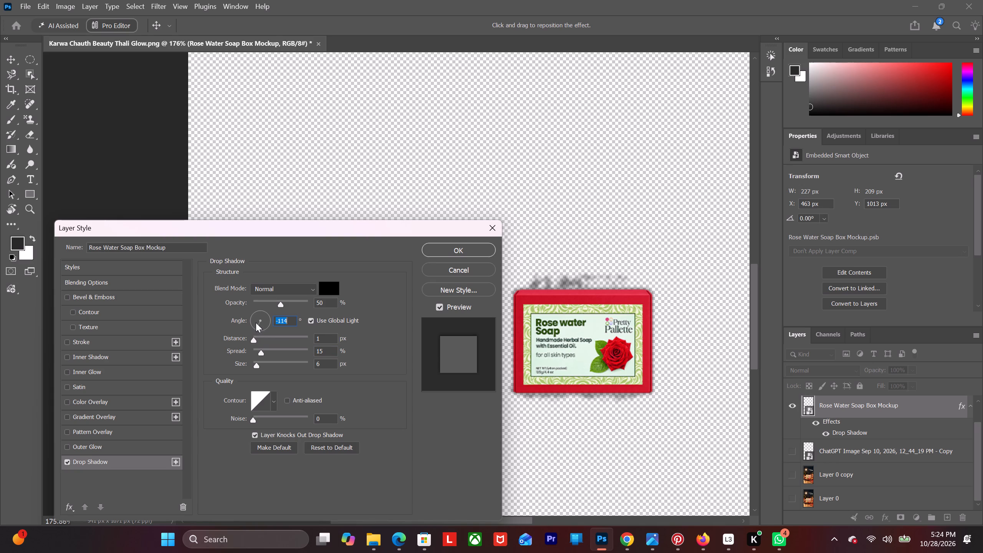
{"action": "left_click", "coordinate": [254, 318]}
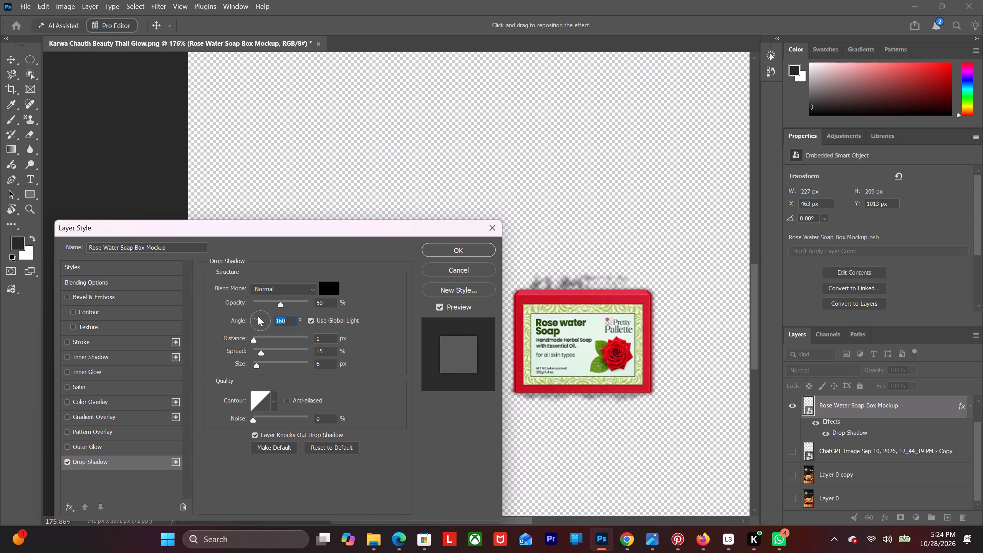
{"action": "left_click", "coordinate": [261, 312]}
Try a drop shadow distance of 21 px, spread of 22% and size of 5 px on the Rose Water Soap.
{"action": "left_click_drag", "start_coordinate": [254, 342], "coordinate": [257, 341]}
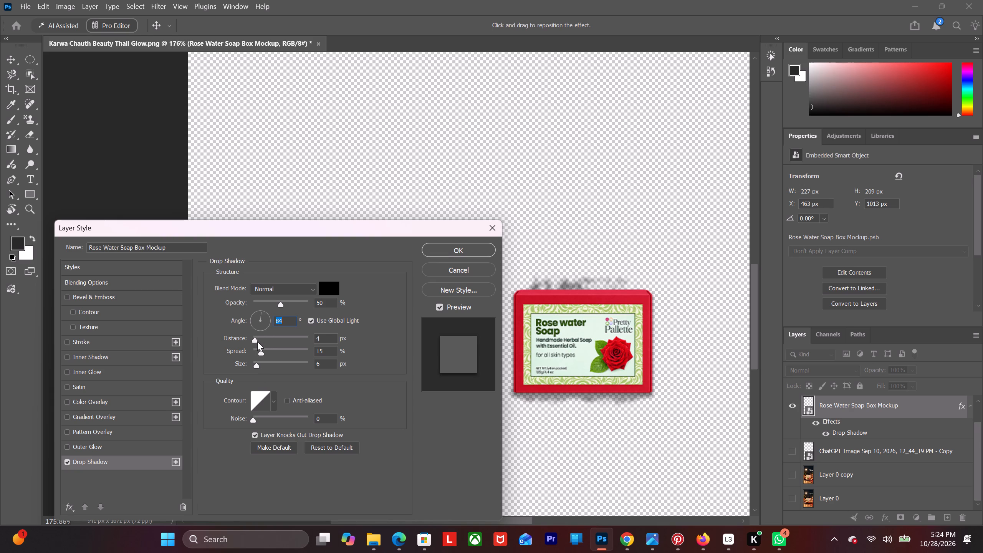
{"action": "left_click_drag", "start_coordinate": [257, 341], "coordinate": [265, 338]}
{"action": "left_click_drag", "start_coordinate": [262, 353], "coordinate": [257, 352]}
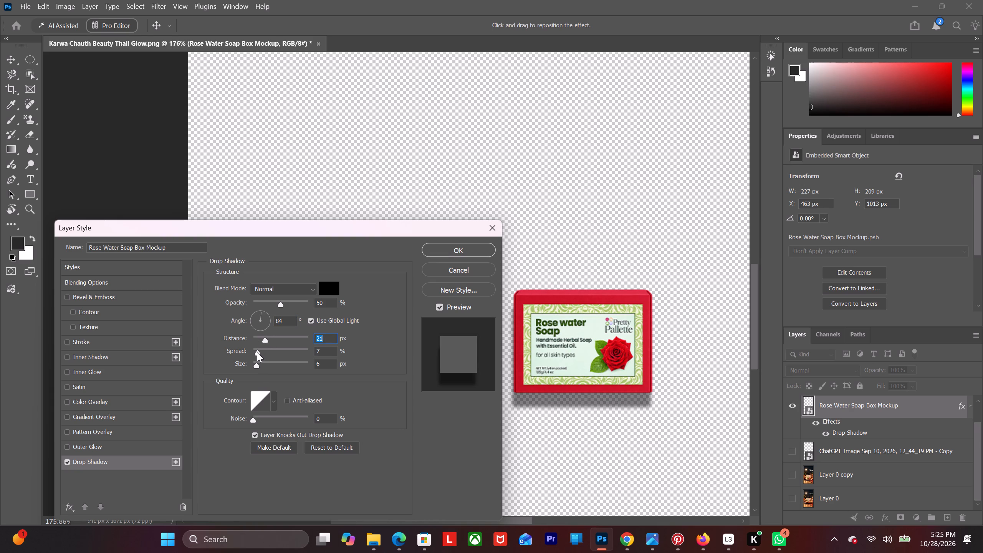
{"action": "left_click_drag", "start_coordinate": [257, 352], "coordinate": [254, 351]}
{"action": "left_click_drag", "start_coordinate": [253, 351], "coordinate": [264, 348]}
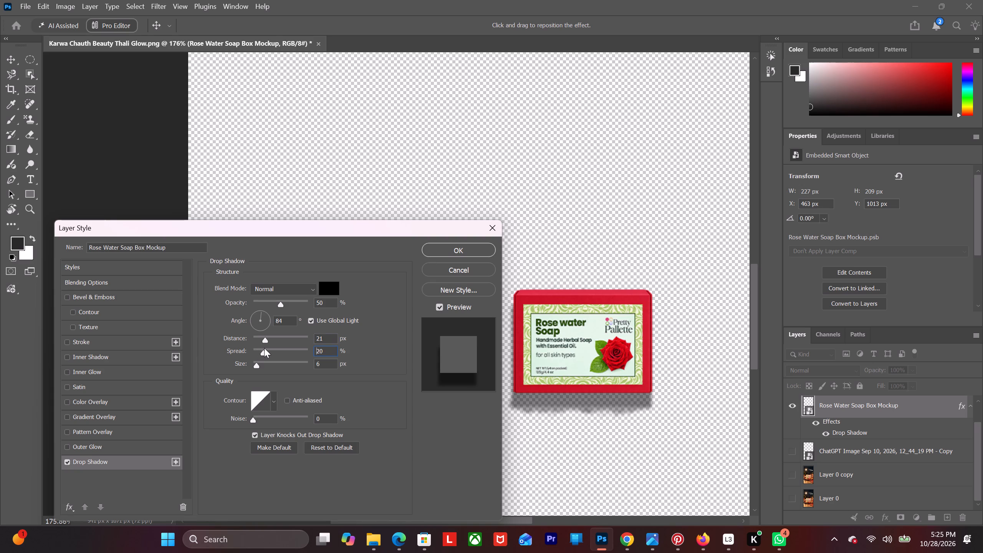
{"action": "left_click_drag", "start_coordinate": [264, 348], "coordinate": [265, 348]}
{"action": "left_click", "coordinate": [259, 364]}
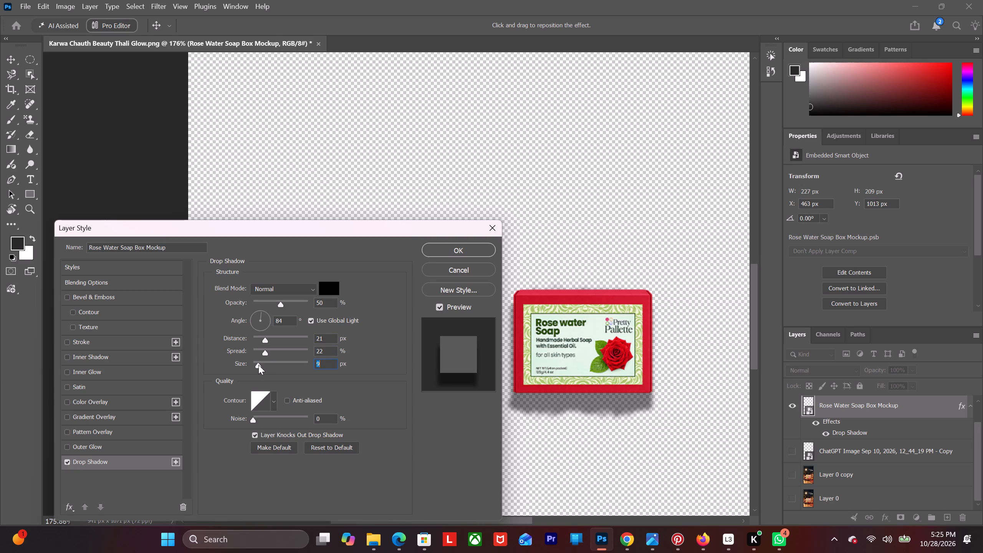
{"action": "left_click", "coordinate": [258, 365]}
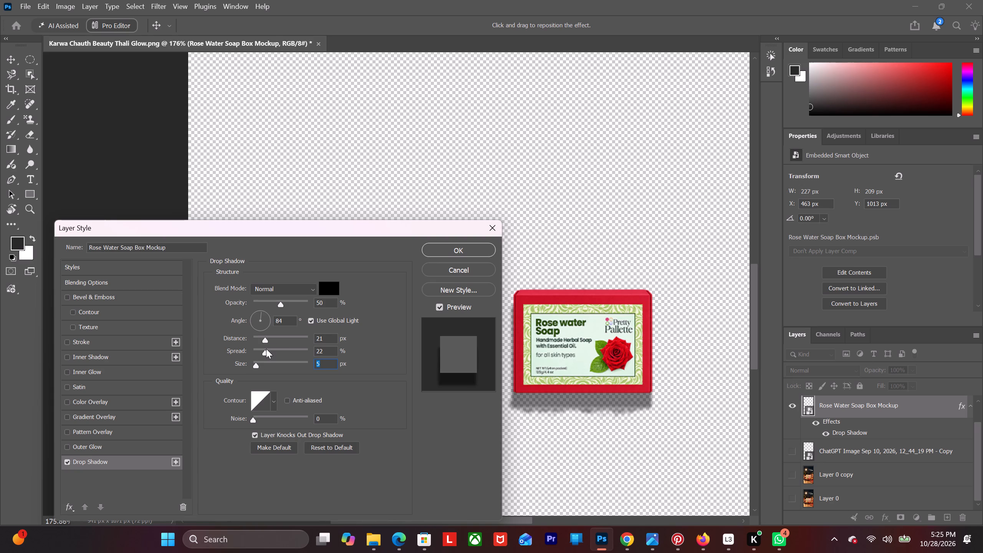
Lower the Rose Water Soap's drop shadow opacity to 32%.
{"action": "left_click_drag", "start_coordinate": [283, 305], "coordinate": [281, 306]}
{"action": "left_click_drag", "start_coordinate": [281, 306], "coordinate": [272, 321]}
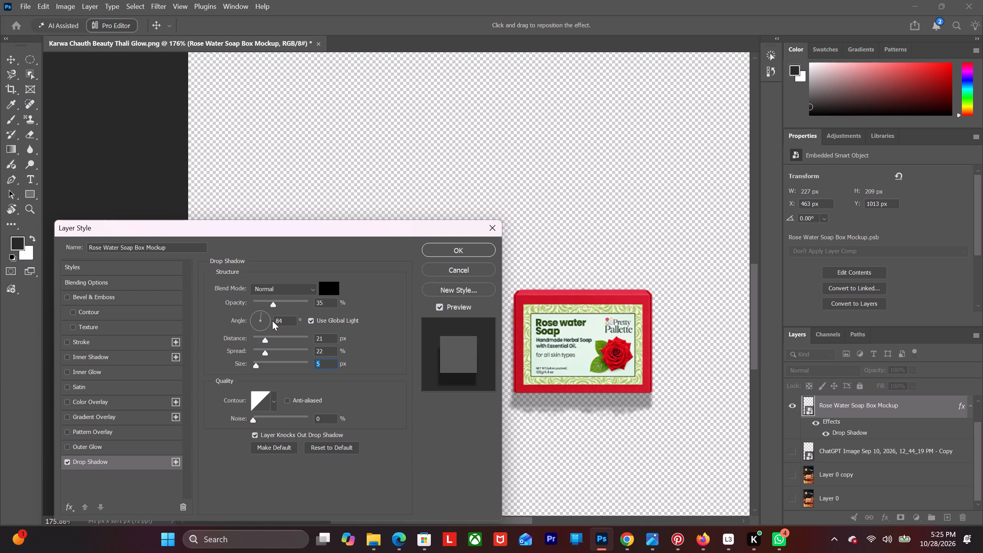
{"action": "left_click_drag", "start_coordinate": [272, 321], "coordinate": [271, 326]}
Set the Rose Water Soap's drop shadow distance to 13 px, spread to 17% and size to 8 px.
{"action": "left_click", "coordinate": [263, 338]}
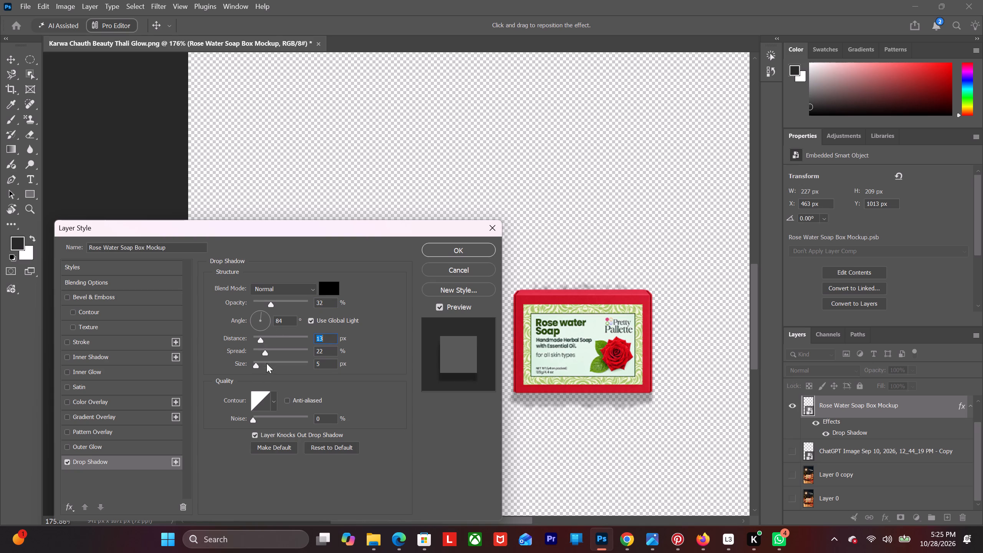
{"action": "left_click", "coordinate": [264, 349]}
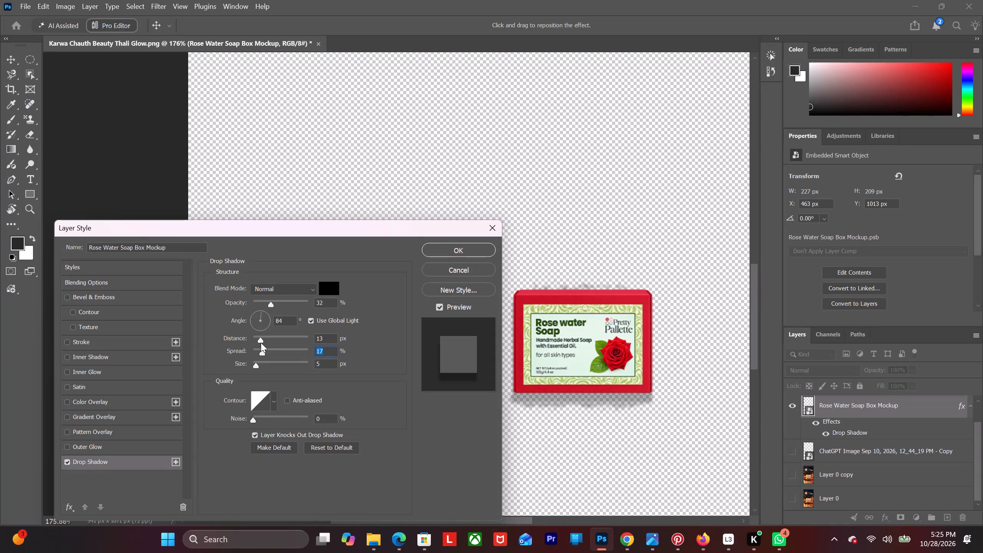
{"action": "left_click", "coordinate": [261, 343]}
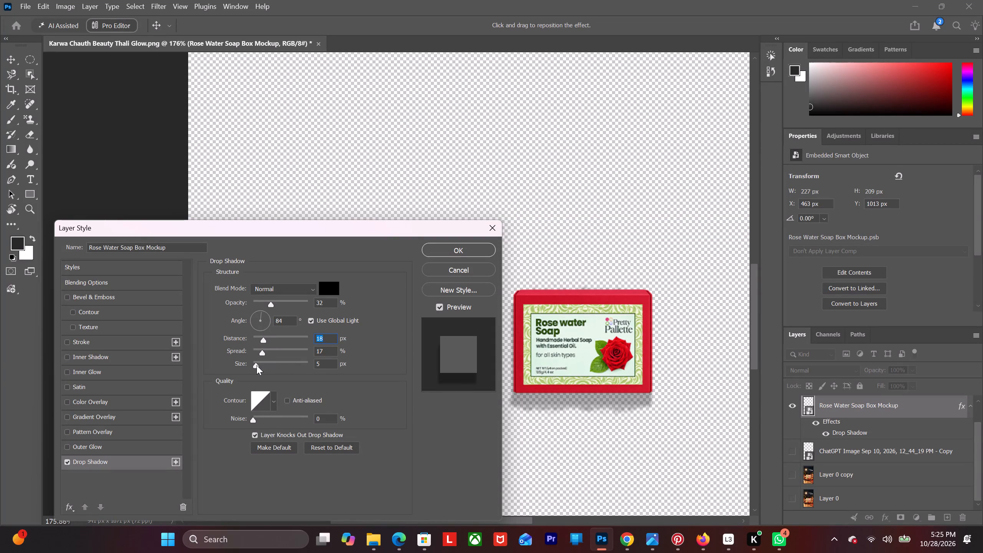
{"action": "left_click_drag", "start_coordinate": [255, 365], "coordinate": [249, 365]}
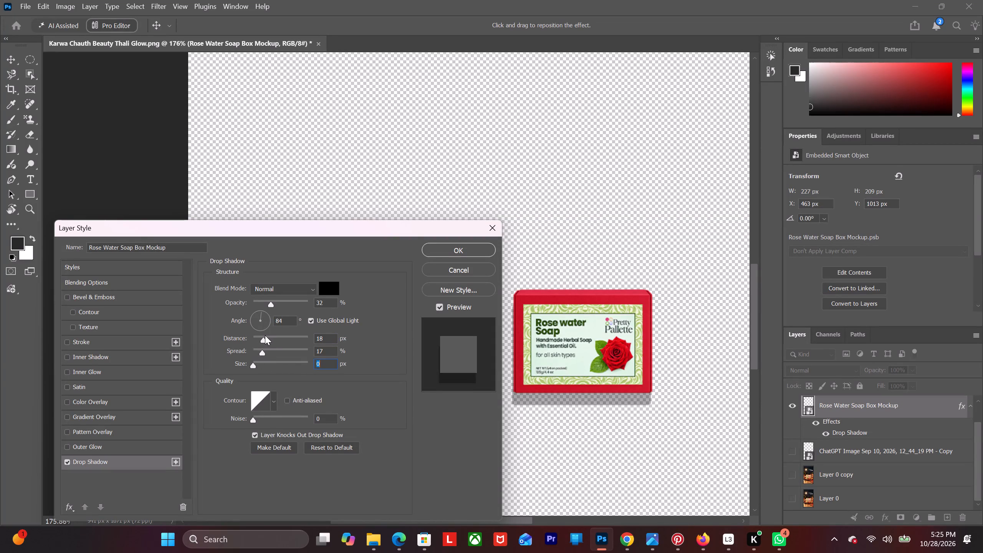
{"action": "left_click", "coordinate": [263, 338]}
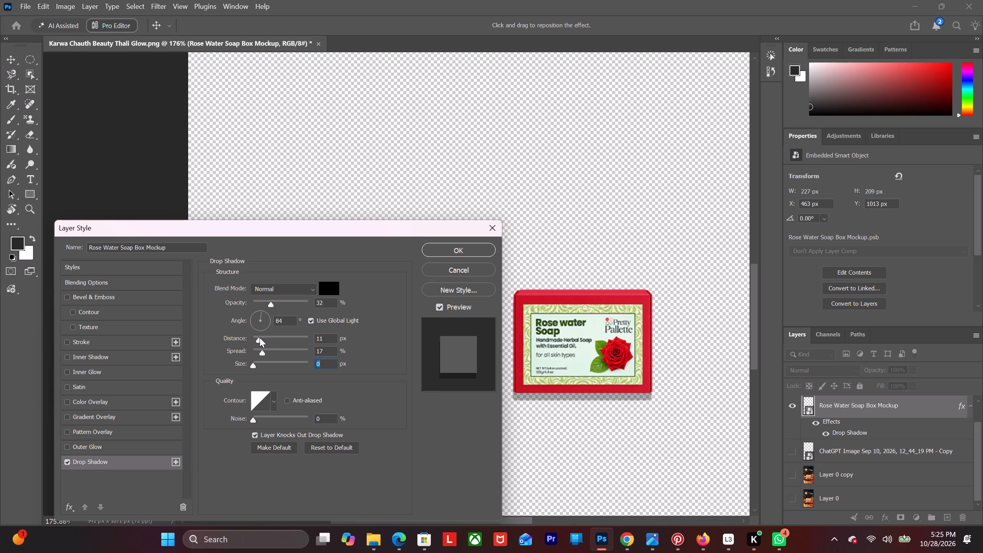
{"action": "left_click", "coordinate": [258, 361]}
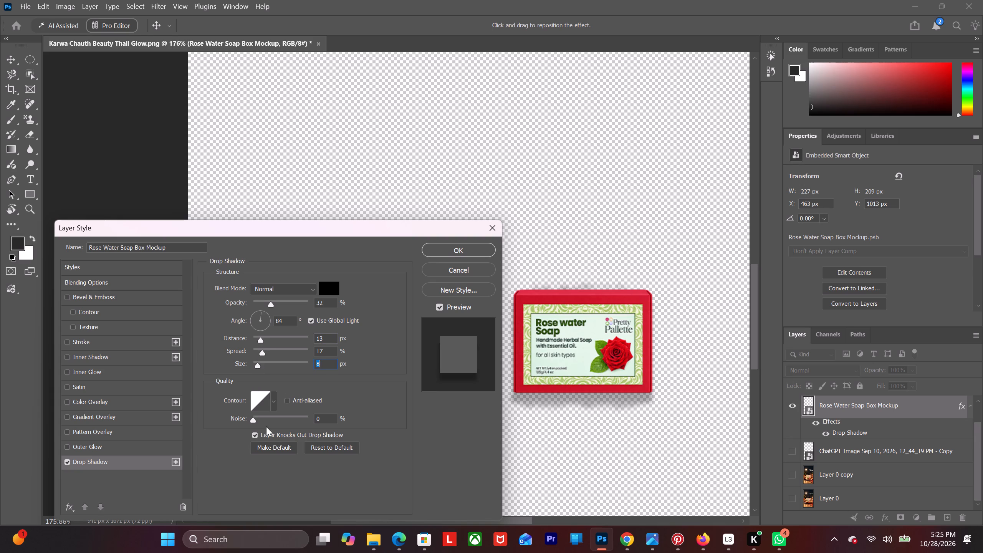
Add 16% noise and anti-aliasing to the drop shadow, and apply the layer style.
{"action": "left_click_drag", "start_coordinate": [250, 418], "coordinate": [262, 416]}
{"action": "left_click_drag", "start_coordinate": [262, 416], "coordinate": [261, 432]}
{"action": "left_click", "coordinate": [287, 401]}
{"action": "left_click", "coordinate": [467, 250]}
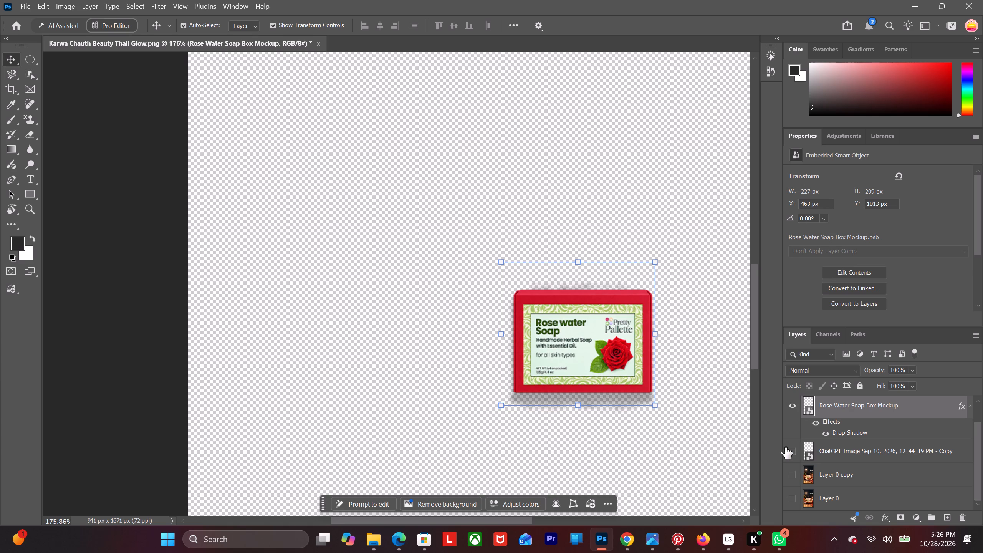
Show the ChatGPT Image copy layer again, with the Jasmine Soap beside the Rose Water Soap.
{"action": "left_click", "coordinate": [786, 447]}
{"action": "scroll", "coordinate": [787, 448], "scroll_direction": "up", "scroll_amount": 4}
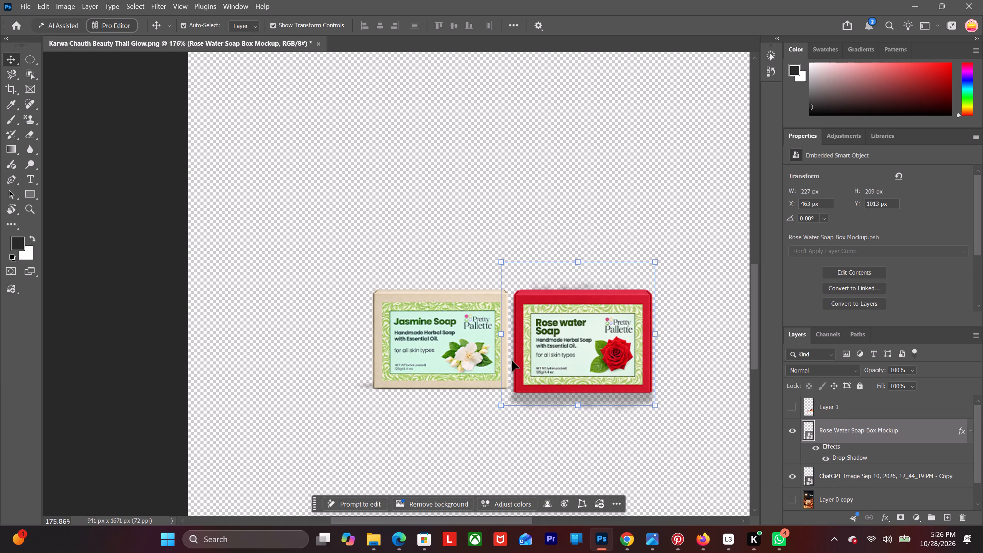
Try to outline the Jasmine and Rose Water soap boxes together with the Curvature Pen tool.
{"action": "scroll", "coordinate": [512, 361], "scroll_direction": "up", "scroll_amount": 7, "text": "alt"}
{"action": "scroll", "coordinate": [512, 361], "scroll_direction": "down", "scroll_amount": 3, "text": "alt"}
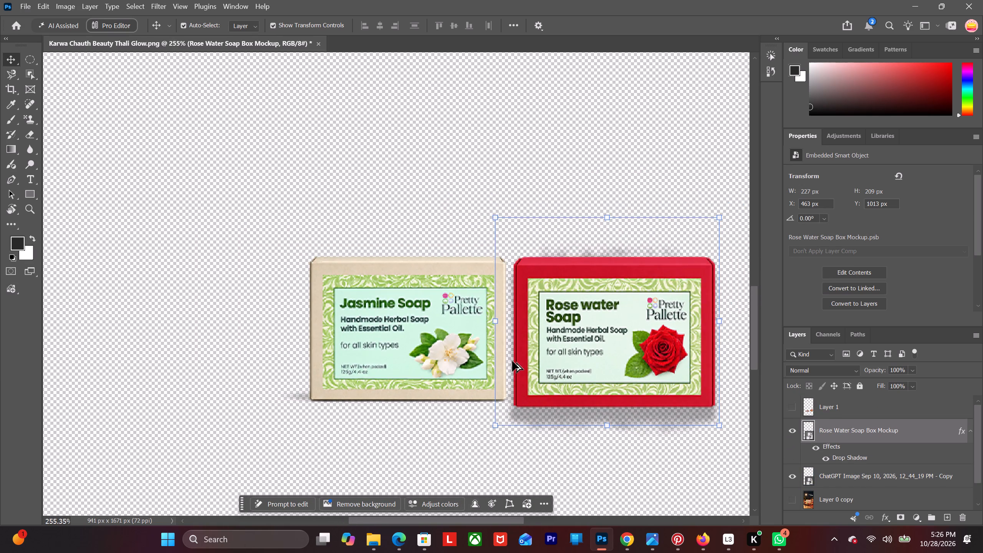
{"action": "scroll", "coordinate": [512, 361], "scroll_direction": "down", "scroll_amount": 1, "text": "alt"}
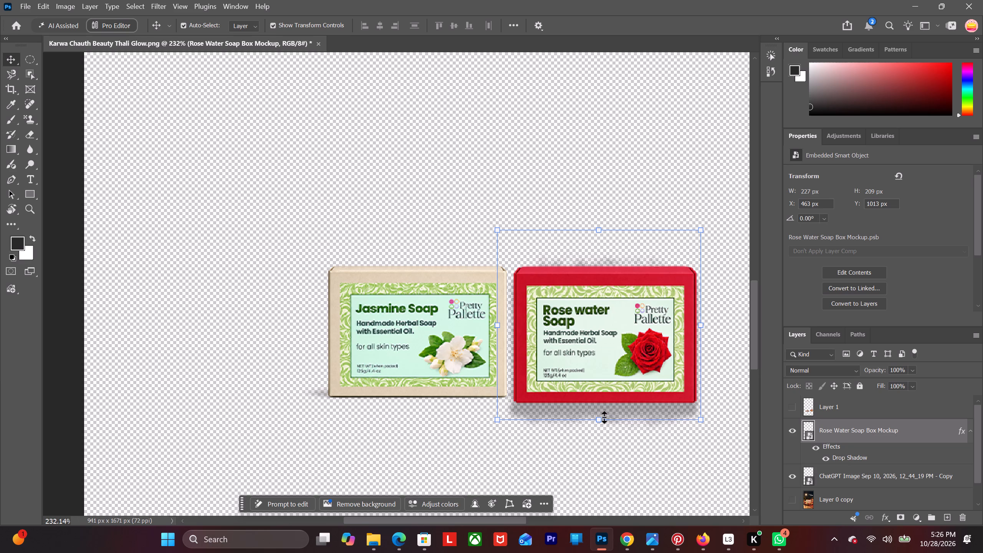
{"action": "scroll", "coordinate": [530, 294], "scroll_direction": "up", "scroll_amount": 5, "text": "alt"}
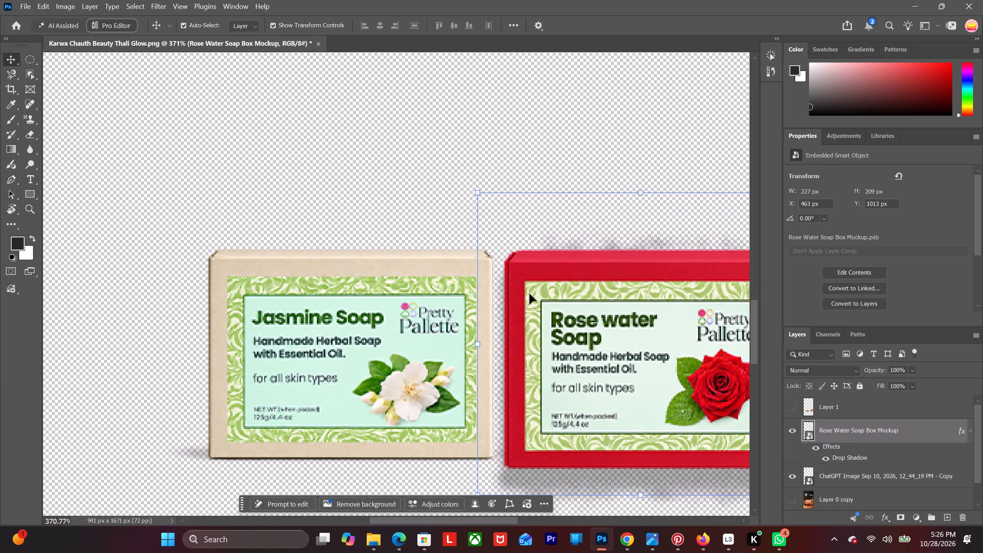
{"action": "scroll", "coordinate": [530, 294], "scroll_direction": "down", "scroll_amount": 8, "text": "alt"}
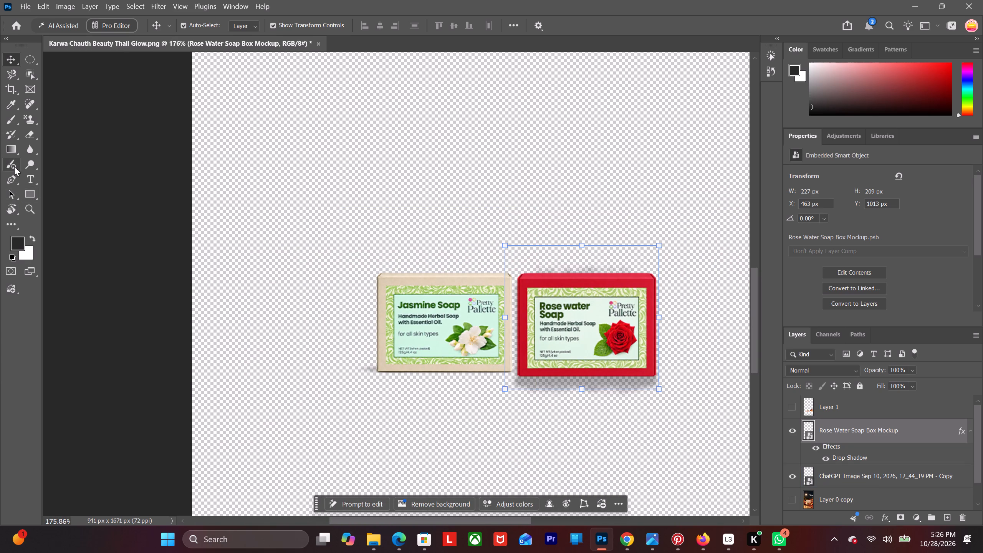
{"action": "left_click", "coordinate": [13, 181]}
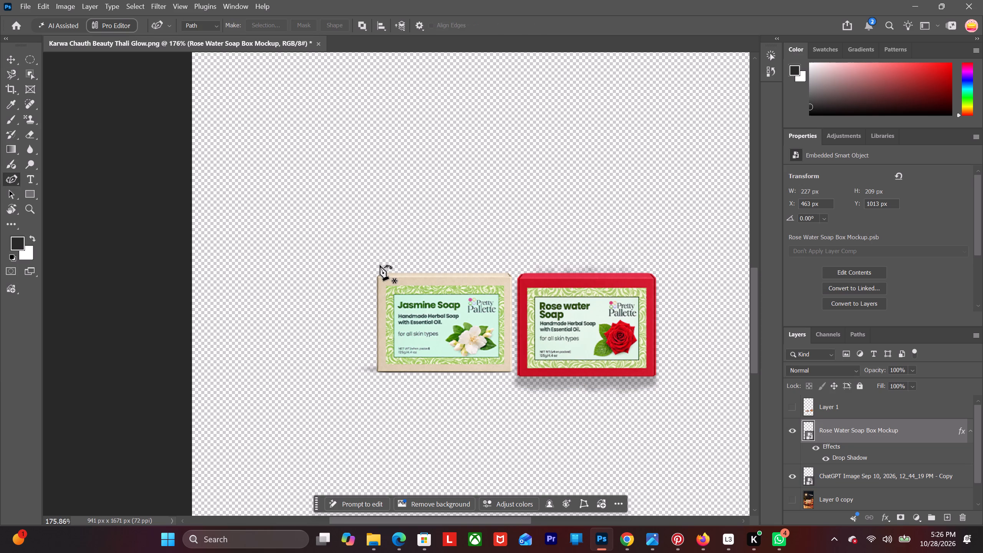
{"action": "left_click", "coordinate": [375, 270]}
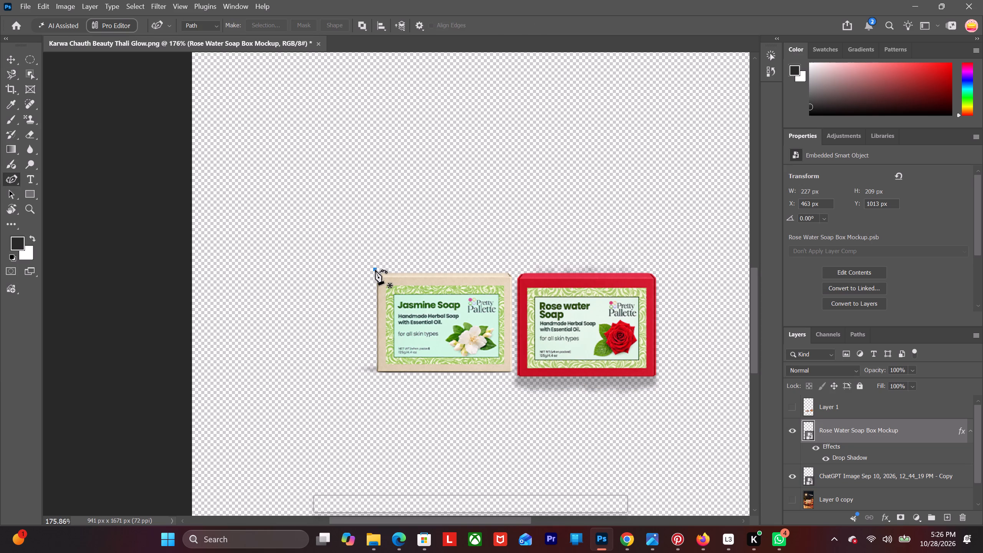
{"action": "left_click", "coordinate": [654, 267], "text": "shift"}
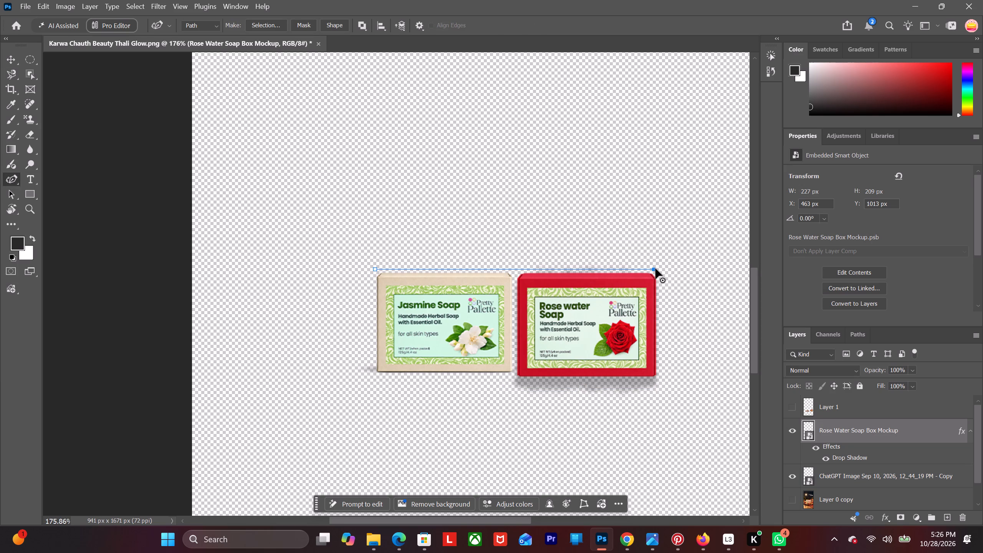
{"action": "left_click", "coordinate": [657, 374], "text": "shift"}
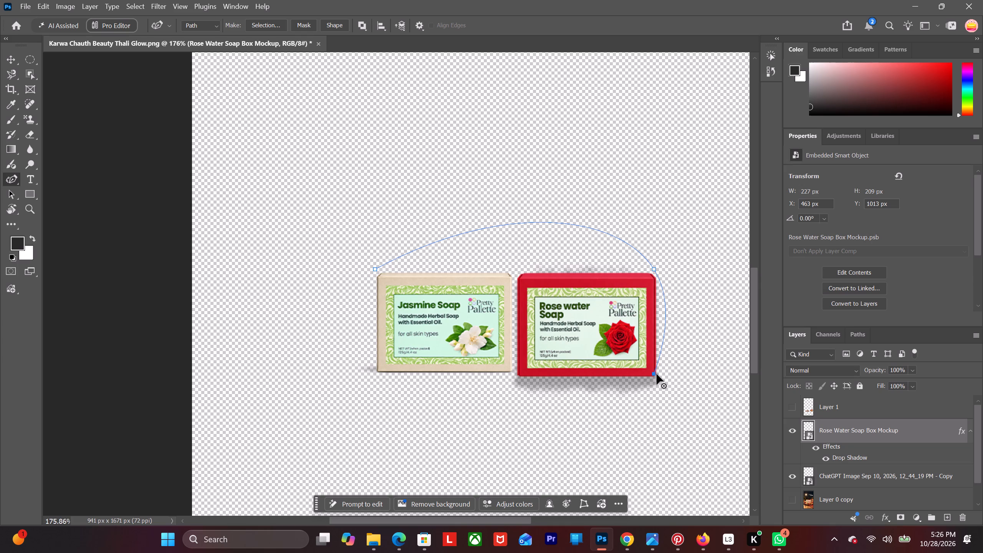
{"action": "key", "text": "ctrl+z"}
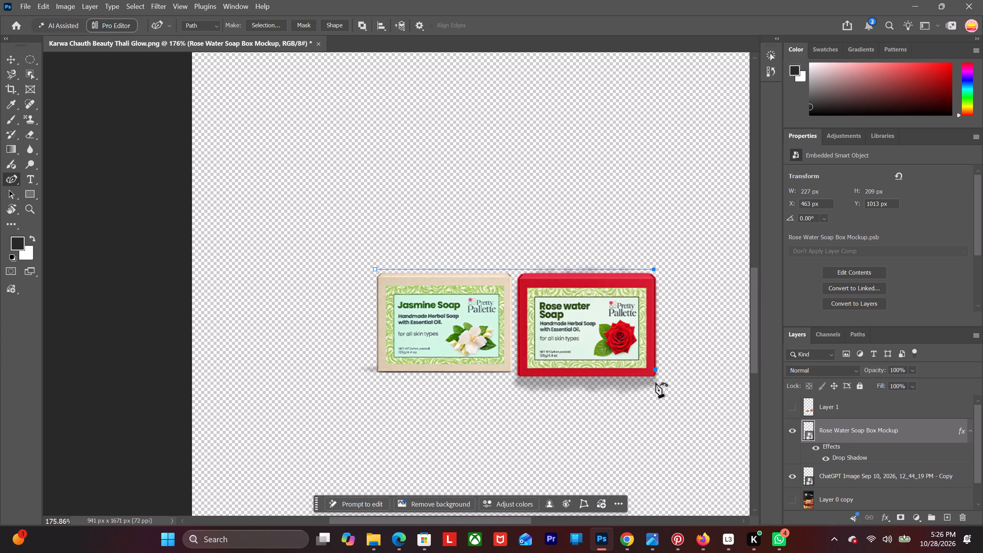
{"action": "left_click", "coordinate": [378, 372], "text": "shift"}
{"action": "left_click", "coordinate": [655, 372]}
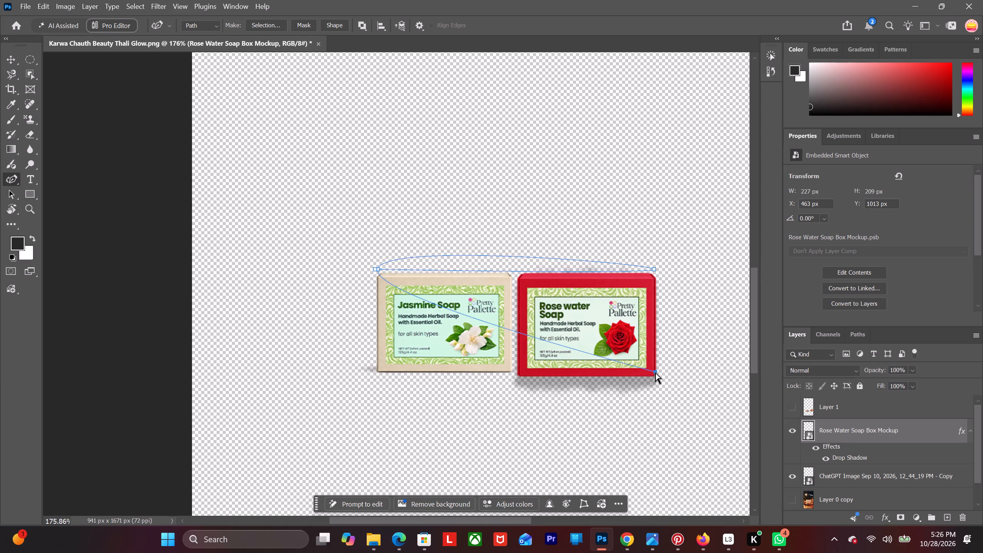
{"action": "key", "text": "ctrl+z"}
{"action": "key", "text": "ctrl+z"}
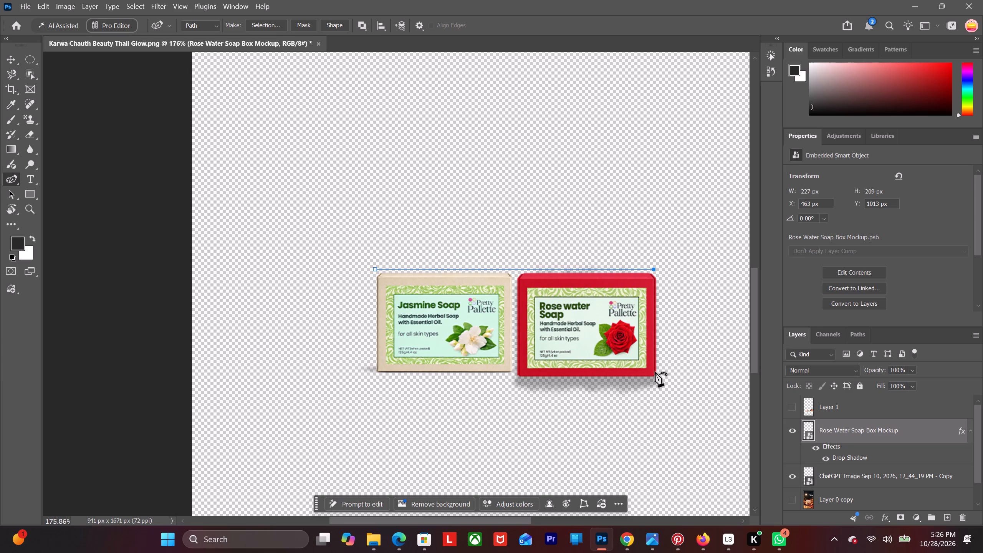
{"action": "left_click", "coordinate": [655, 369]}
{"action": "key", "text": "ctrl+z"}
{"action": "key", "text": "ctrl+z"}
Draw a closed rectangular path with straight edges around both soap boxes using the Pen tool.
{"action": "left_click", "coordinate": [14, 180]}
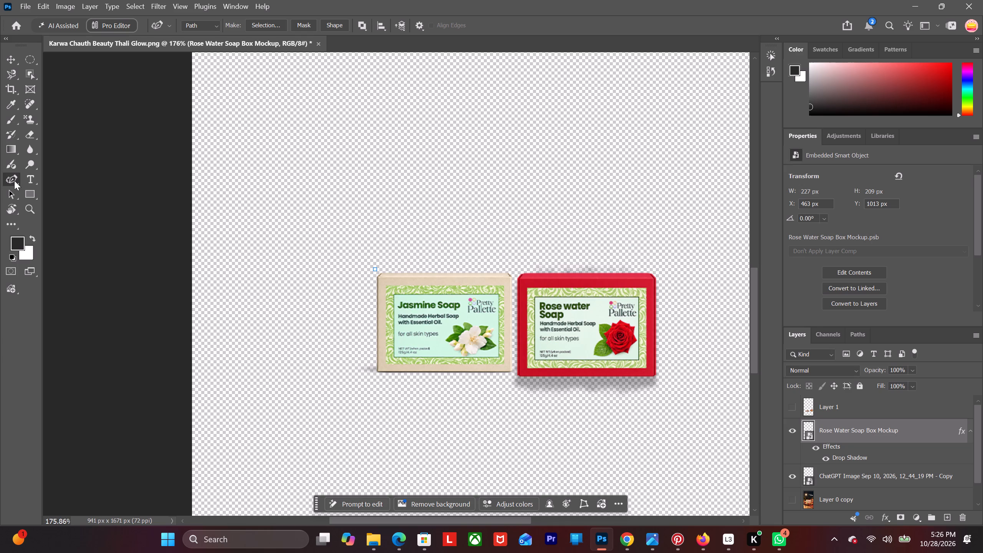
{"action": "right_click", "coordinate": [14, 180]}
{"action": "left_click", "coordinate": [28, 179]}
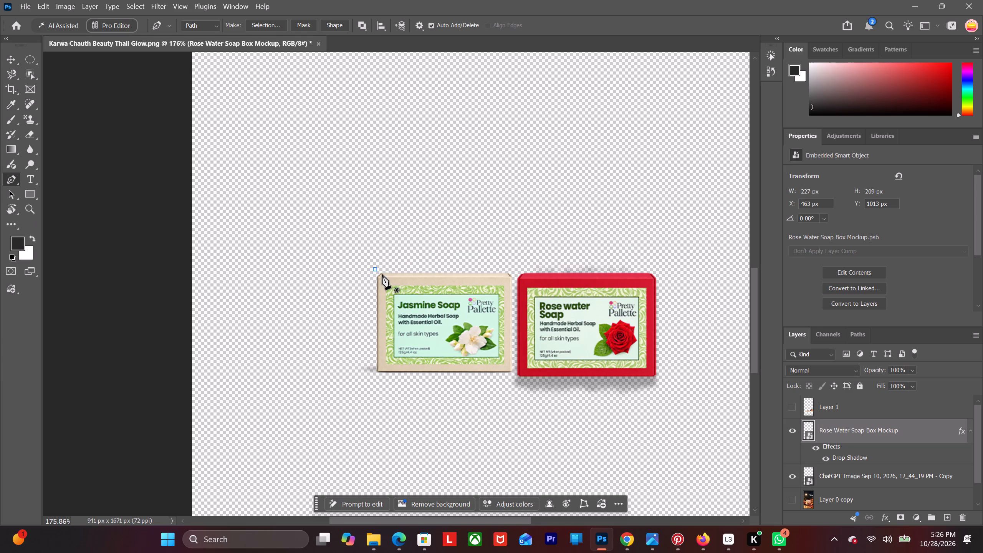
{"action": "left_click", "coordinate": [375, 268]}
{"action": "left_click", "coordinate": [653, 272], "text": "shift"}
{"action": "left_click", "coordinate": [656, 374], "text": "shift"}
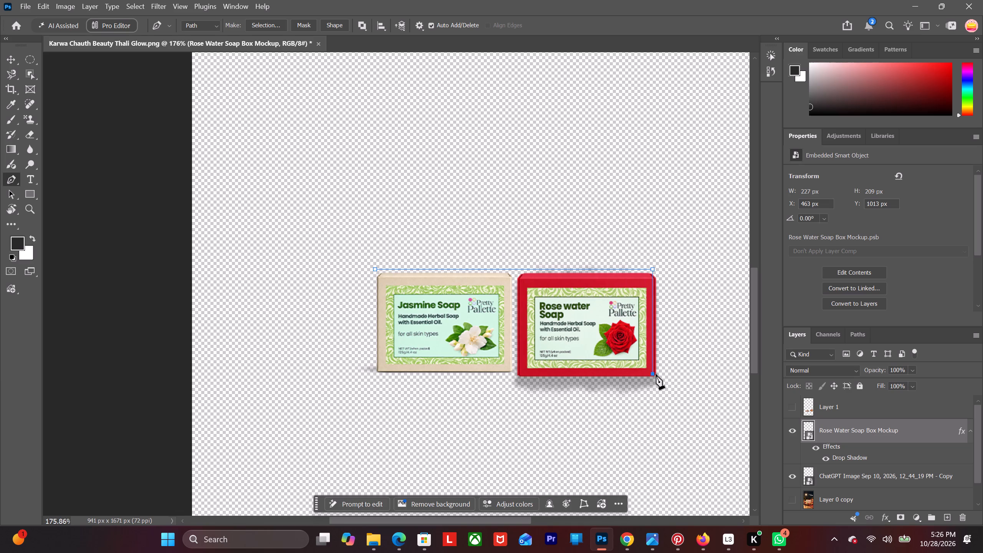
{"action": "left_click", "coordinate": [377, 372], "text": "shift"}
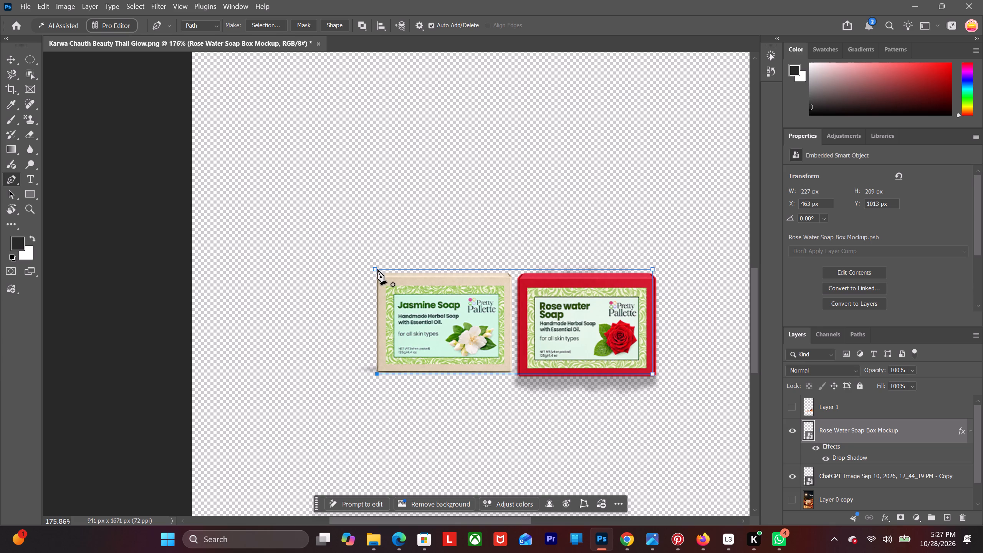
{"action": "left_click", "coordinate": [375, 267], "text": "shift"}
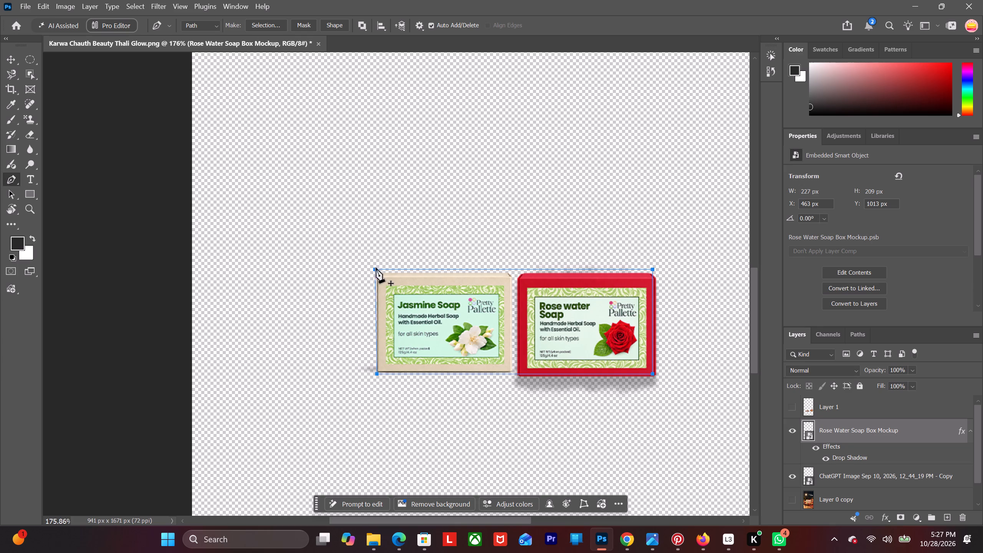
{"action": "left_click", "coordinate": [13, 55]}
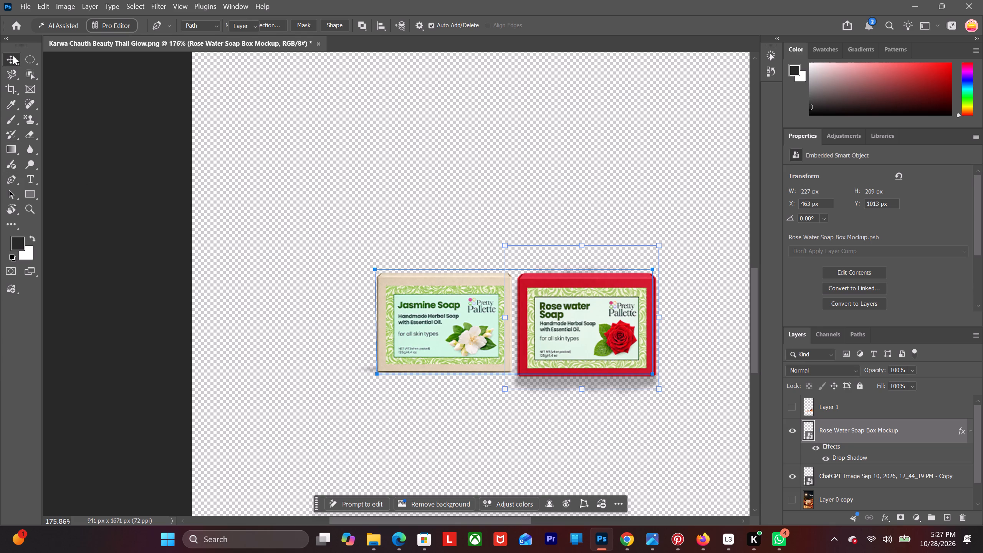
Move the Rose Water Soap over the Jasmine Soap, to about X 252 px, Y 1016 px.
{"action": "left_click", "coordinate": [93, 109]}
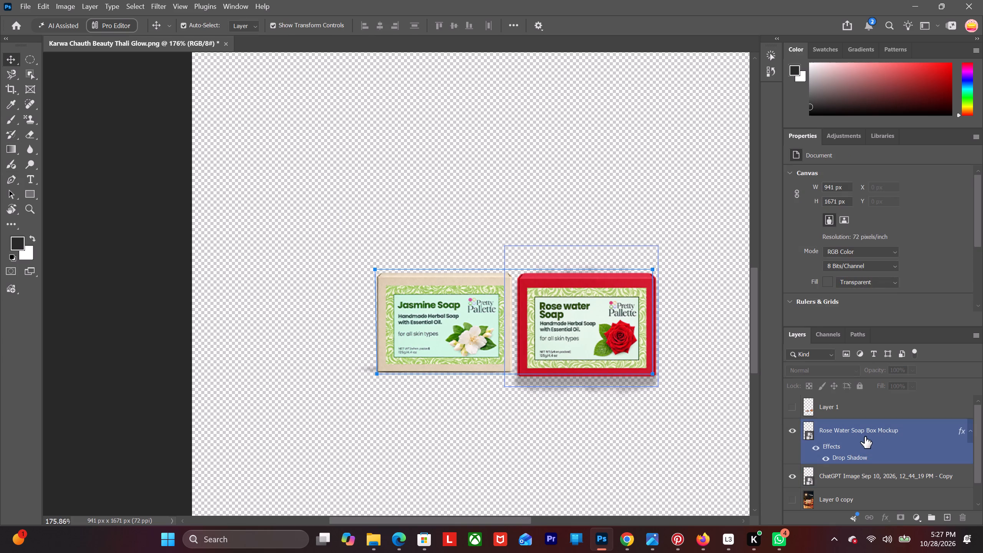
{"action": "left_click", "coordinate": [865, 435]}
{"action": "left_click_drag", "start_coordinate": [567, 341], "coordinate": [518, 339]}
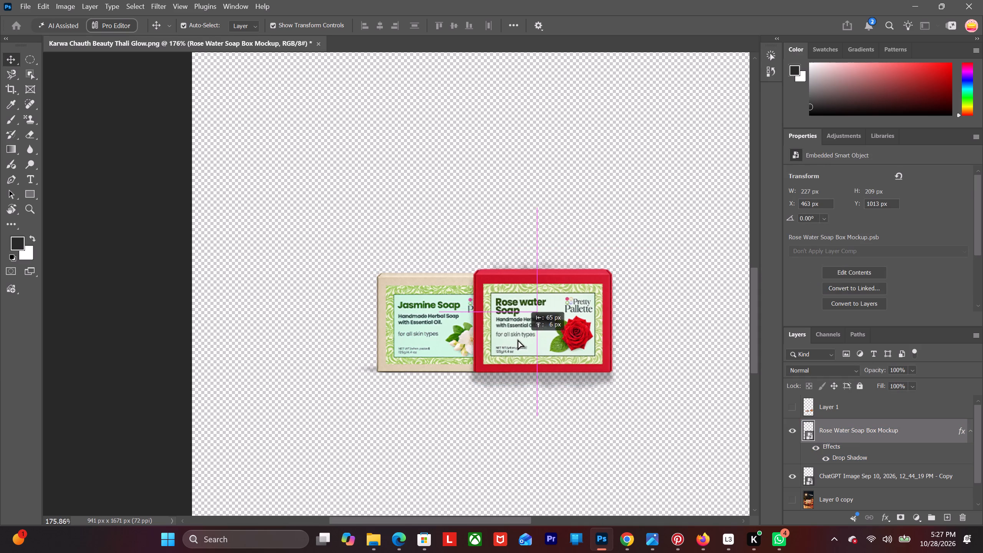
{"action": "left_click_drag", "start_coordinate": [518, 339], "coordinate": [425, 343]}
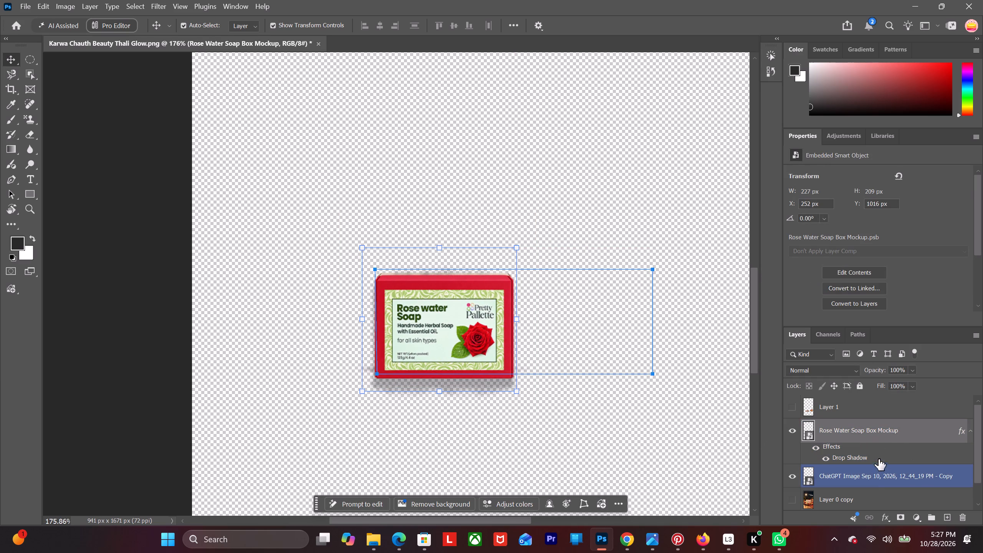
Place the ChatGPT Image copy layer above the Rose Water Soap Box Mockup layer and shift the Jasmine Soap down 10 px.
{"action": "left_click_drag", "start_coordinate": [880, 475], "coordinate": [874, 424]}
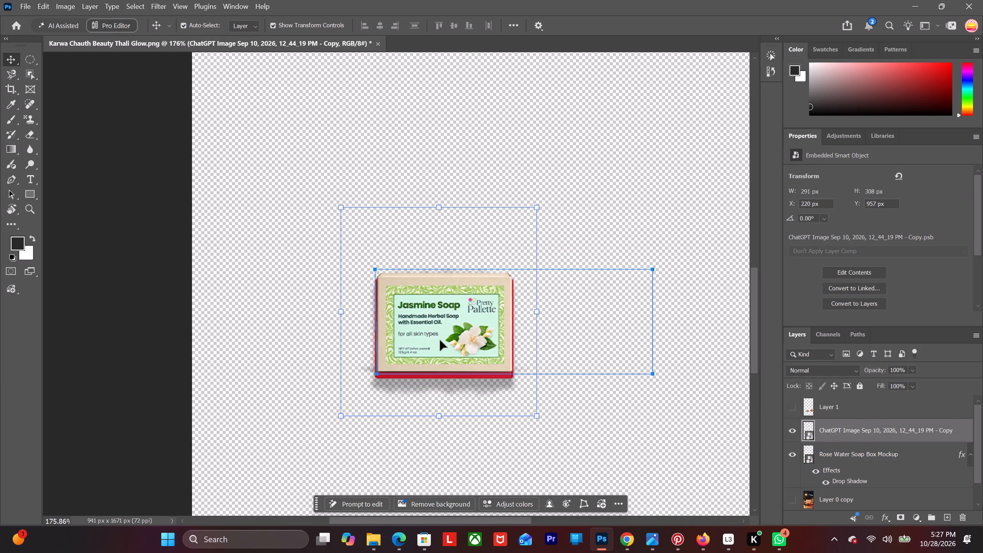
{"action": "left_click_drag", "start_coordinate": [440, 340], "coordinate": [440, 342]}
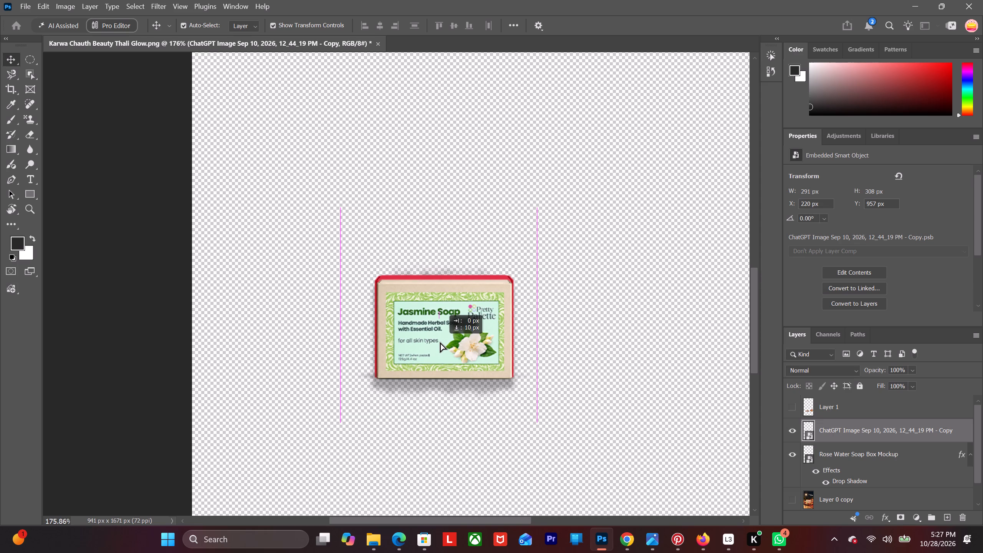
{"action": "left_click_drag", "start_coordinate": [440, 342], "coordinate": [440, 346]}
{"action": "scroll", "coordinate": [440, 345], "scroll_direction": "up", "scroll_amount": 1}
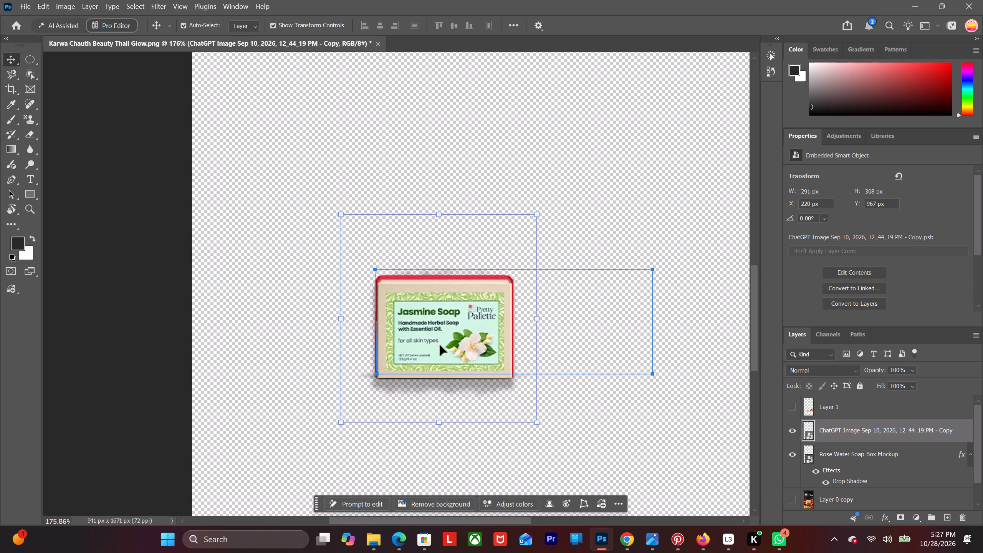
{"action": "scroll", "coordinate": [440, 345], "scroll_direction": "up", "scroll_amount": 9}
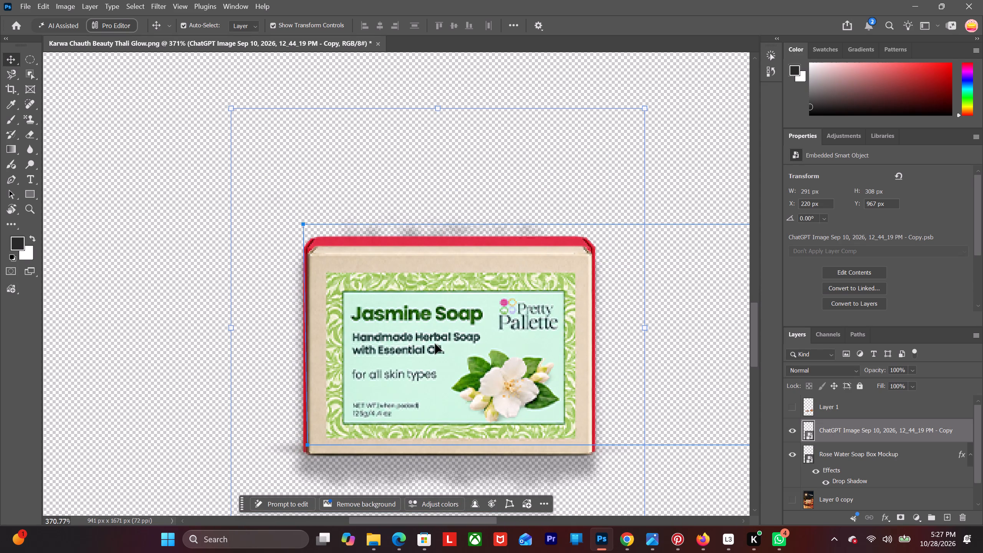
{"action": "left_click", "coordinate": [435, 344]}
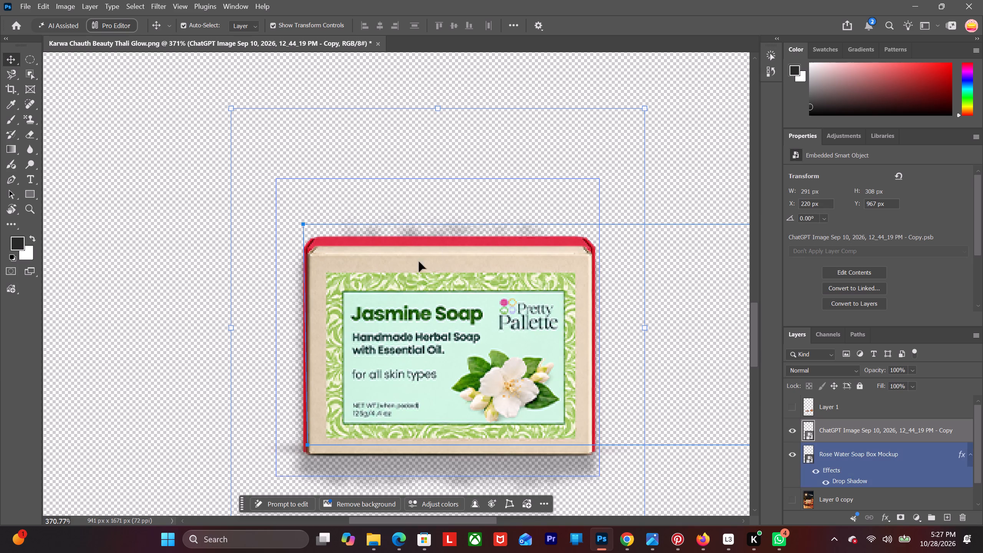
Scale the Rose Water Soap down to about 219 × 202 px to fit behind the Jasmine Soap box.
{"action": "left_click", "coordinate": [858, 454]}
{"action": "left_click_drag", "start_coordinate": [442, 180], "coordinate": [442, 185]}
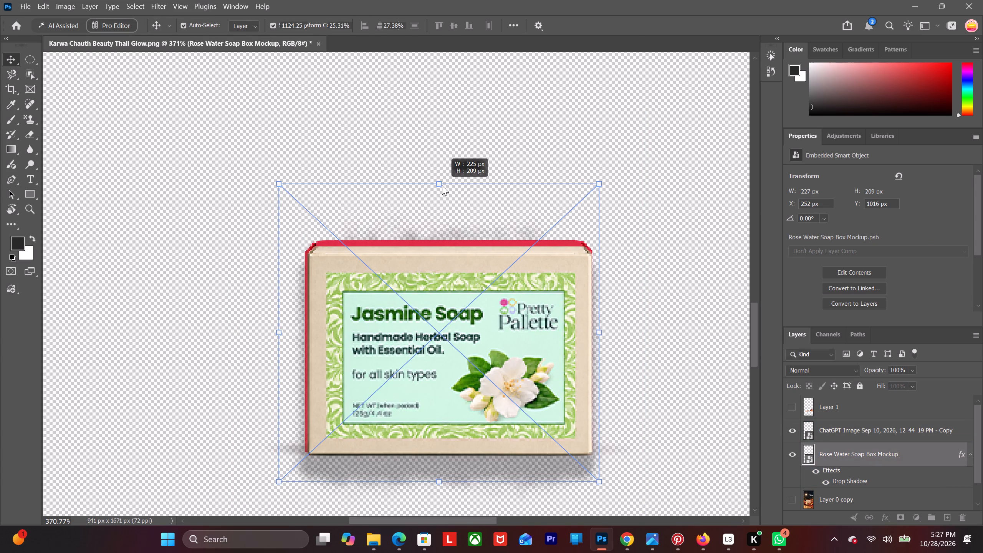
{"action": "left_click_drag", "start_coordinate": [442, 185], "coordinate": [442, 190]}
{"action": "scroll", "coordinate": [444, 291], "scroll_direction": "down", "scroll_amount": 5}
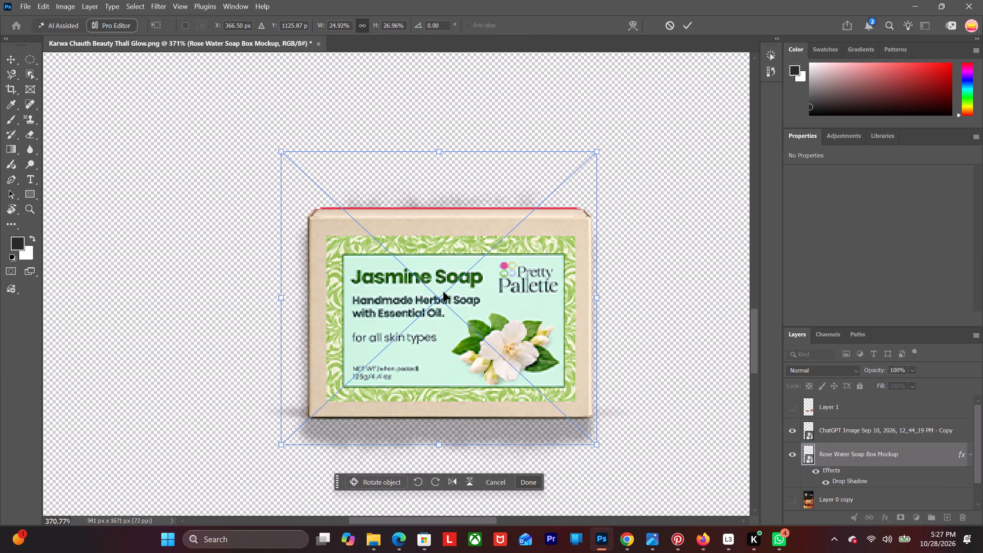
{"action": "scroll", "coordinate": [436, 336], "scroll_direction": "up", "scroll_amount": 5, "text": "alt"}
{"action": "scroll", "coordinate": [435, 335], "scroll_direction": "down", "scroll_amount": 4}
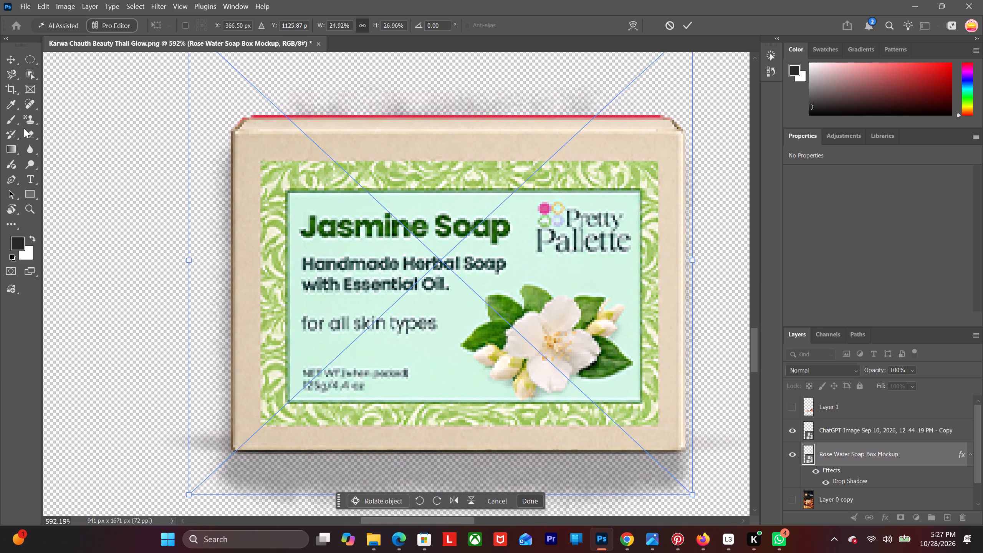
Show Layer 1 with the lamp and red powder bowls in front of the soap.
{"action": "scroll", "coordinate": [819, 411], "scroll_direction": "down", "scroll_amount": 2}
{"action": "scroll", "coordinate": [505, 399], "scroll_direction": "down", "scroll_amount": 4, "text": "alt"}
{"action": "left_click", "coordinate": [784, 409]}
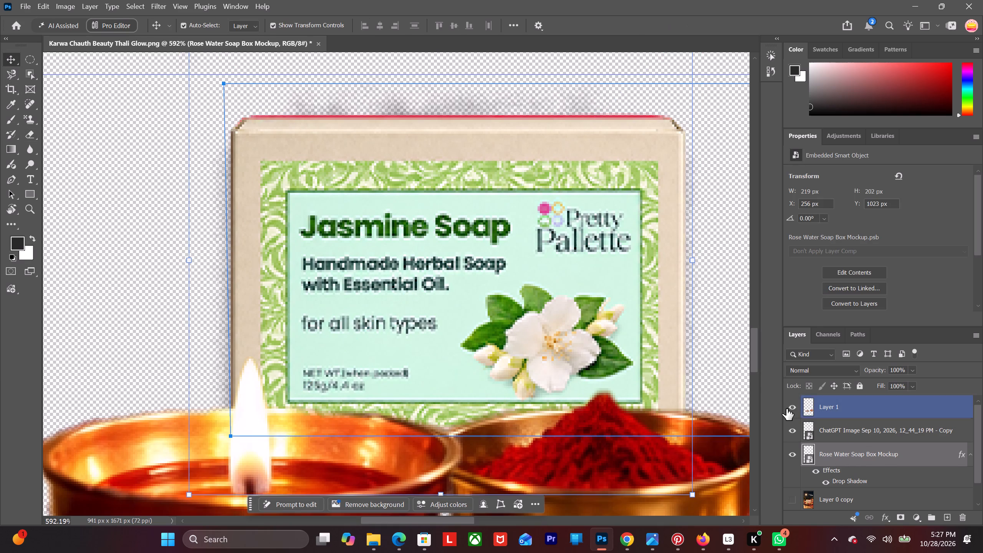
Show the Layer 0 copy and Layer 0 backgrounds behind the soap layers again.
{"action": "scroll", "coordinate": [801, 466], "scroll_direction": "down", "scroll_amount": 3}
{"action": "left_click", "coordinate": [794, 448]}
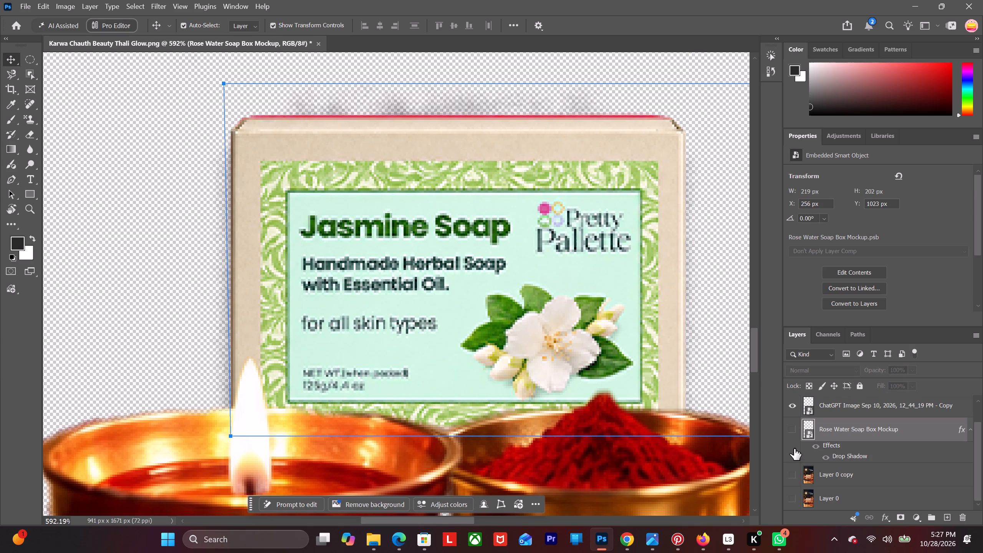
{"action": "left_click", "coordinate": [791, 430]}
{"action": "scroll", "coordinate": [801, 461], "scroll_direction": "down", "scroll_amount": 5}
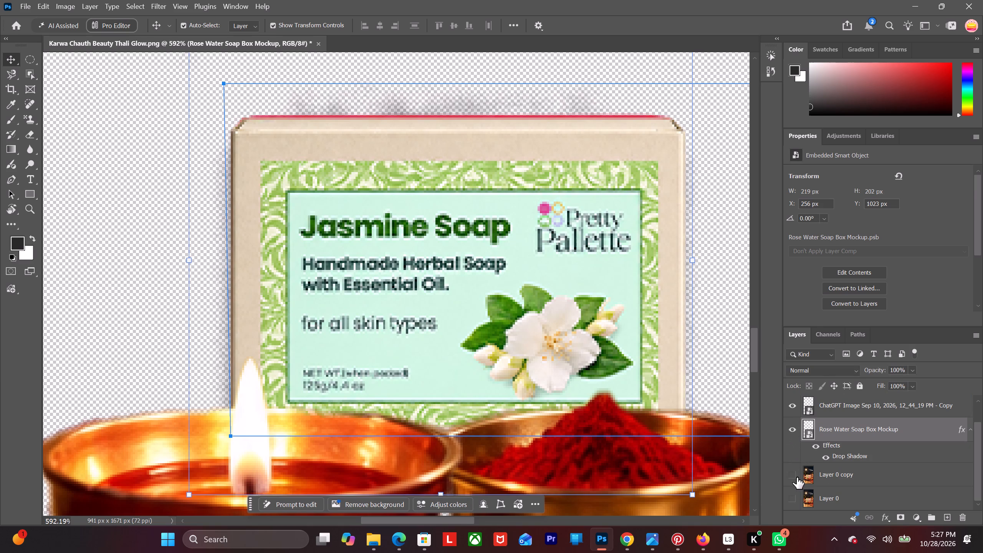
{"action": "left_click", "coordinate": [797, 477]}
{"action": "left_click", "coordinate": [793, 499]}
{"action": "scroll", "coordinate": [630, 419], "scroll_direction": "down", "scroll_amount": 2}
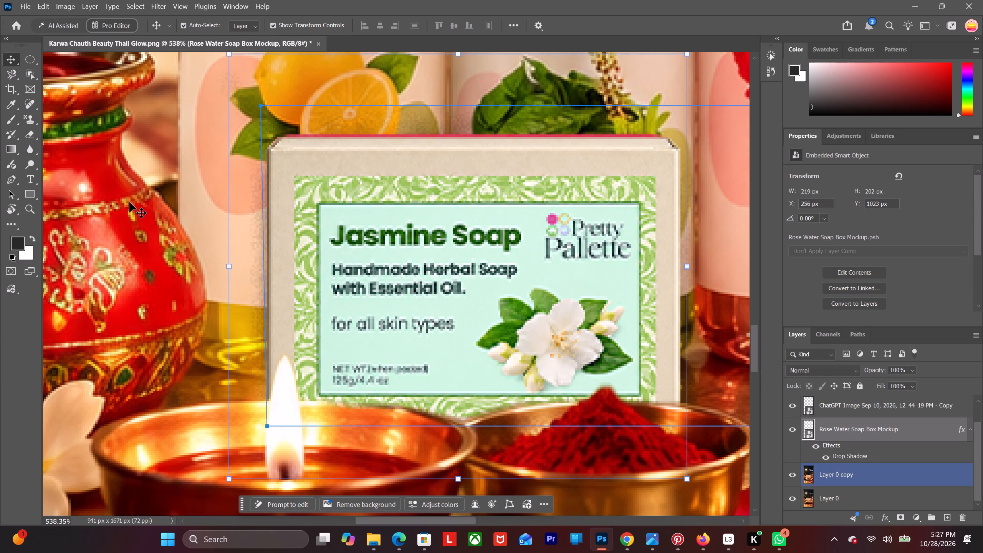
{"action": "scroll", "coordinate": [129, 202], "scroll_direction": "down", "scroll_amount": 9, "text": "alt"}
{"action": "scroll", "coordinate": [215, 220], "scroll_direction": "down", "scroll_amount": 3, "text": "alt"}
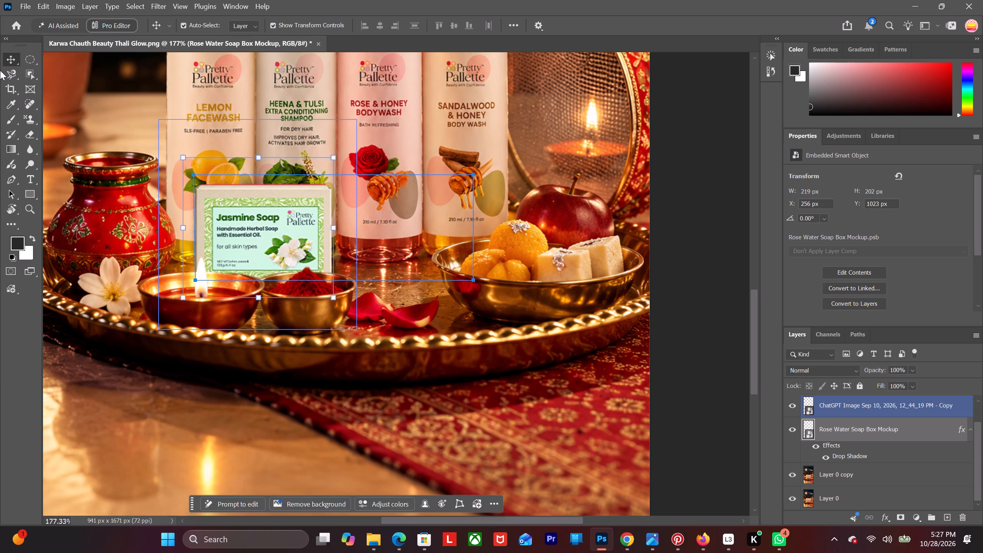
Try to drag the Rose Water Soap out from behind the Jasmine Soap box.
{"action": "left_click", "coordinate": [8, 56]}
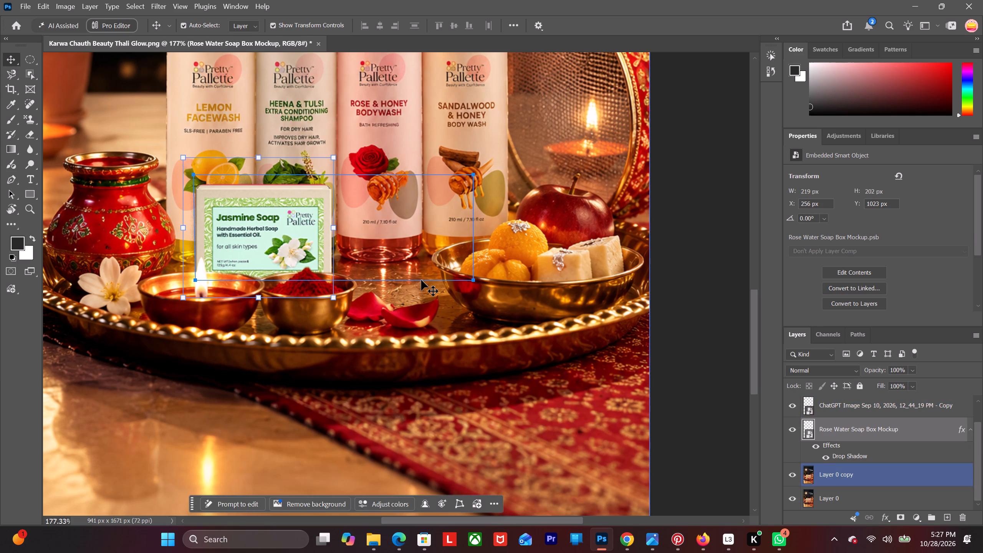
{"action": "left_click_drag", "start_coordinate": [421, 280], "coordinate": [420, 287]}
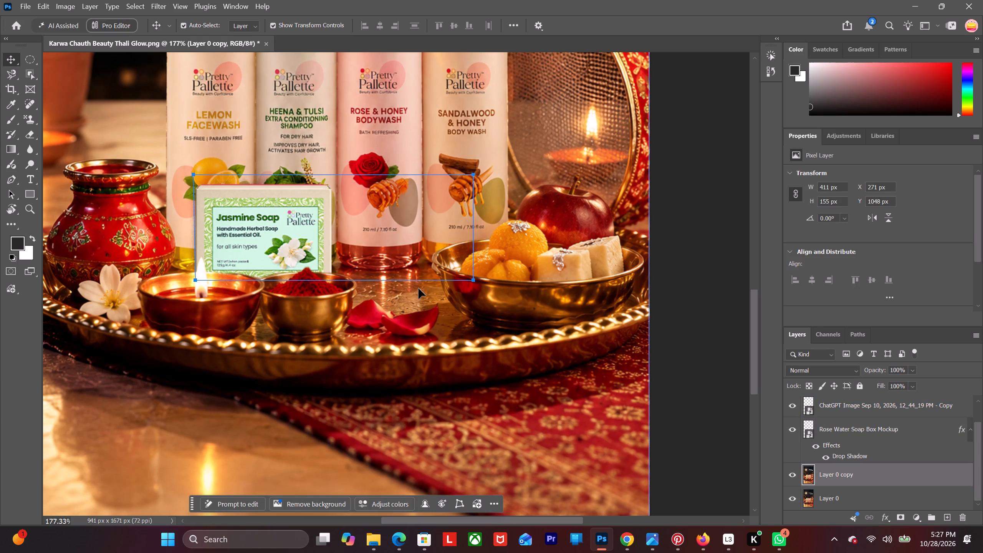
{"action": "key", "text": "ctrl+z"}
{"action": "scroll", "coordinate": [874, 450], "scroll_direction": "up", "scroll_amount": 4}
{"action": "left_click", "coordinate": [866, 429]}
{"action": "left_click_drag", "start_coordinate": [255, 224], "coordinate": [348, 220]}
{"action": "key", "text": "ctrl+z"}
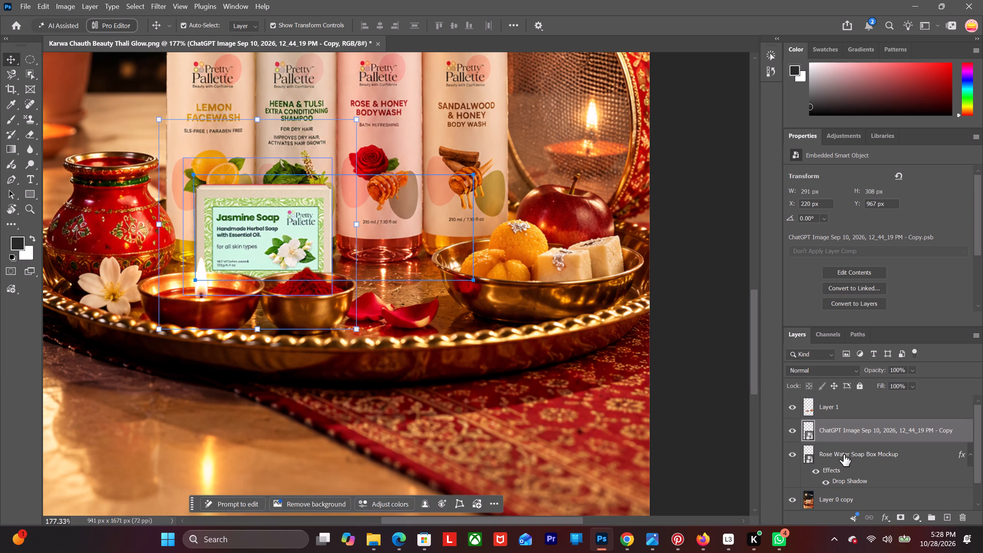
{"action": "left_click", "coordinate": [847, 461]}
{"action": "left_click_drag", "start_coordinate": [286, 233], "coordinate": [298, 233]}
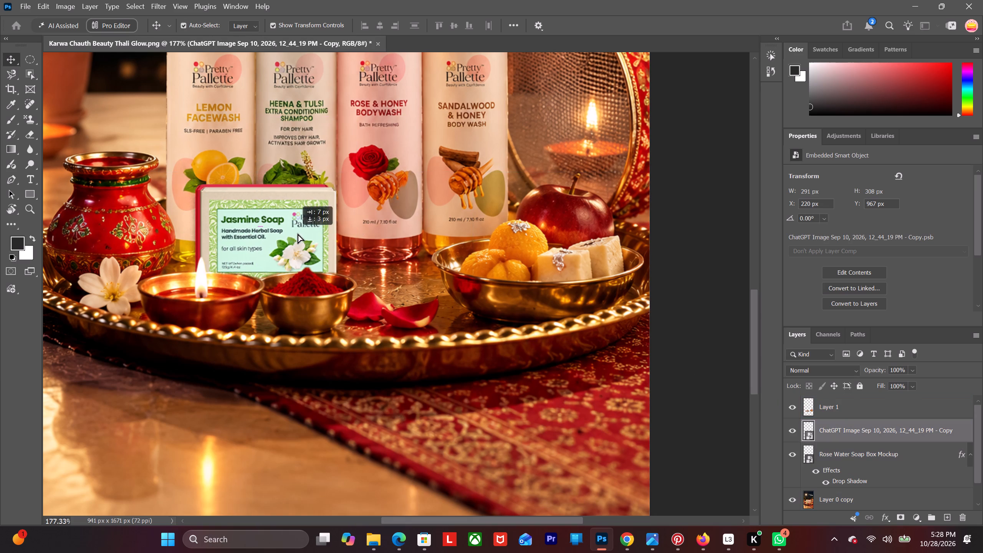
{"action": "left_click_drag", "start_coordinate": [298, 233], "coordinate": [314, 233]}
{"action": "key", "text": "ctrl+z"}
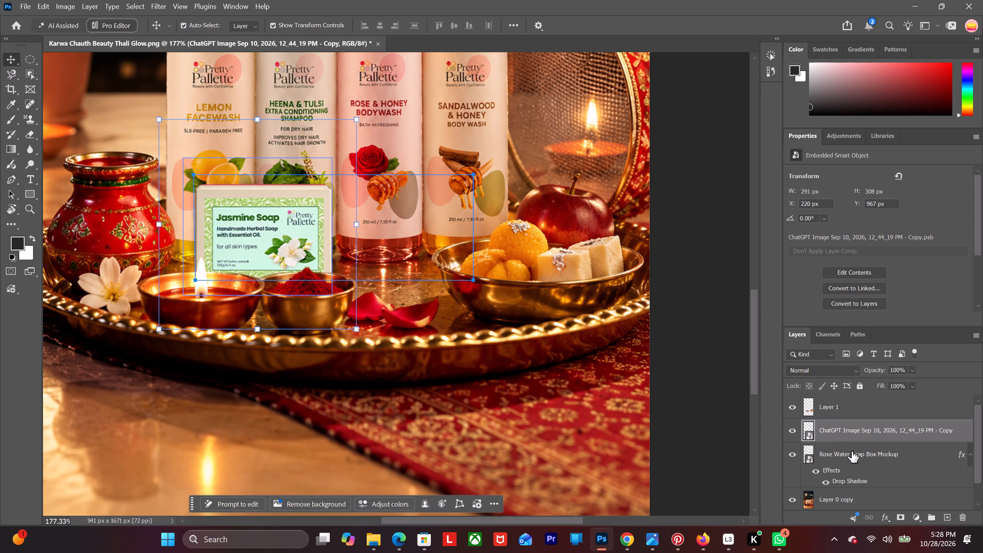
Move the Rose Water Soap out to the right of the Jasmine Soap, to about X 471 px, Y 1028 px.
{"action": "left_click", "coordinate": [852, 452]}
{"action": "key", "text": "Right"}
{"action": "key", "text": "Right"}
{"action": "key", "text": "Right"}
{"action": "key", "text": "Right"}
{"action": "key", "text": "Right"}
{"action": "key", "text": "Right"}
{"action": "key", "text": "Right"}
{"action": "key", "text": "Right"}
{"action": "key", "text": "Right"}
{"action": "key", "text": "Right"}
{"action": "key", "text": "Right"}
{"action": "key", "text": "Right"}
{"action": "key", "text": "Right"}
{"action": "key", "text": "Right"}
{"action": "key", "text": "Right"}
{"action": "key", "text": "Right"}
{"action": "key", "text": "Right"}
{"action": "key", "text": "Right"}
{"action": "key", "text": "Right"}
{"action": "key", "text": "Right"}
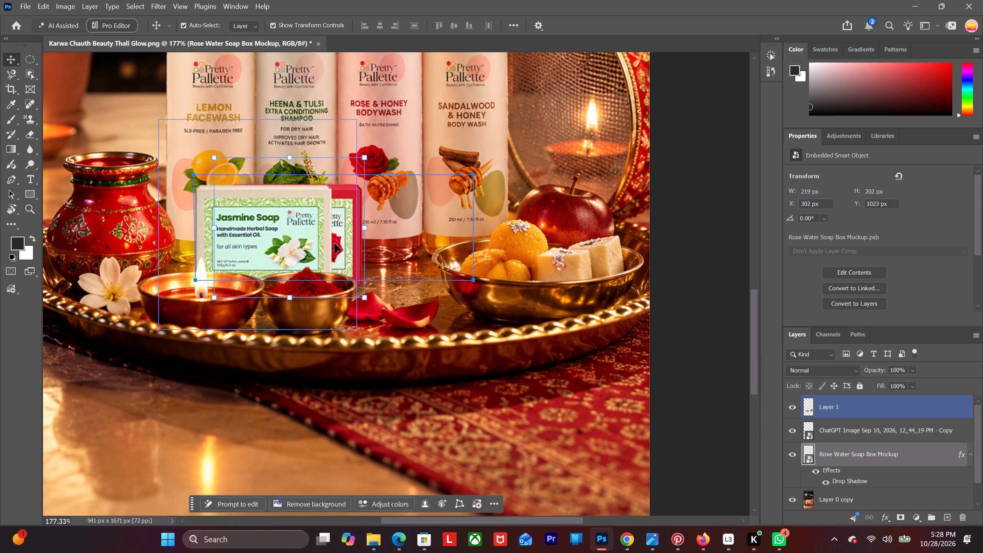
{"action": "left_click_drag", "start_coordinate": [354, 241], "coordinate": [427, 245]}
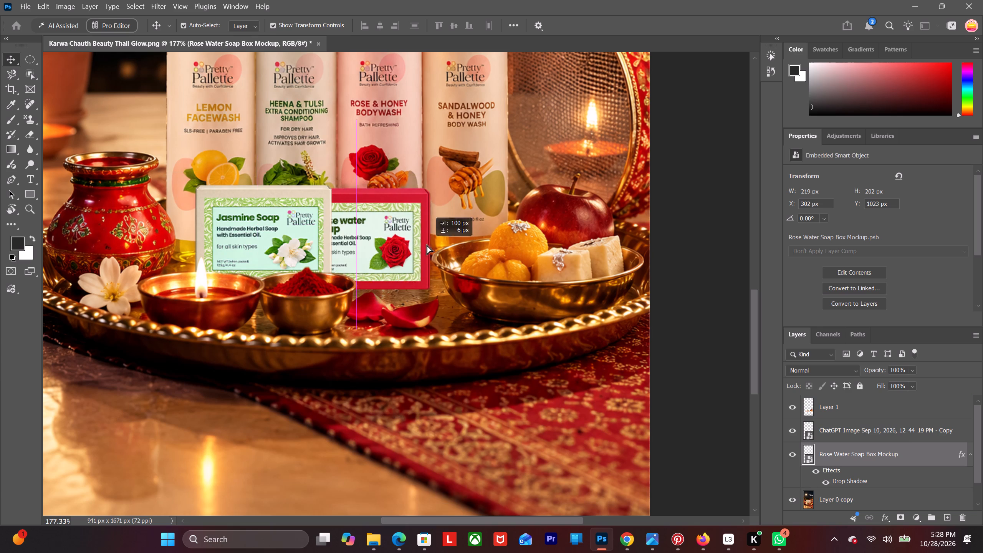
{"action": "left_click_drag", "start_coordinate": [427, 245], "coordinate": [473, 244]}
{"action": "left_click", "coordinate": [59, 366]}
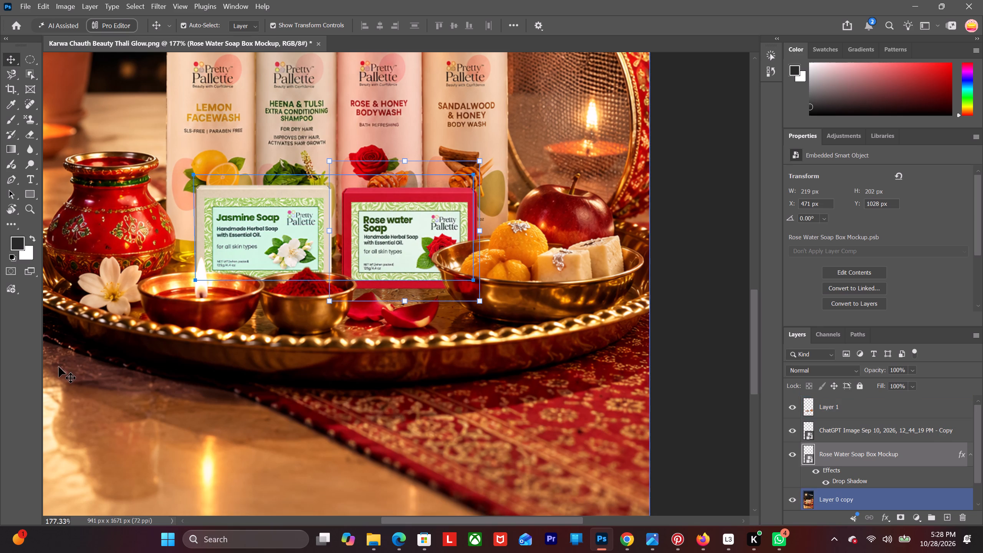
Nudge the Rose Water Soap down 1 px on the thali.
{"action": "scroll", "coordinate": [182, 330], "scroll_direction": "down", "scroll_amount": 4, "text": "alt"}
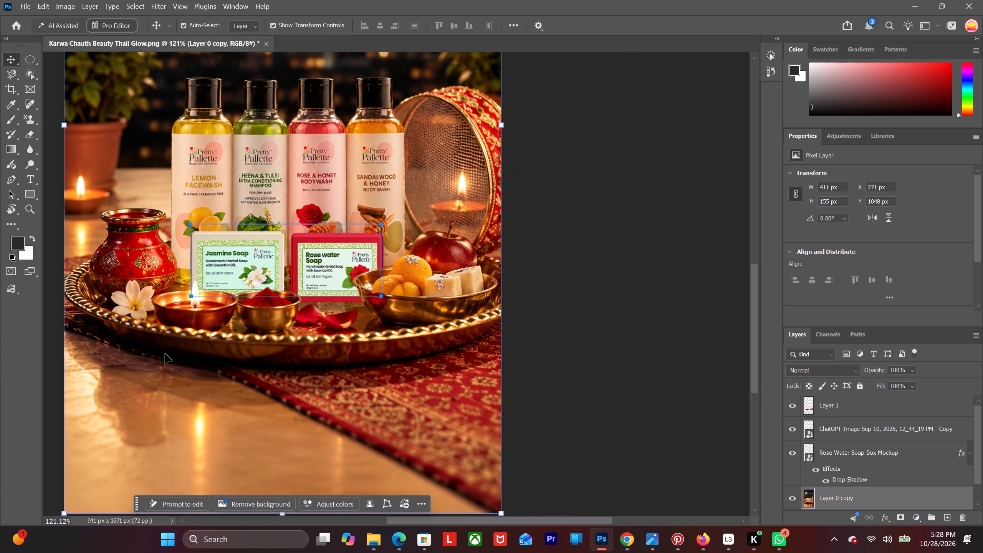
{"action": "left_click", "coordinate": [160, 361]}
{"action": "scroll", "coordinate": [198, 320], "scroll_direction": "up", "scroll_amount": 2, "text": "alt"}
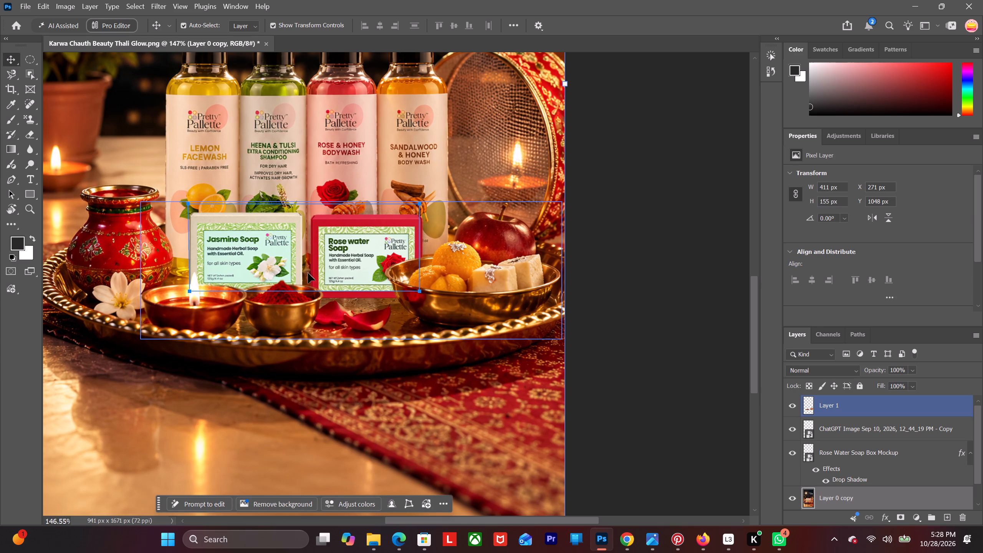
{"action": "left_click", "coordinate": [332, 264]}
{"action": "left_click", "coordinate": [361, 190]}
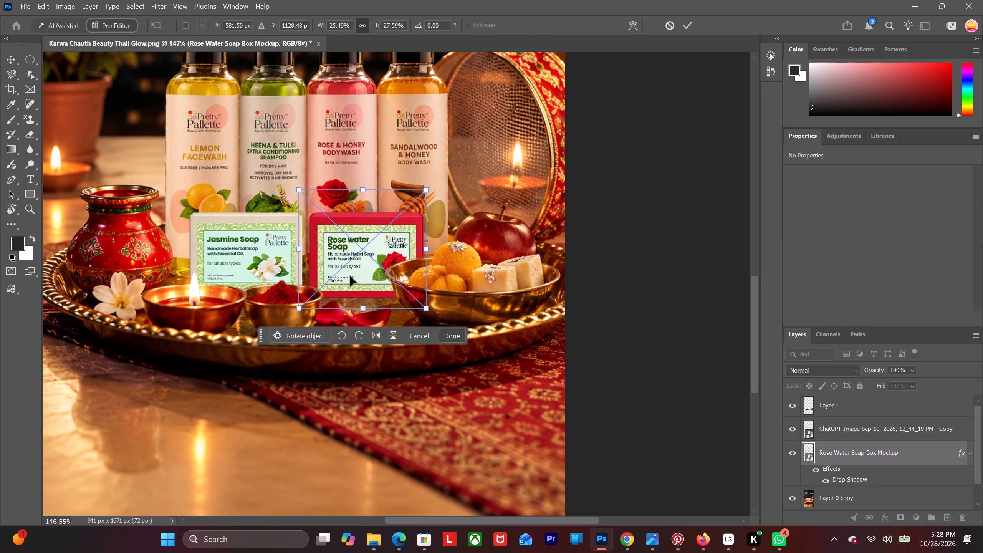
{"action": "key", "text": "Down"}
{"action": "left_click", "coordinate": [243, 392]}
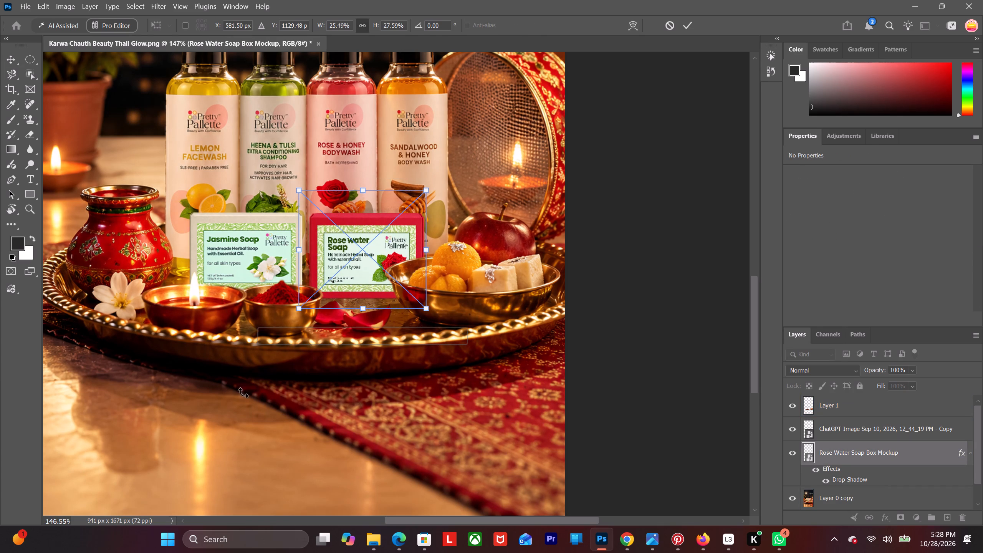
{"action": "left_click", "coordinate": [155, 424]}
{"action": "left_click", "coordinate": [134, 411]}
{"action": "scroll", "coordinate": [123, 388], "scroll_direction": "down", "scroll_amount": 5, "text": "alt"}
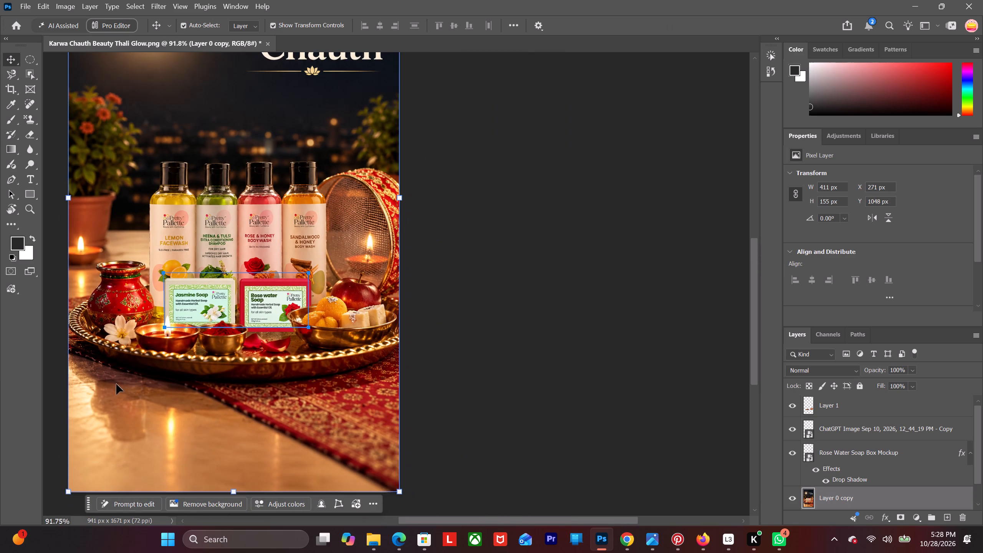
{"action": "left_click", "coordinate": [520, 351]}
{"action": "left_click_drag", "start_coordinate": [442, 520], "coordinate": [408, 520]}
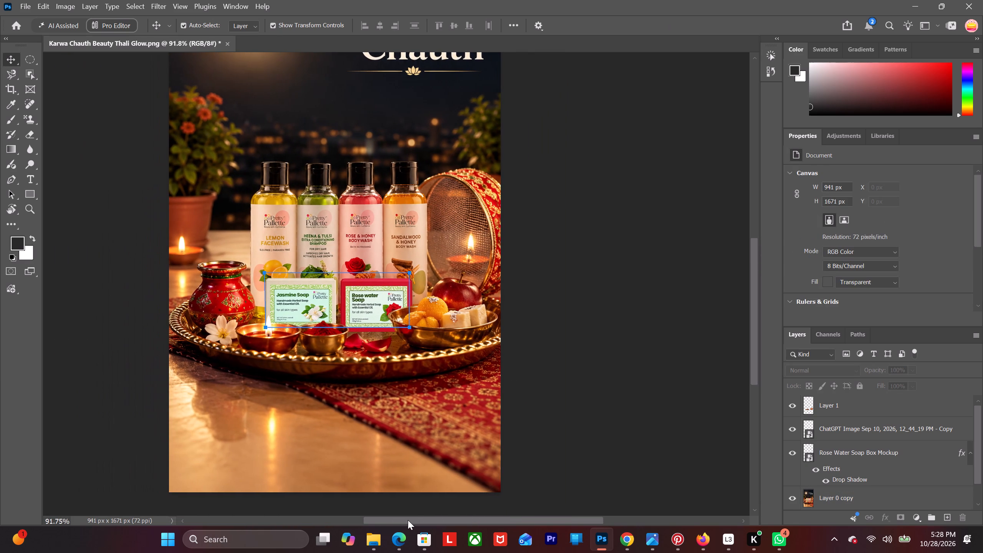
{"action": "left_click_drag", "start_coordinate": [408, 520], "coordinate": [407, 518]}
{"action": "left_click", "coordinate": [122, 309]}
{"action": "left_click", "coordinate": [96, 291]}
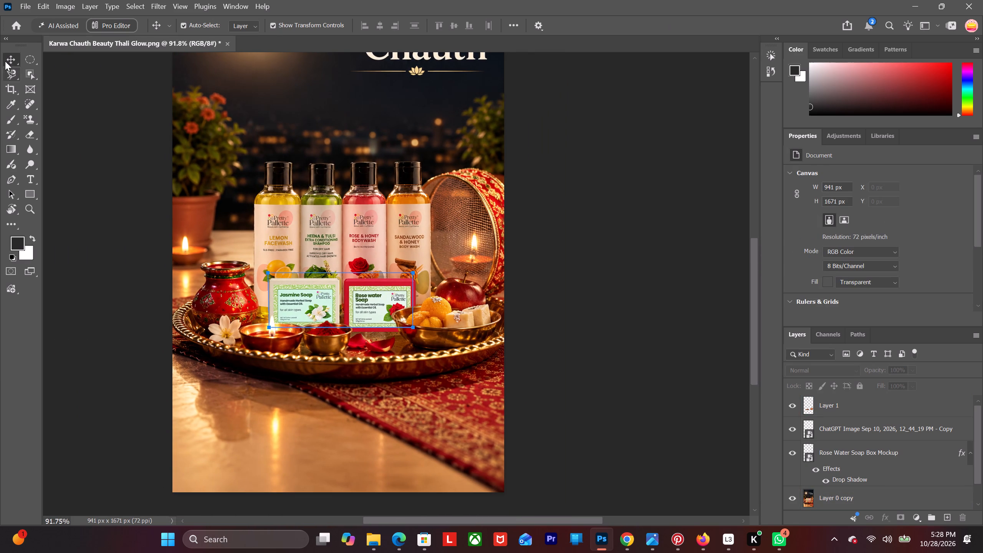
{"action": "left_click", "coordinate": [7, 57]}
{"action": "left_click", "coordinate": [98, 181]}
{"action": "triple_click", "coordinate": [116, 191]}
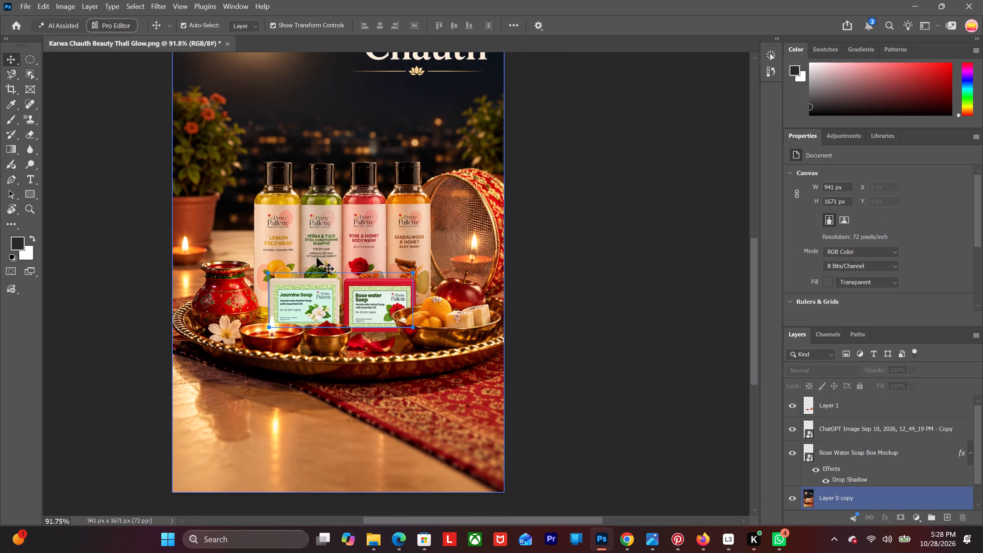
Delete the leftover path around the two soap boxes by removing its four anchor points with the Pen tool.
{"action": "left_click", "coordinate": [268, 273]}
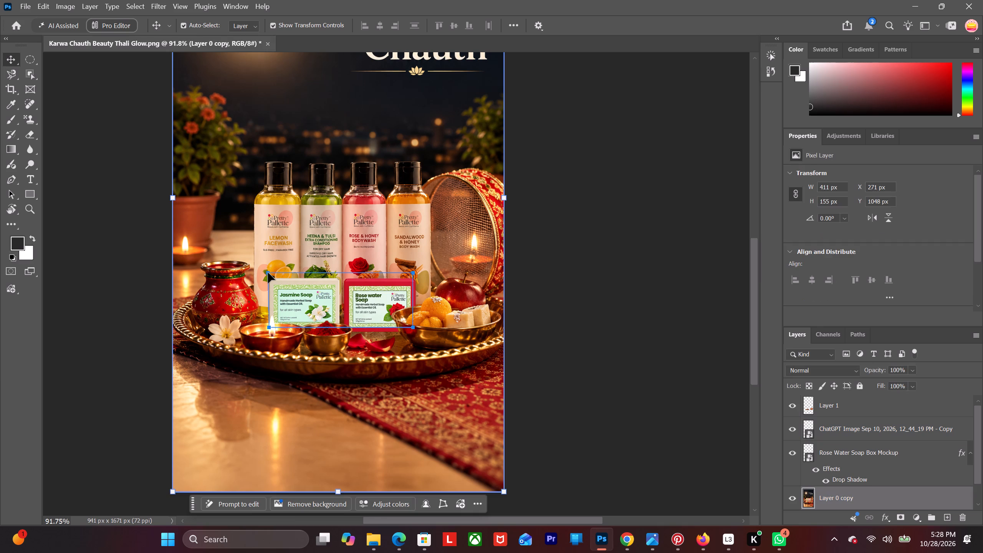
{"action": "right_click", "coordinate": [268, 273]}
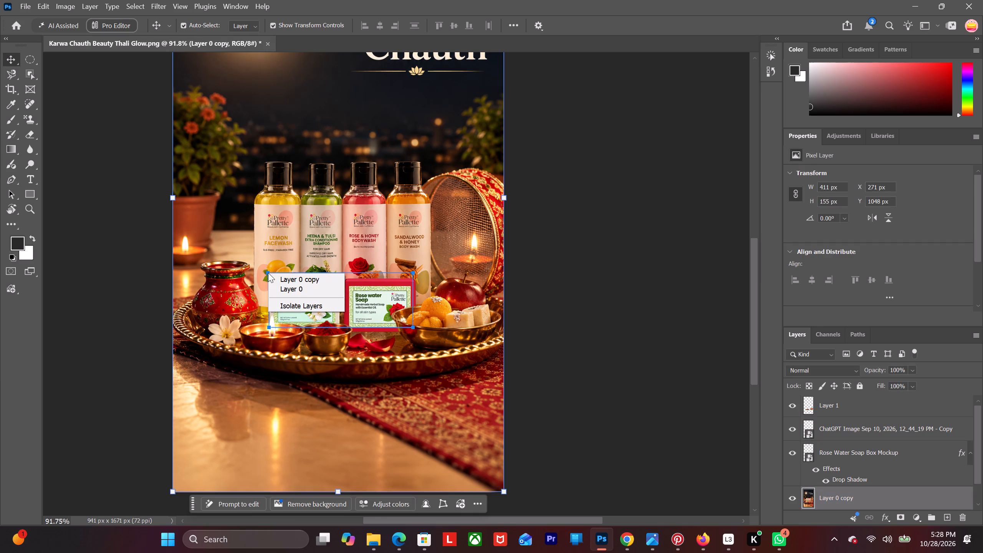
{"action": "scroll", "coordinate": [268, 273], "scroll_direction": "up", "scroll_amount": 6, "text": "alt"}
{"action": "left_click", "coordinate": [15, 56]}
{"action": "scroll", "coordinate": [195, 237], "scroll_direction": "up", "scroll_amount": 4, "text": "alt"}
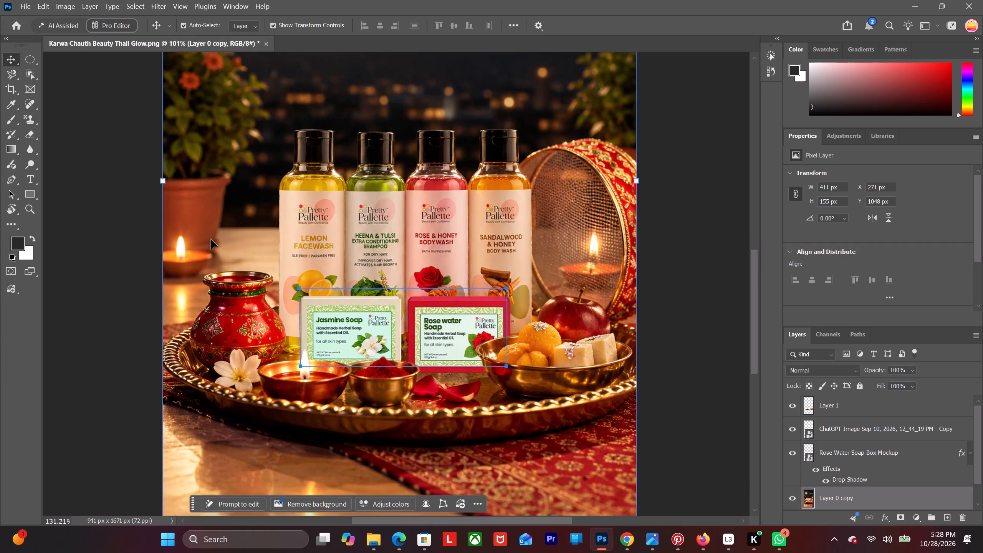
{"action": "scroll", "coordinate": [211, 239], "scroll_direction": "up", "scroll_amount": 5, "text": "alt"}
{"action": "scroll", "coordinate": [365, 319], "scroll_direction": "up", "scroll_amount": 4, "text": "alt"}
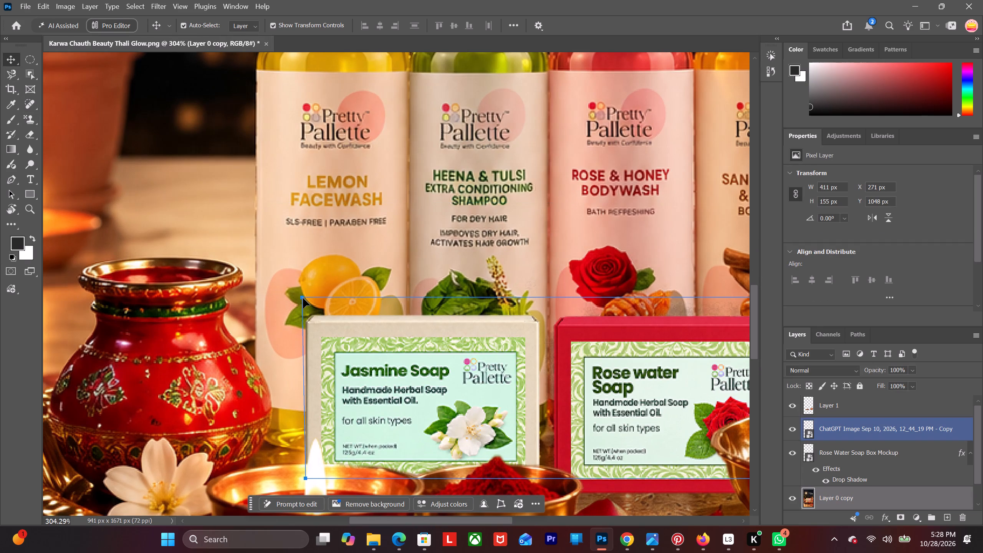
{"action": "left_click", "coordinate": [304, 298]}
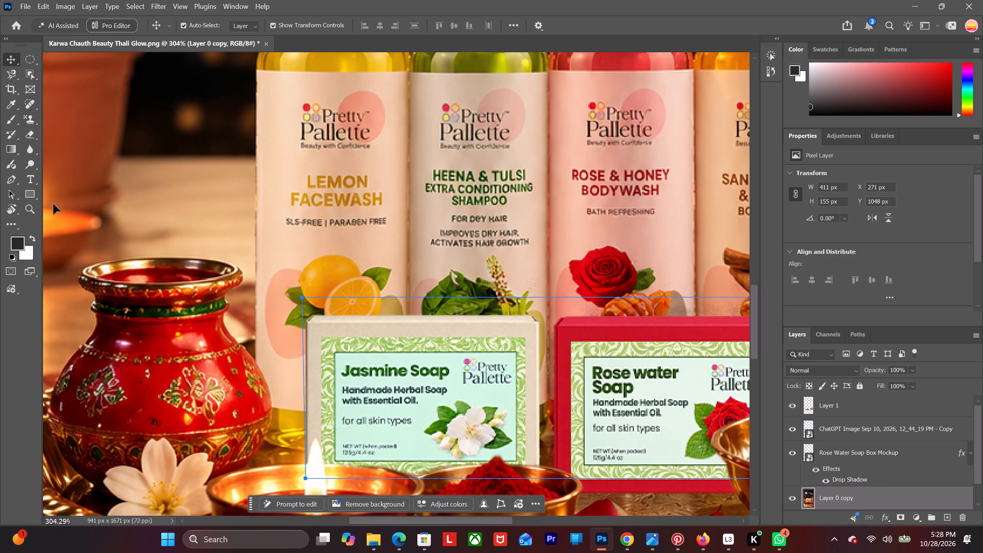
{"action": "left_click", "coordinate": [9, 182]}
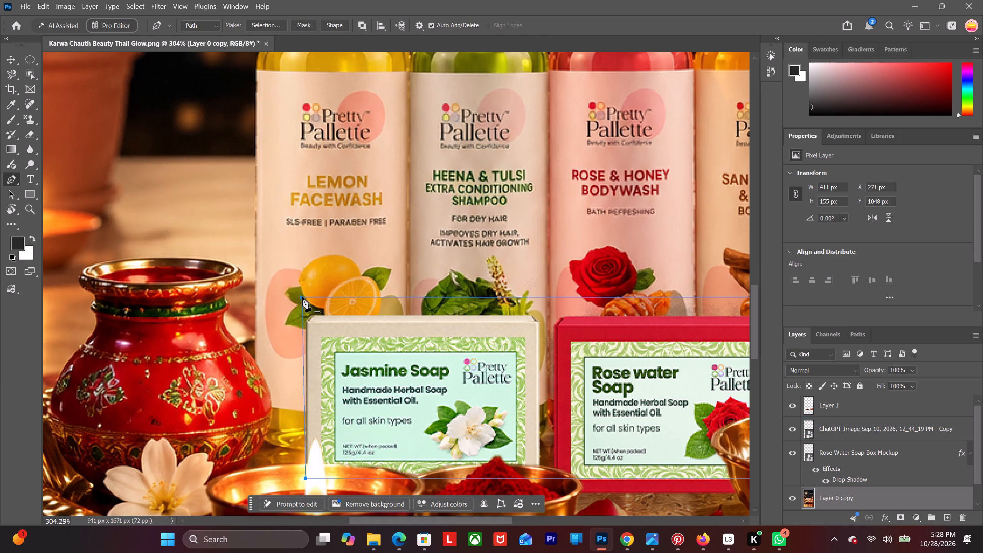
{"action": "left_click", "coordinate": [302, 297]}
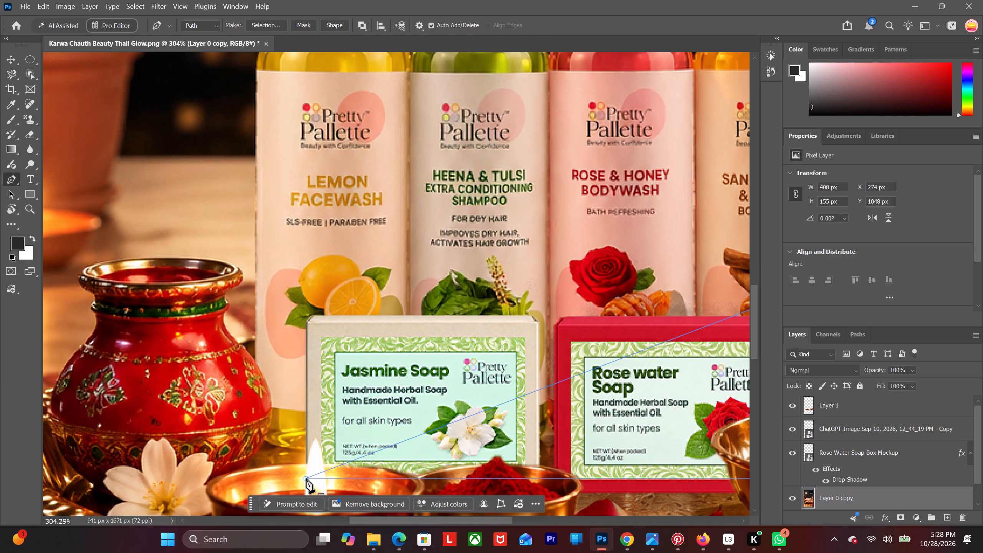
{"action": "left_click", "coordinate": [306, 478]}
{"action": "scroll", "coordinate": [353, 409], "scroll_direction": "down", "scroll_amount": 5, "text": "alt"}
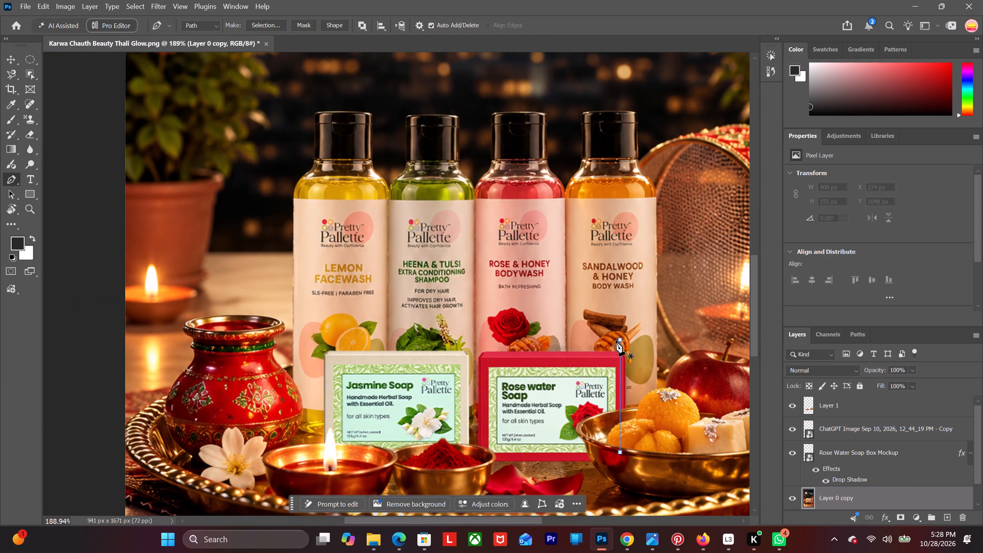
{"action": "left_click", "coordinate": [619, 338]}
{"action": "left_click", "coordinate": [620, 452]}
{"action": "left_click", "coordinate": [13, 57]}
Examine the whole poster with both soap boxes placed in front of the bottles.
{"action": "scroll", "coordinate": [210, 177], "scroll_direction": "down", "scroll_amount": 5, "text": "alt"}
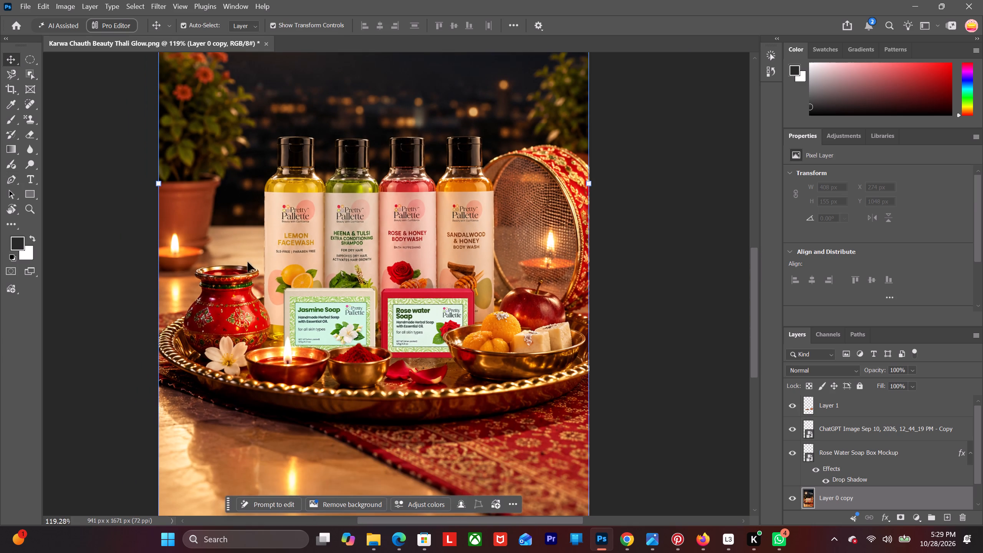
{"action": "scroll", "coordinate": [239, 277], "scroll_direction": "up", "scroll_amount": 3}
{"action": "left_click", "coordinate": [125, 308]}
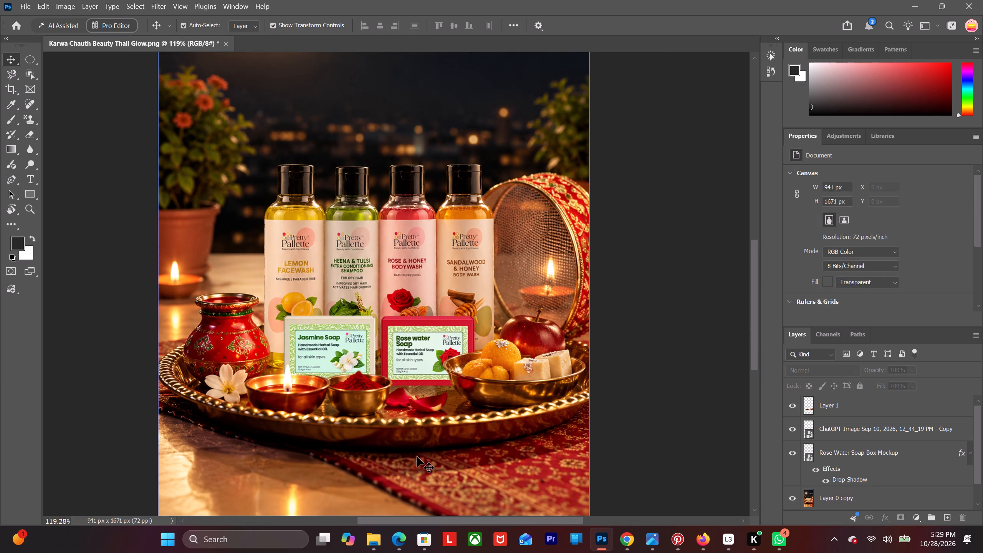
{"action": "left_click_drag", "start_coordinate": [403, 522], "coordinate": [371, 525]}
{"action": "scroll", "coordinate": [127, 376], "scroll_direction": "down", "scroll_amount": 4, "text": "alt"}
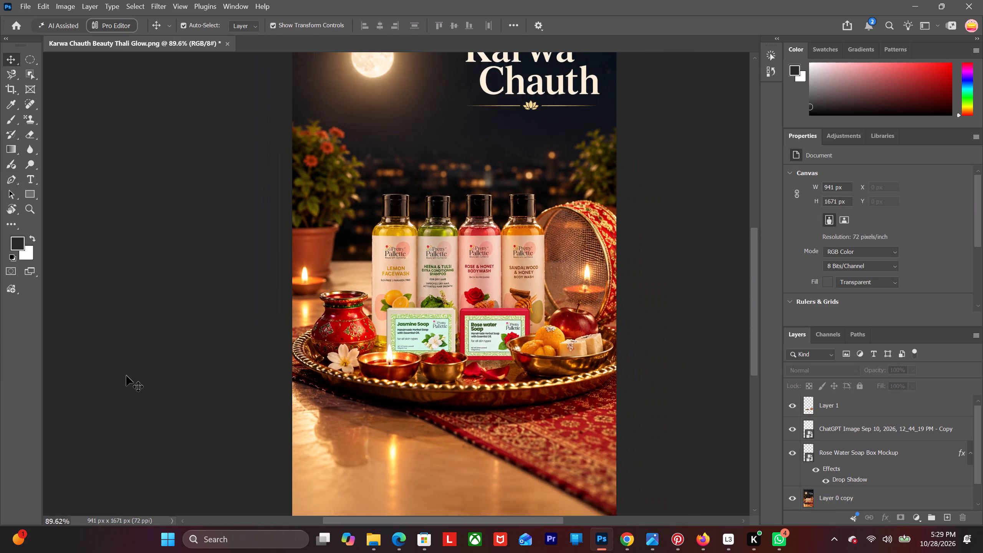
{"action": "left_click", "coordinate": [116, 350]}
{"action": "scroll", "coordinate": [111, 353], "scroll_direction": "up", "scroll_amount": 4}
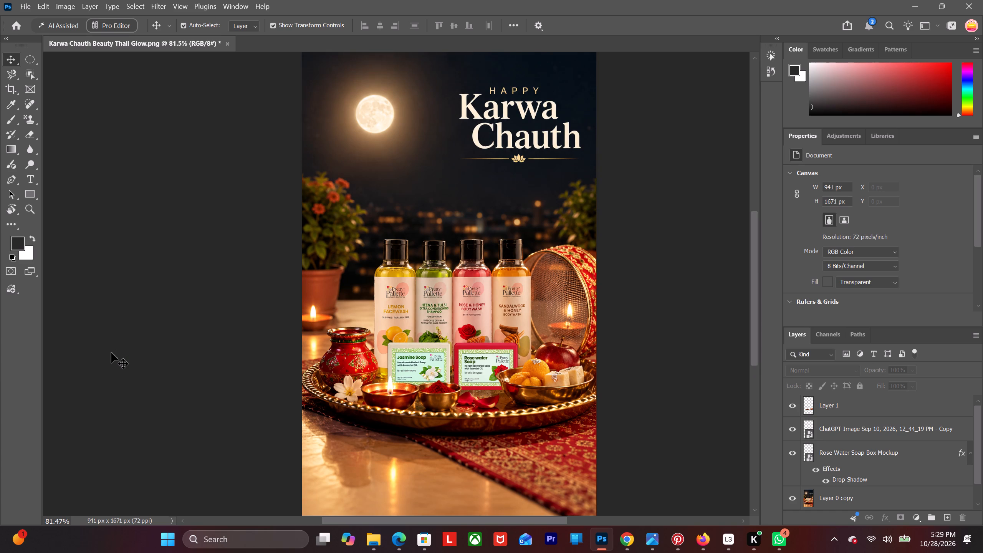
{"action": "scroll", "coordinate": [111, 353], "scroll_direction": "down", "scroll_amount": 1}
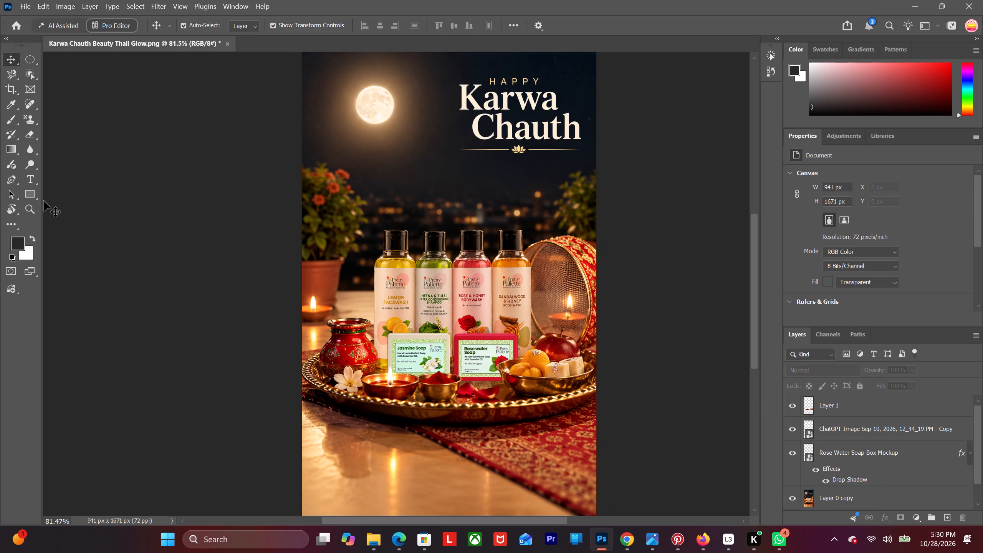
{"action": "left_click", "coordinate": [35, 183]}
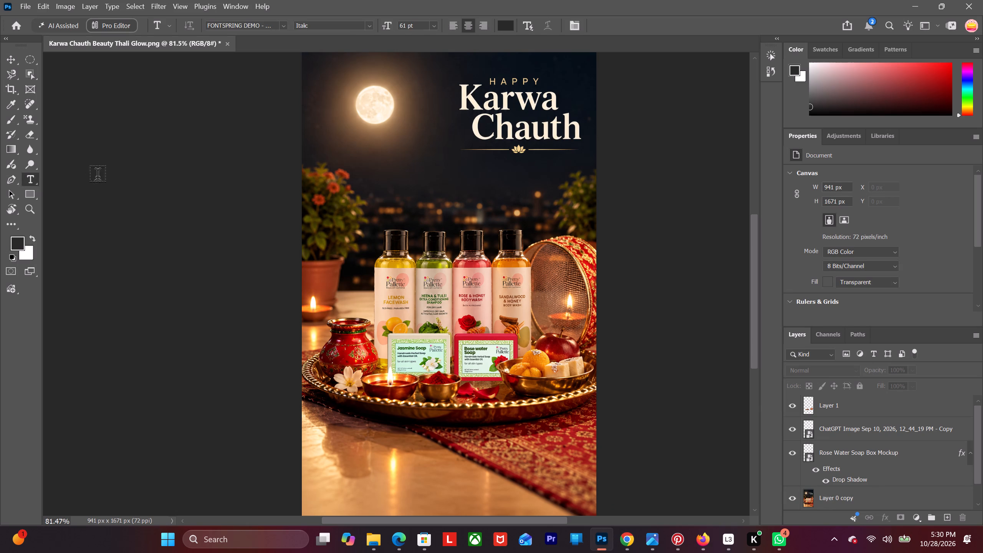
{"action": "left_click", "coordinate": [338, 409]}
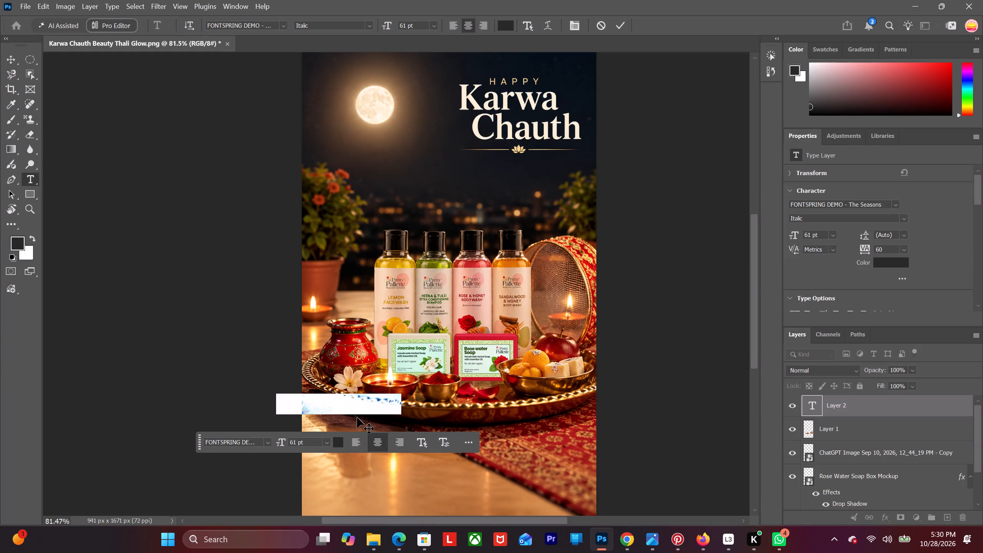
{"action": "key", "text": "ctrl+v"}
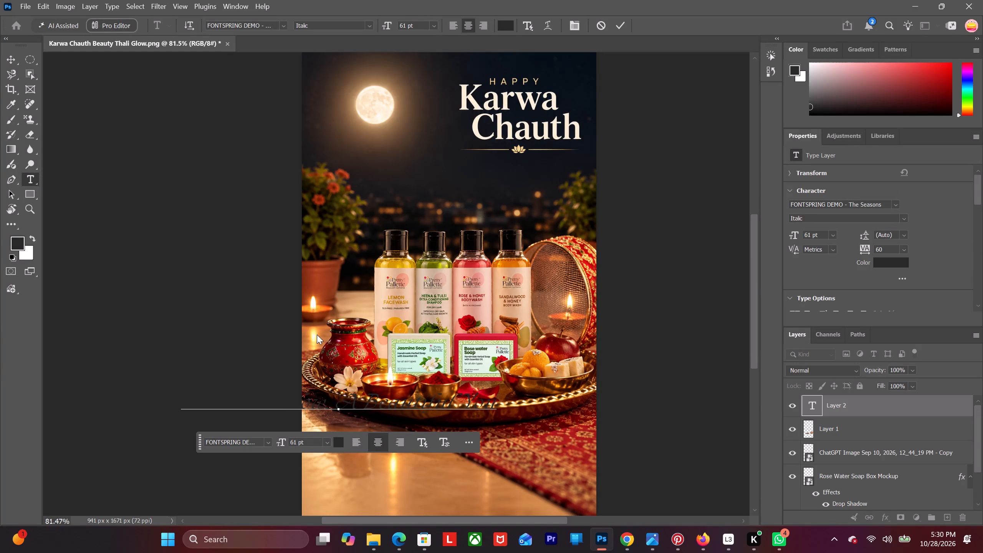
{"action": "left_click", "coordinate": [11, 56]}
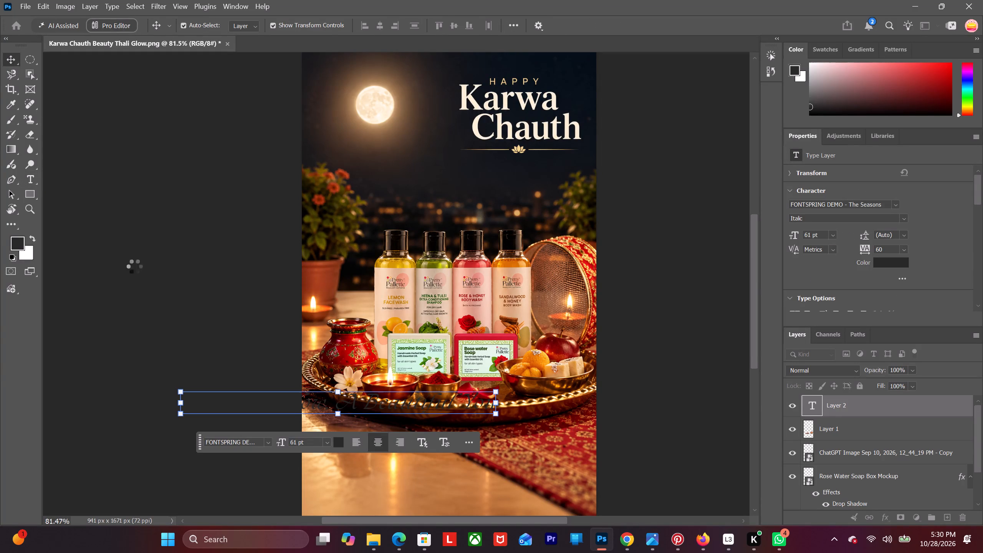
Recolour the headline text white by swapping the foreground colour and filling the text layer with it.
{"action": "left_click", "coordinate": [35, 242]}
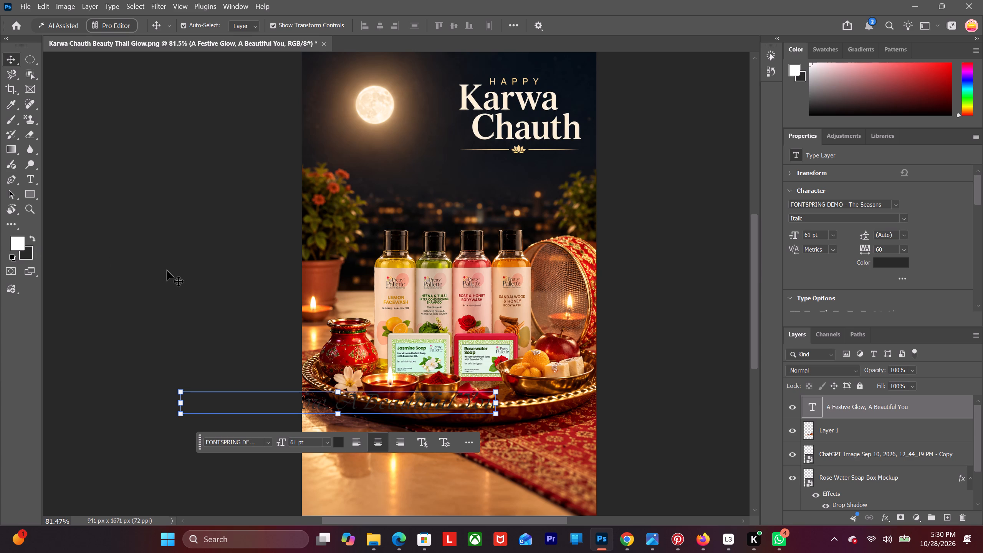
{"action": "key", "text": "alt+shift+BackSpace"}
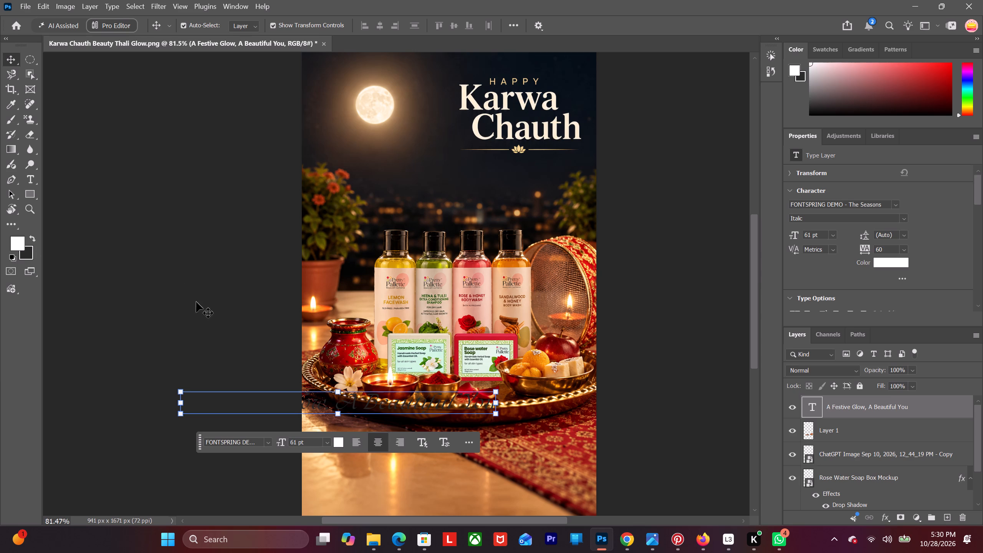
Move the headline "A Festive Glow, A Beautiful You" right and slightly down, to just below the thali.
{"action": "left_click", "coordinate": [5, 53]}
{"action": "left_click_drag", "start_coordinate": [317, 407], "coordinate": [319, 408]}
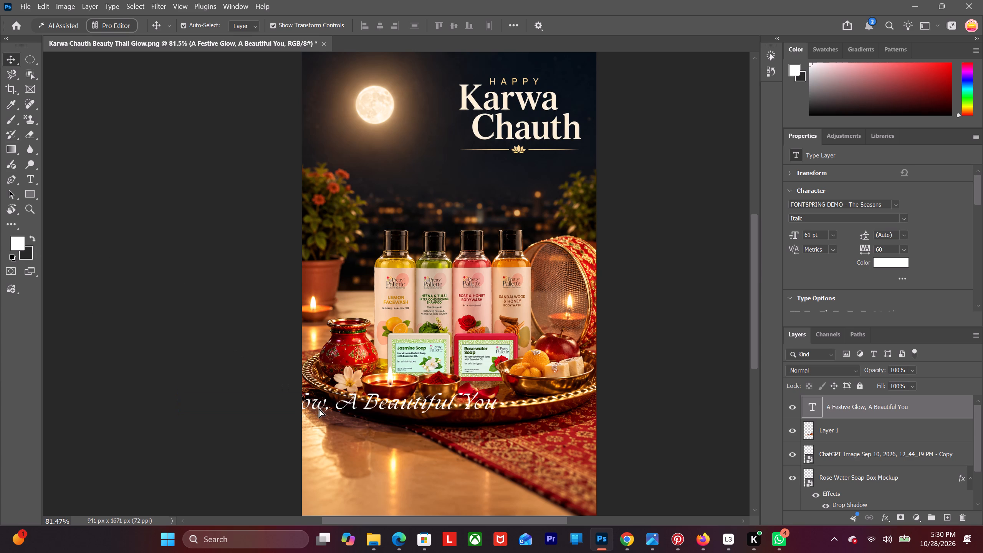
{"action": "left_click_drag", "start_coordinate": [319, 408], "coordinate": [411, 429]}
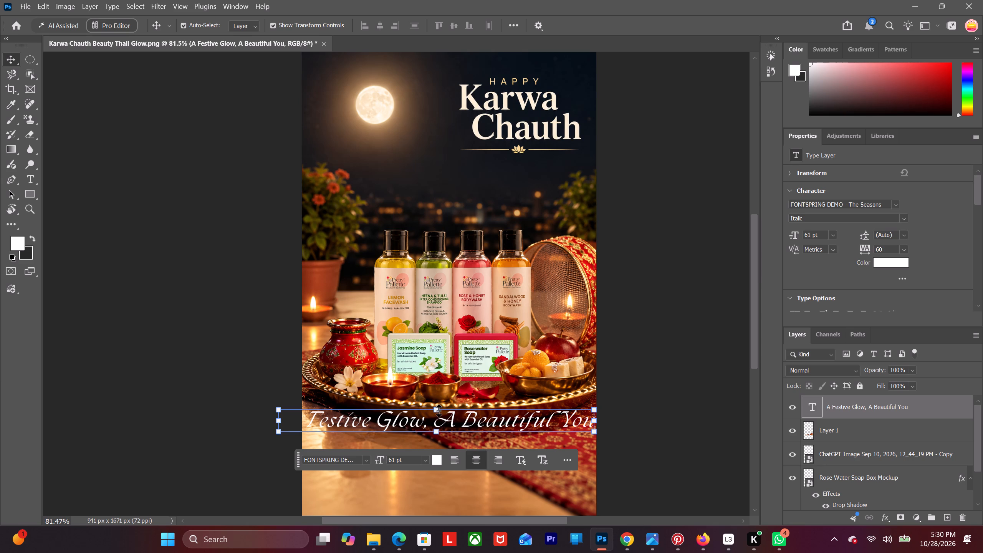
{"action": "left_click", "coordinate": [9, 60]}
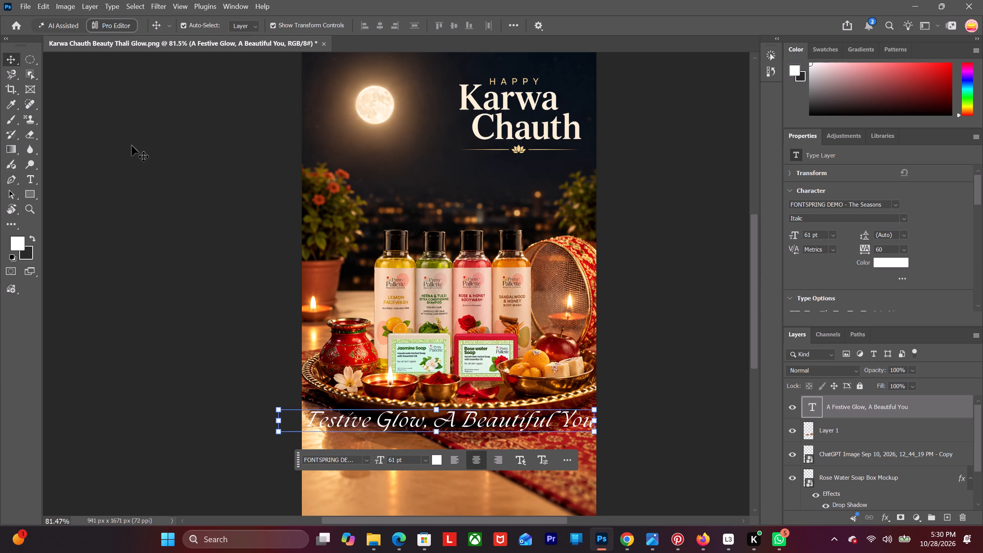
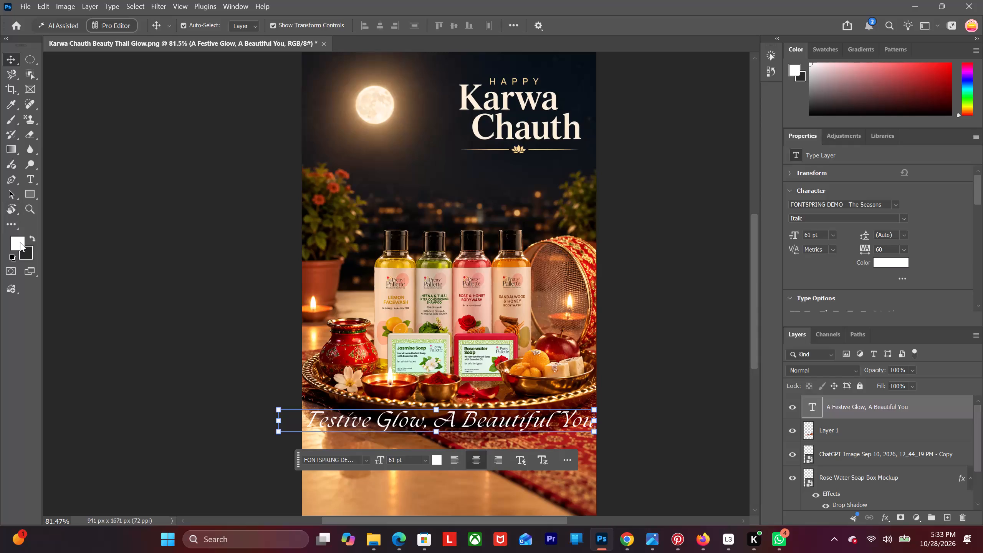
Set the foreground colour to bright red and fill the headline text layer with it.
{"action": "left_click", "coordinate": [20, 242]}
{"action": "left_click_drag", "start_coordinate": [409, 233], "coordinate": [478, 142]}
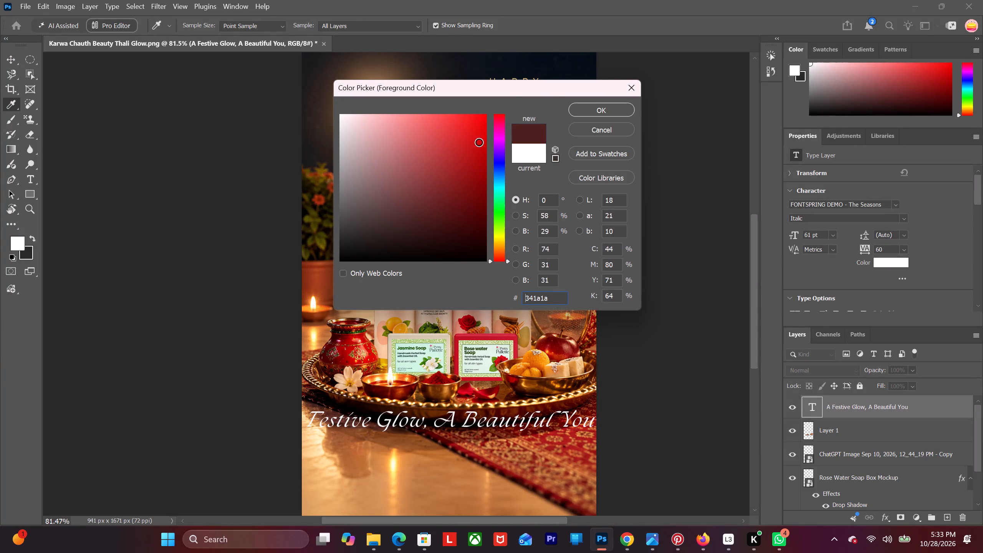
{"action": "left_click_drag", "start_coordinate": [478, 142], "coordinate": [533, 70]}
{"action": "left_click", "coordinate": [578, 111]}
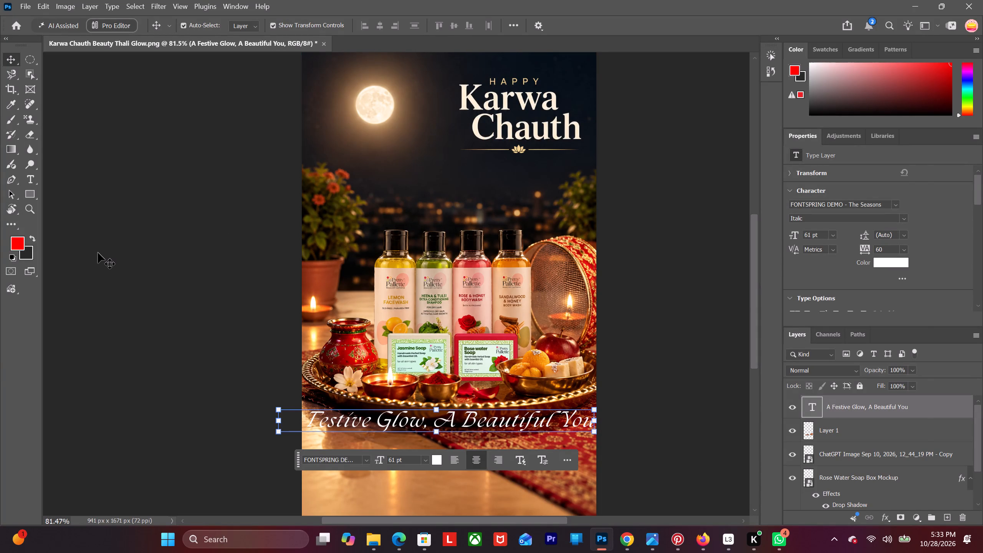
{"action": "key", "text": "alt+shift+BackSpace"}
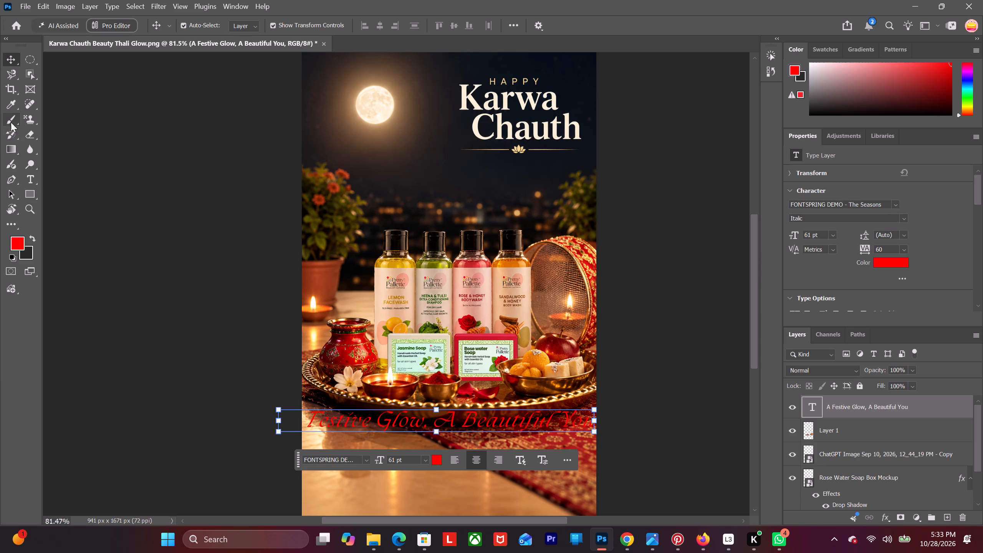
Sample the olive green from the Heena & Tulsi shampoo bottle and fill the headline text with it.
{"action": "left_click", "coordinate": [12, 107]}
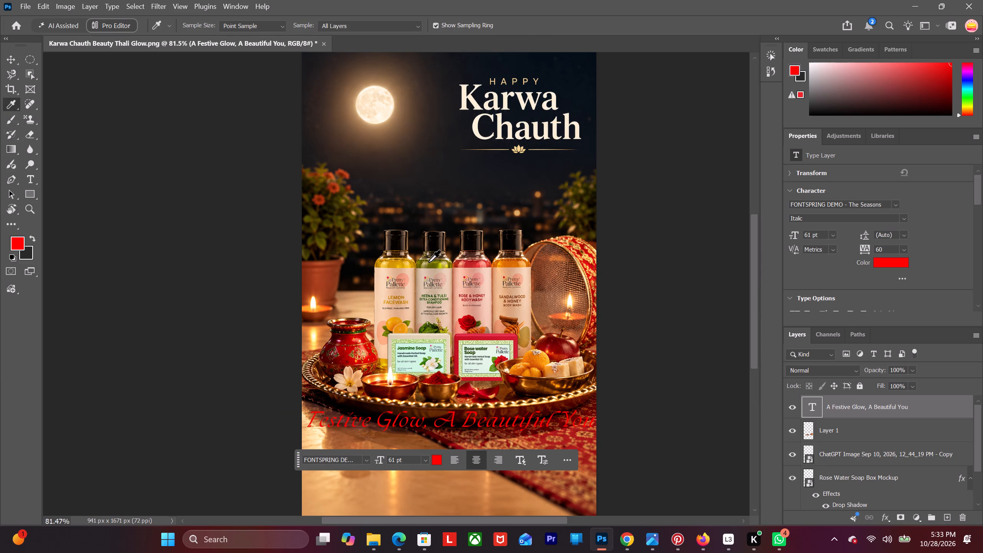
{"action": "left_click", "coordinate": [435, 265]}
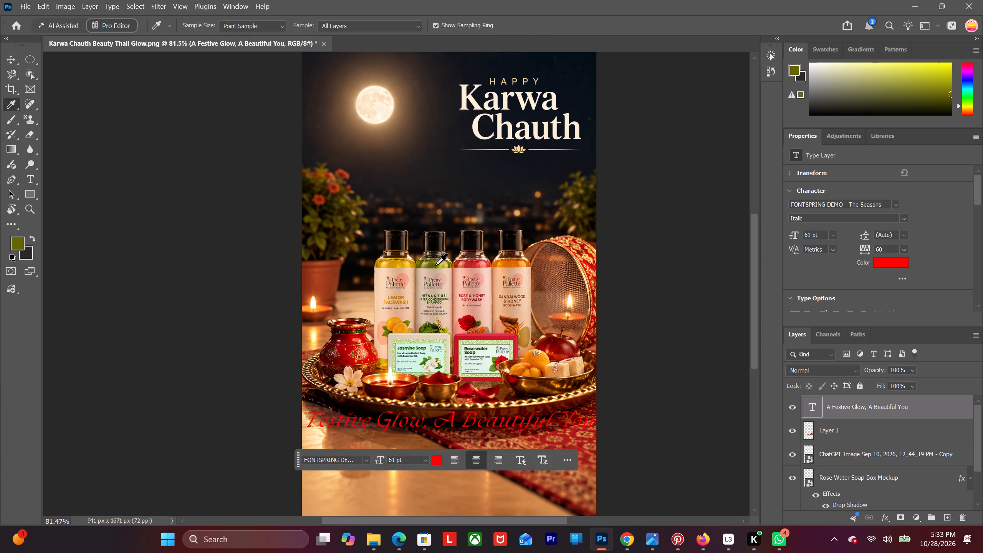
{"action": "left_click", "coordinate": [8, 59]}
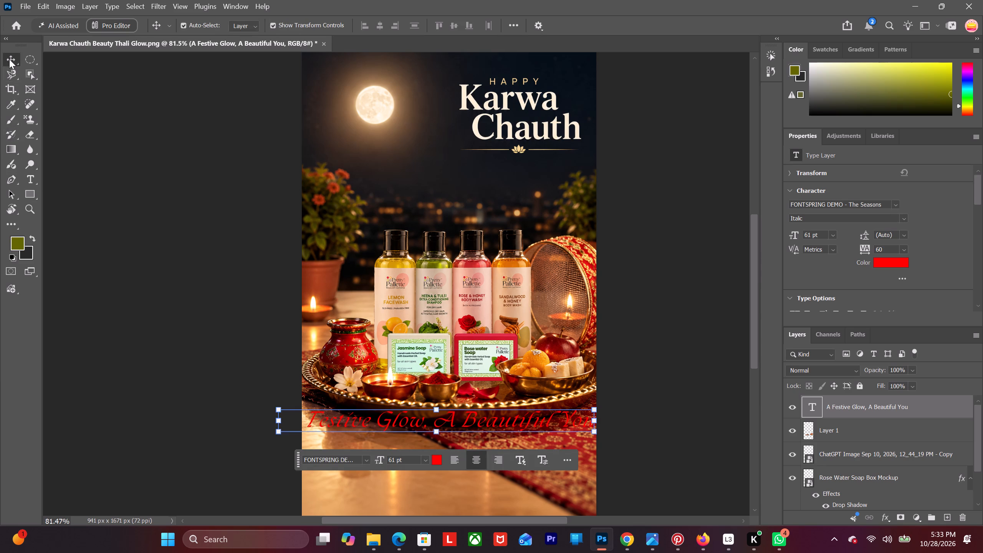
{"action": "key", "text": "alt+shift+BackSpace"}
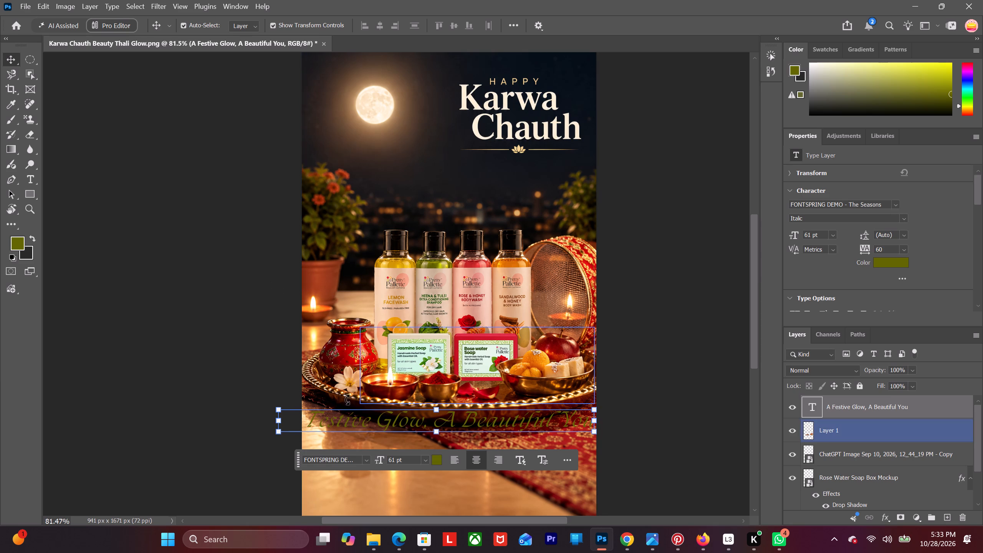
Set the foreground colour to golden yellow ffd200 and fill the headline text layer with it.
{"action": "left_click", "coordinate": [16, 239]}
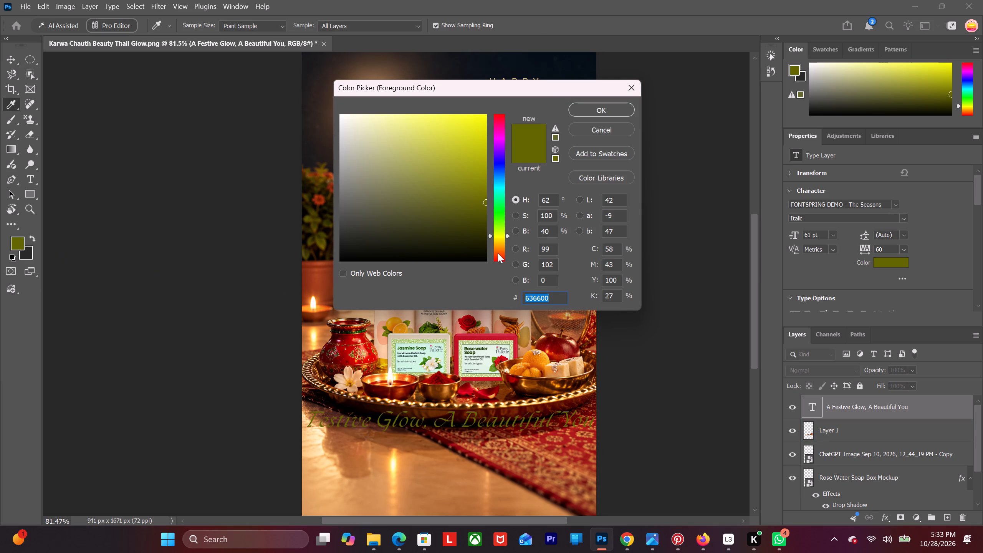
{"action": "left_click", "coordinate": [501, 241]}
{"action": "left_click_drag", "start_coordinate": [458, 168], "coordinate": [720, 0]}
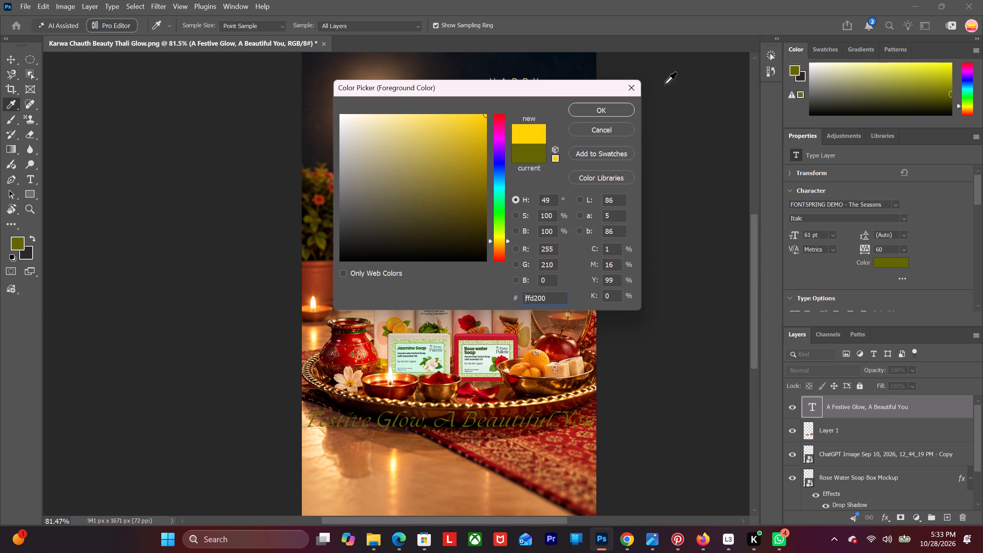
{"action": "left_click", "coordinate": [609, 110]}
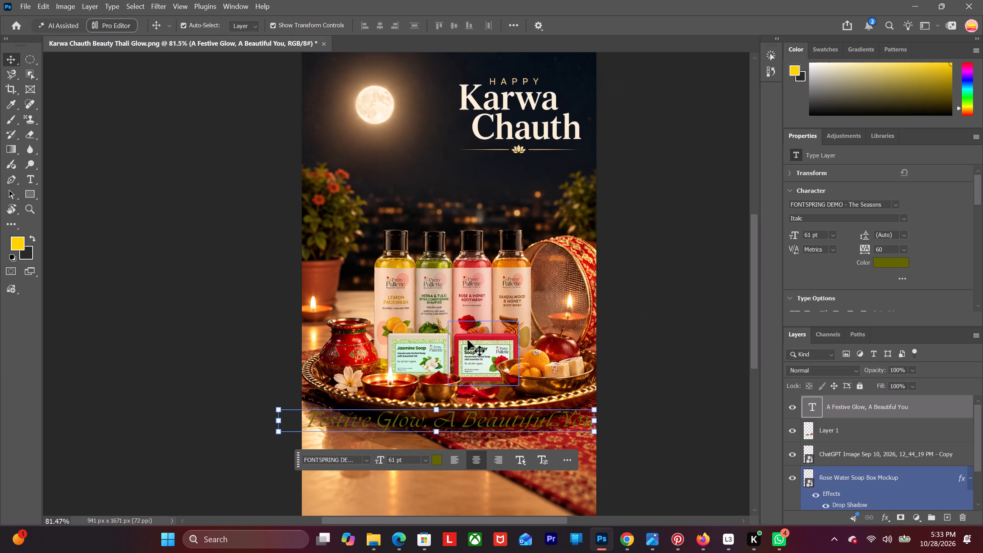
{"action": "key", "text": "alt+shift+BackSpace"}
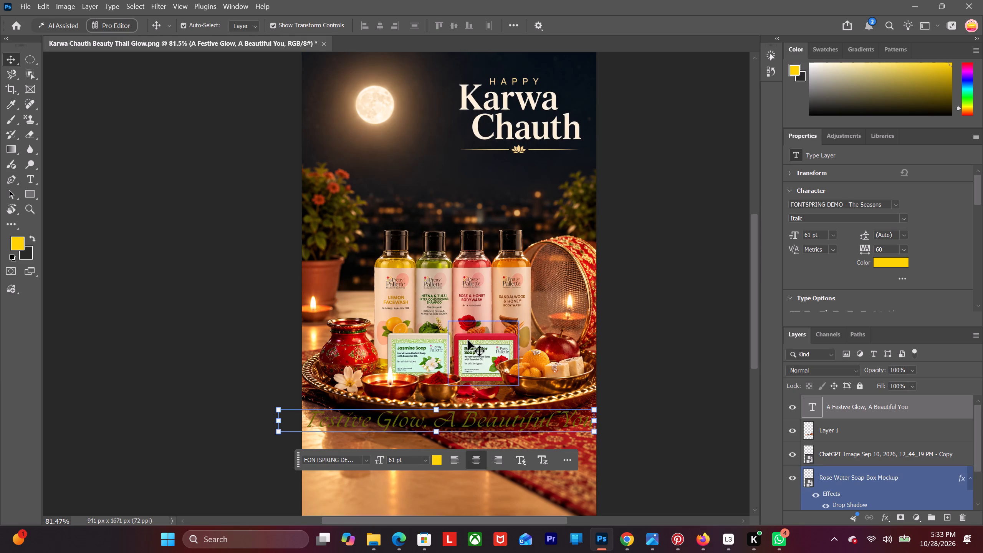
Scale the headline "A Festive Glow, A Beautiful You" down to about 38.1 pt so it fits centred below the thali.
{"action": "scroll", "coordinate": [191, 379], "scroll_direction": "up", "scroll_amount": 5, "text": "alt"}
{"action": "scroll", "coordinate": [186, 381], "scroll_direction": "down", "scroll_amount": 18}
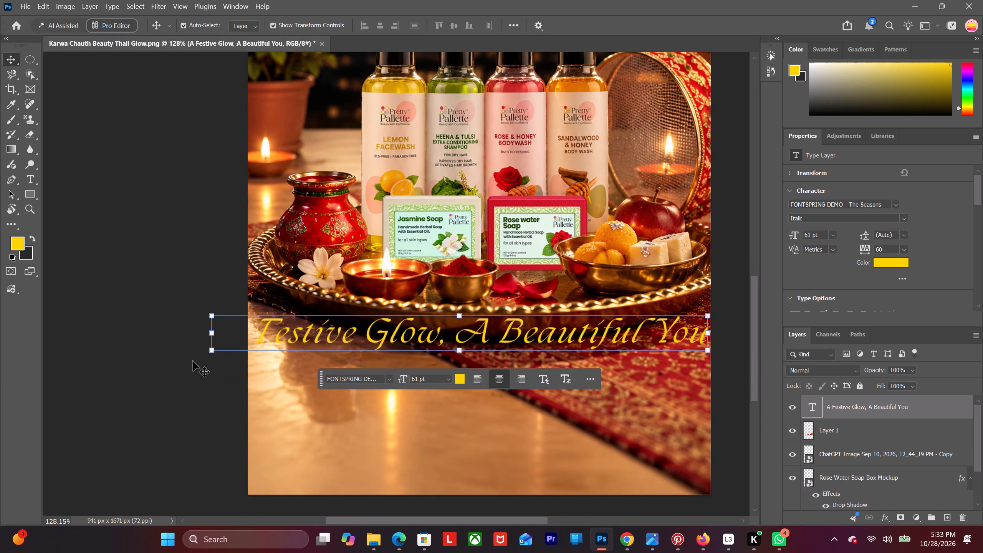
{"action": "scroll", "coordinate": [183, 293], "scroll_direction": "down", "scroll_amount": 3, "text": "alt"}
{"action": "scroll", "coordinate": [184, 295], "scroll_direction": "down", "scroll_amount": 4}
{"action": "scroll", "coordinate": [189, 300], "scroll_direction": "up", "scroll_amount": 9, "text": "alt"}
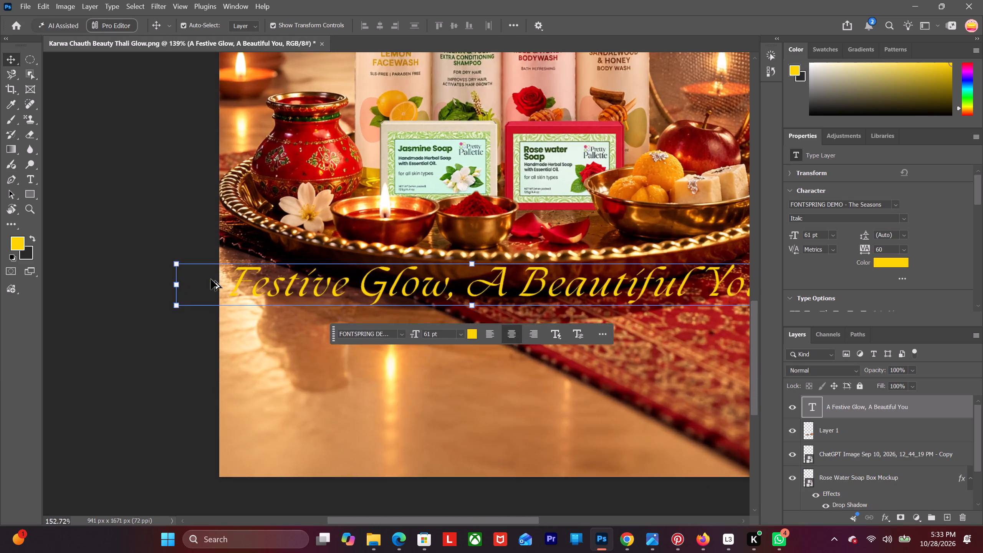
{"action": "left_click_drag", "start_coordinate": [333, 295], "coordinate": [332, 310]}
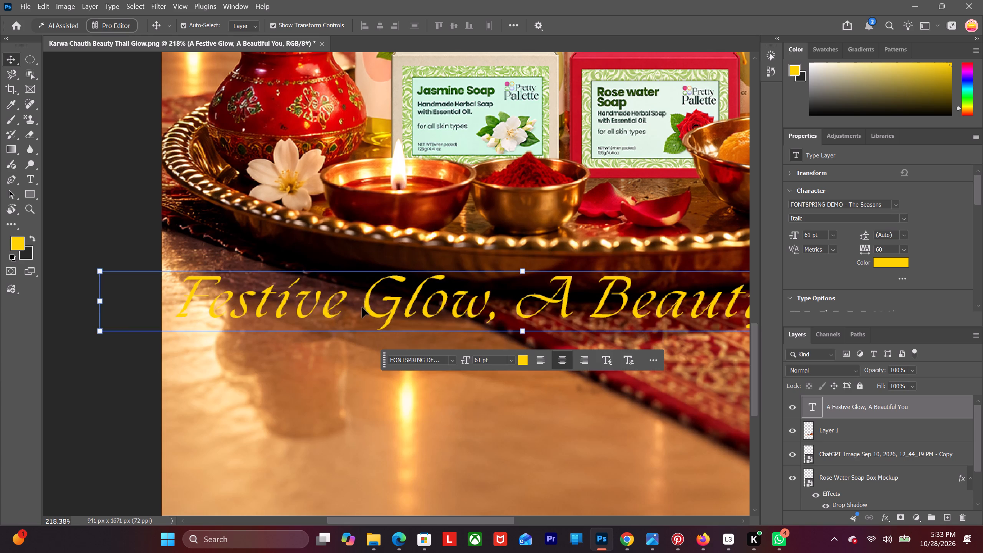
{"action": "scroll", "coordinate": [362, 307], "scroll_direction": "down", "scroll_amount": 11, "text": "alt"}
{"action": "left_click_drag", "start_coordinate": [439, 323], "coordinate": [439, 321]}
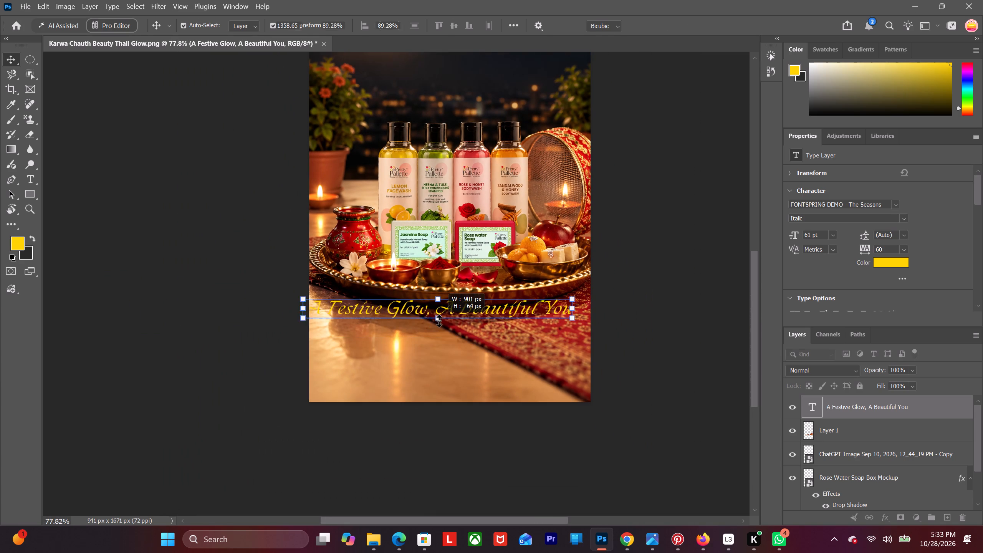
{"action": "left_click_drag", "start_coordinate": [439, 321], "coordinate": [438, 315]}
{"action": "scroll", "coordinate": [429, 318], "scroll_direction": "up", "scroll_amount": 9, "text": "alt"}
{"action": "scroll", "coordinate": [429, 318], "scroll_direction": "down", "scroll_amount": 2}
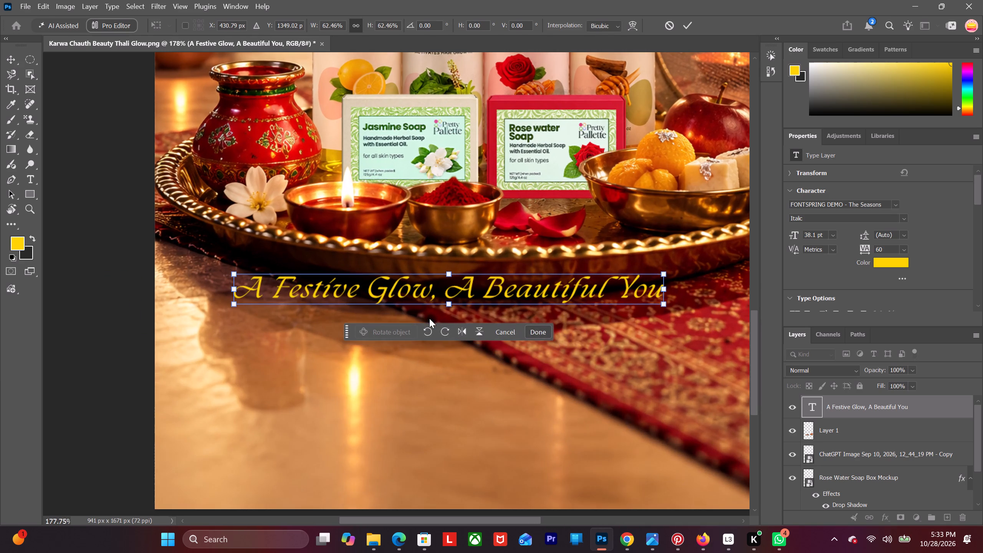
{"action": "scroll", "coordinate": [429, 318], "scroll_direction": "down", "scroll_amount": 6}
{"action": "left_click", "coordinate": [8, 56]}
{"action": "scroll", "coordinate": [66, 169], "scroll_direction": "down", "scroll_amount": 2}
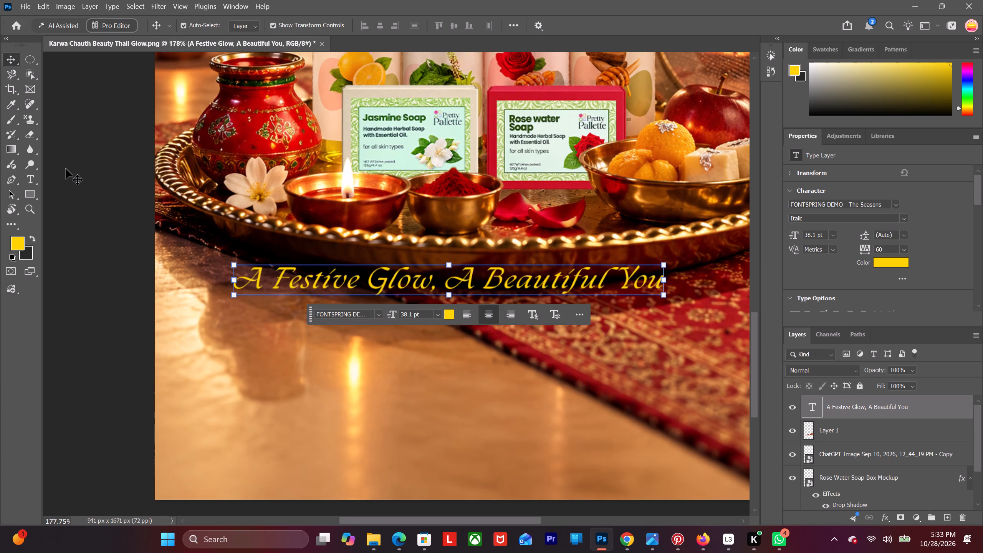
{"action": "scroll", "coordinate": [66, 169], "scroll_direction": "down", "scroll_amount": 6}
{"action": "left_click", "coordinate": [71, 172]}
{"action": "scroll", "coordinate": [251, 249], "scroll_direction": "up", "scroll_amount": 7, "text": "alt"}
{"action": "scroll", "coordinate": [476, 253], "scroll_direction": "down", "scroll_amount": 3}
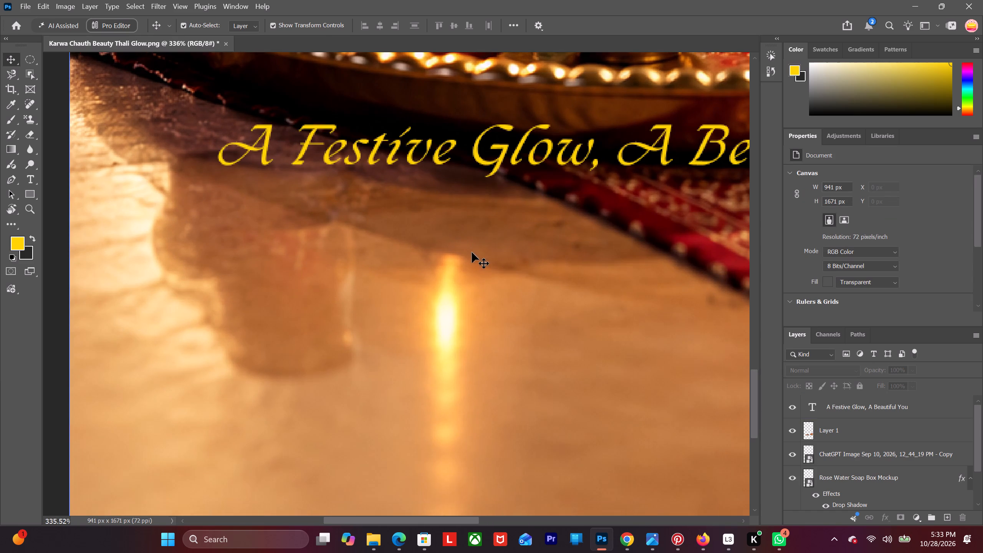
{"action": "scroll", "coordinate": [472, 252], "scroll_direction": "down", "scroll_amount": 20}
{"action": "scroll", "coordinate": [450, 273], "scroll_direction": "up", "scroll_amount": 6}
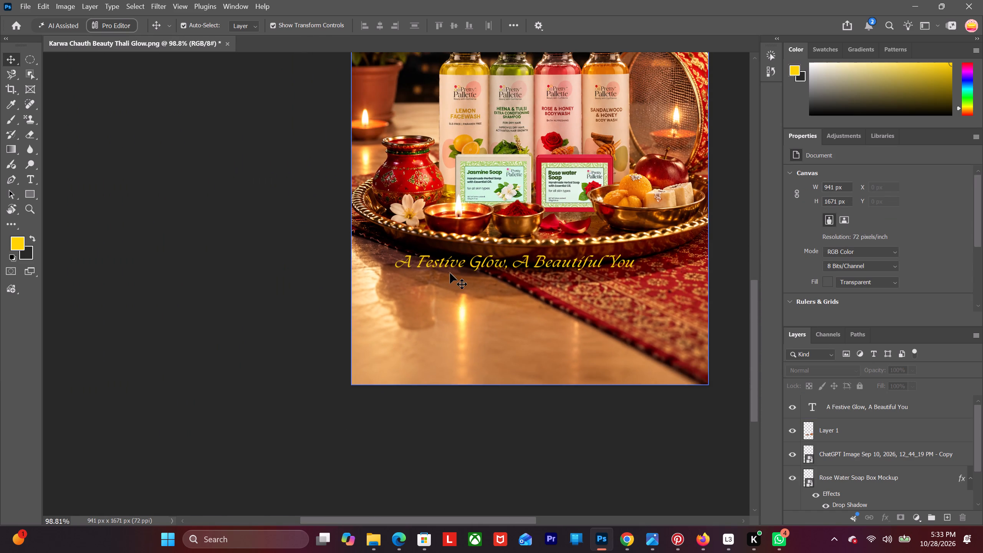
{"action": "scroll", "coordinate": [450, 273], "scroll_direction": "up", "scroll_amount": 15}
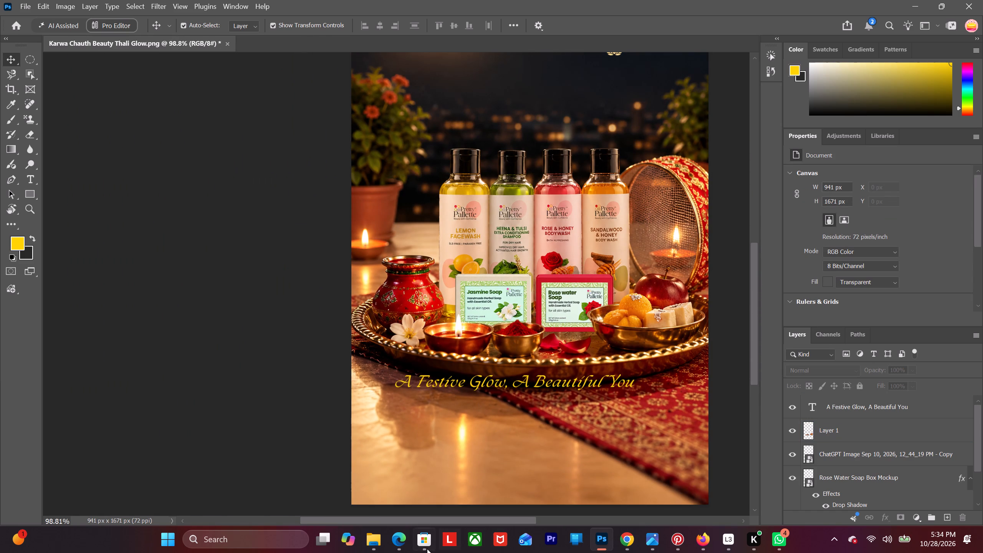
Open the Festive Karwa Chauth Beauty Showcase and Speedex bottle posters from the Downloads folder and examine their layout and text.
{"action": "left_click", "coordinate": [379, 540]}
{"action": "scroll", "coordinate": [177, 295], "scroll_direction": "up", "scroll_amount": 3}
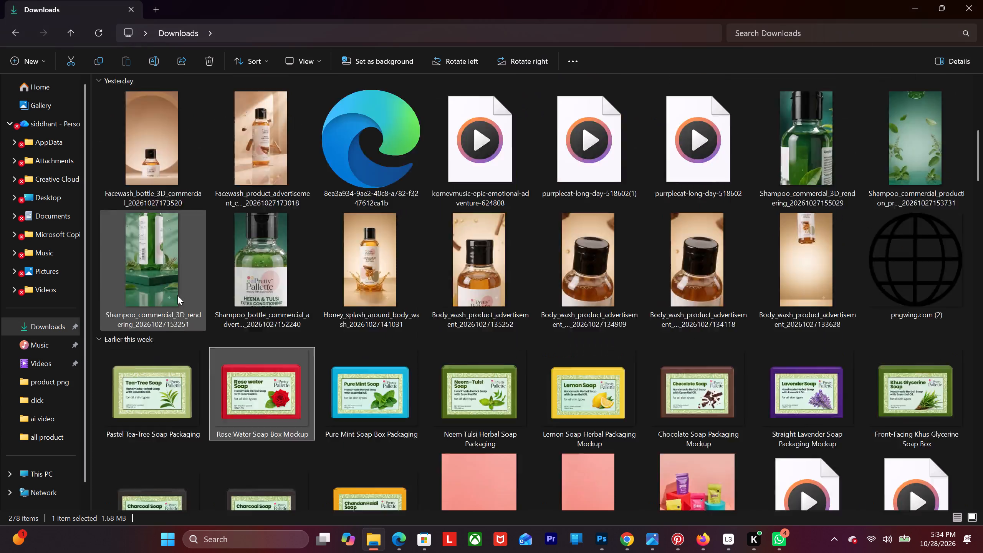
{"action": "scroll", "coordinate": [177, 295], "scroll_direction": "up", "scroll_amount": 3}
{"action": "double_click", "coordinate": [253, 153]}
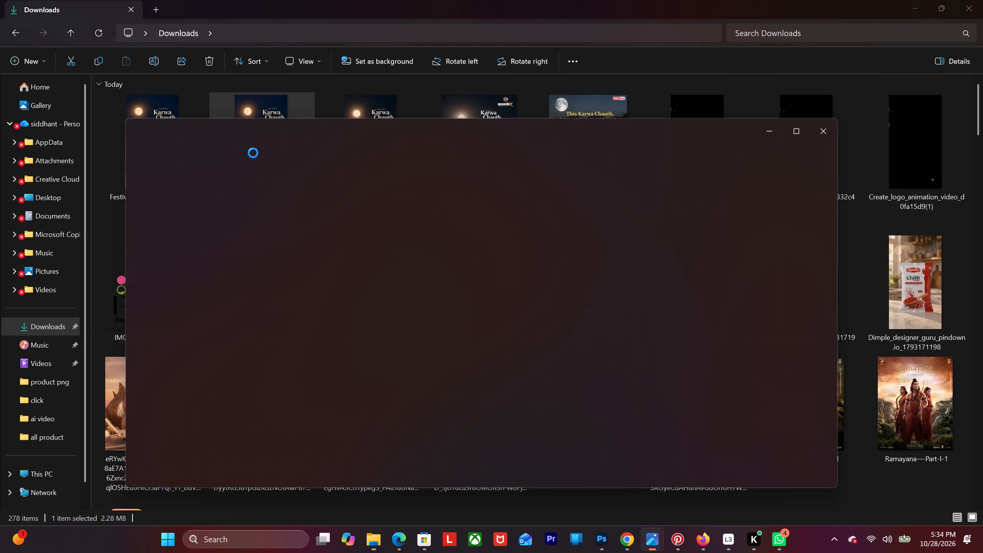
{"action": "scroll", "coordinate": [556, 275], "scroll_direction": "up", "scroll_amount": 5}
{"action": "scroll", "coordinate": [536, 270], "scroll_direction": "down", "scroll_amount": 6}
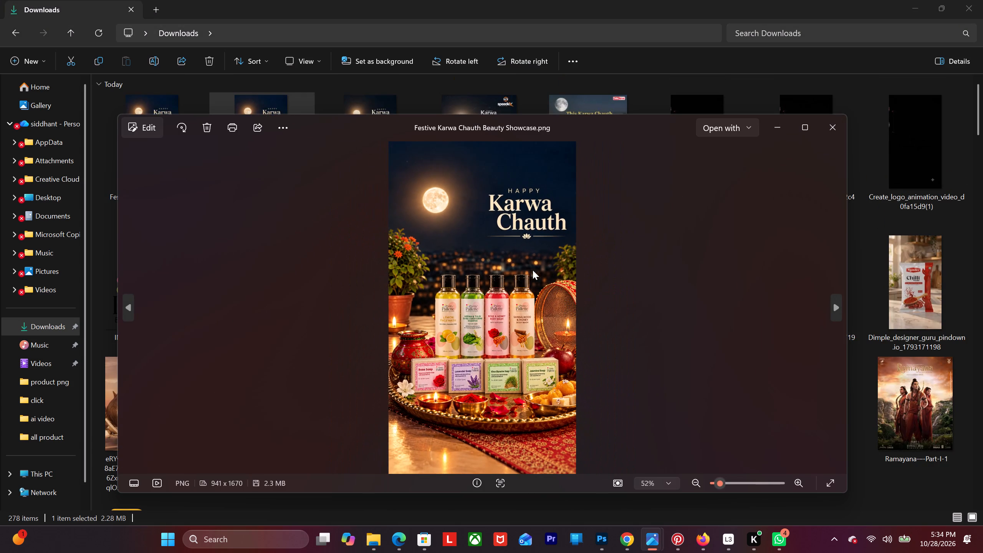
{"action": "left_click", "coordinate": [834, 125]}
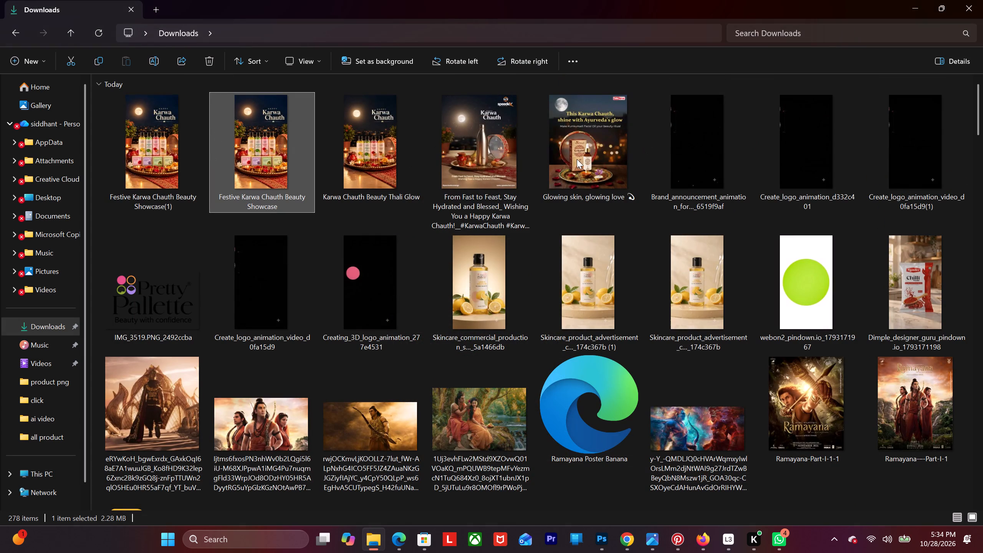
{"action": "double_click", "coordinate": [470, 155]}
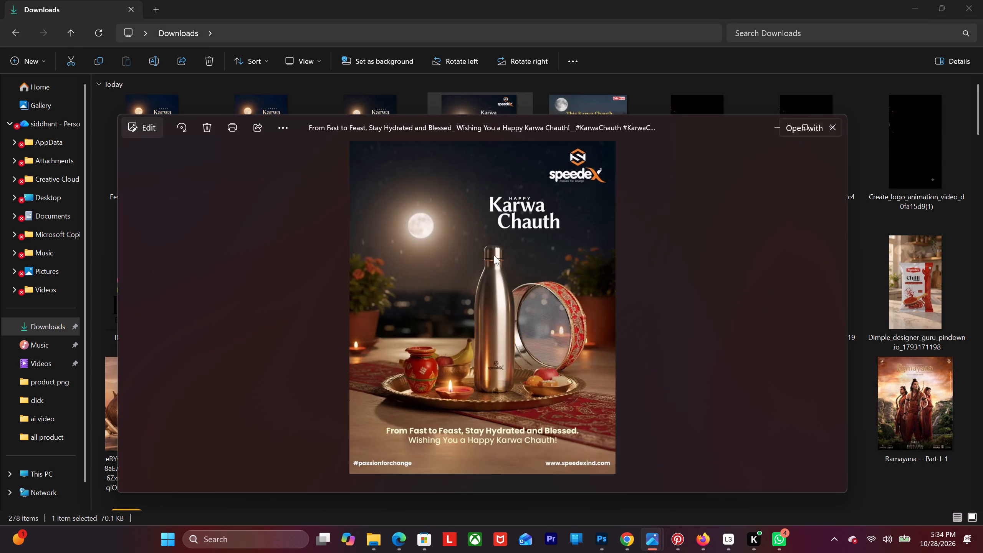
{"action": "scroll", "coordinate": [461, 408], "scroll_direction": "up", "scroll_amount": 6}
{"action": "scroll", "coordinate": [464, 377], "scroll_direction": "down", "scroll_amount": 10}
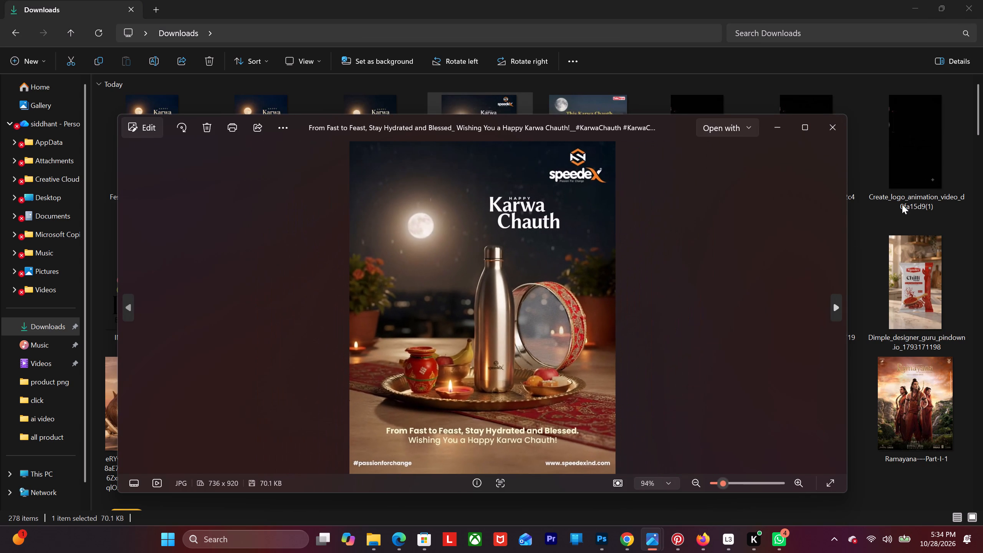
{"action": "left_click", "coordinate": [831, 124]}
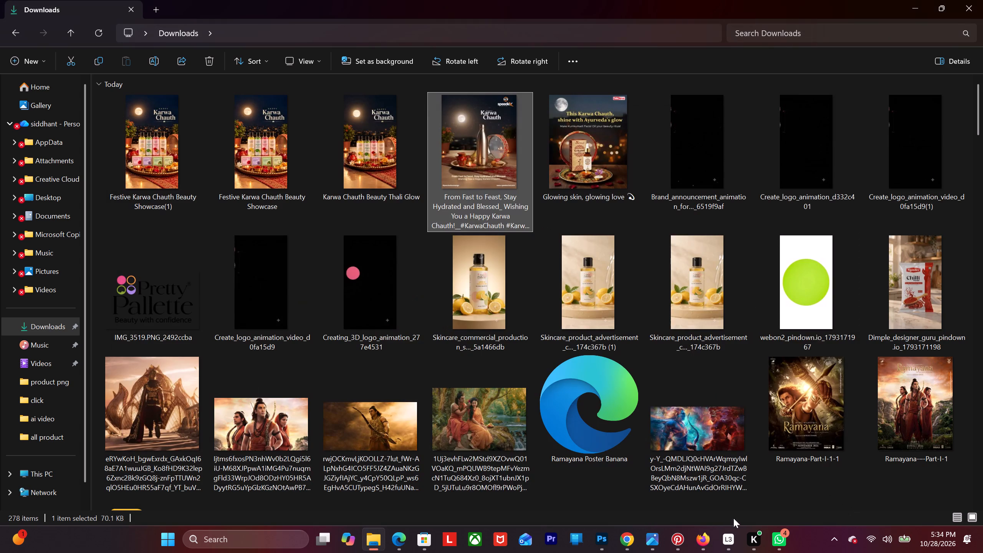
Switch back to Photoshop and move the headline slightly right and down, clear of the thali's lower edge.
{"action": "left_click", "coordinate": [605, 549]}
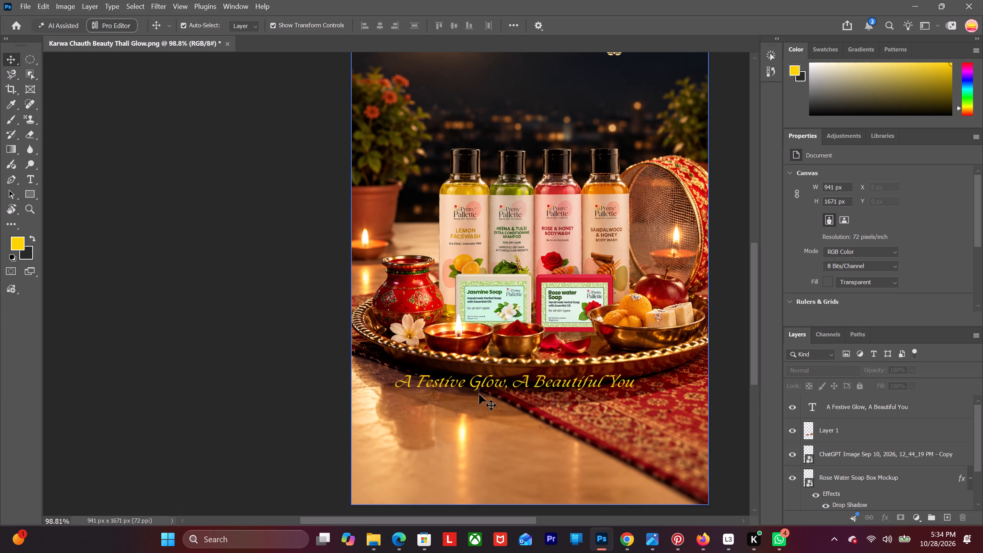
{"action": "left_click_drag", "start_coordinate": [482, 385], "coordinate": [499, 399]}
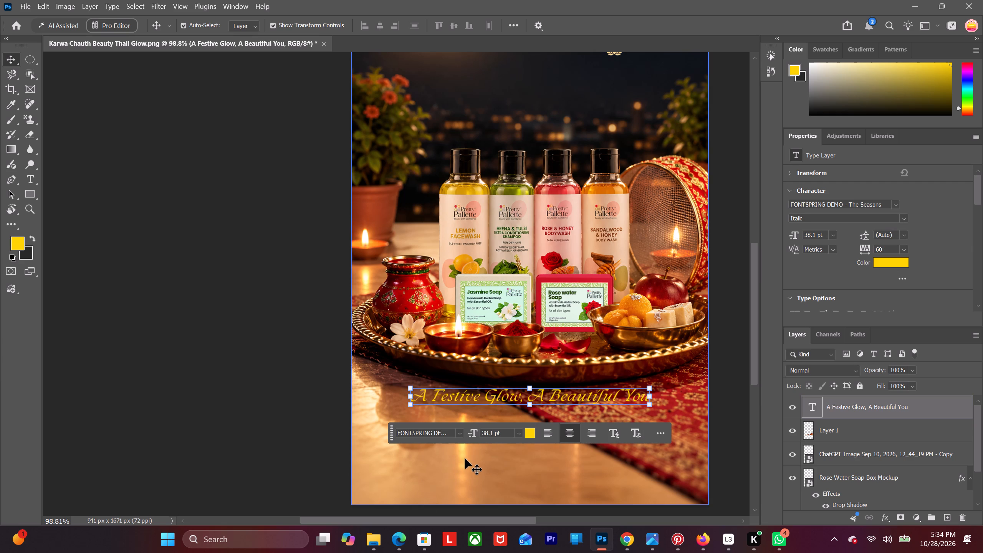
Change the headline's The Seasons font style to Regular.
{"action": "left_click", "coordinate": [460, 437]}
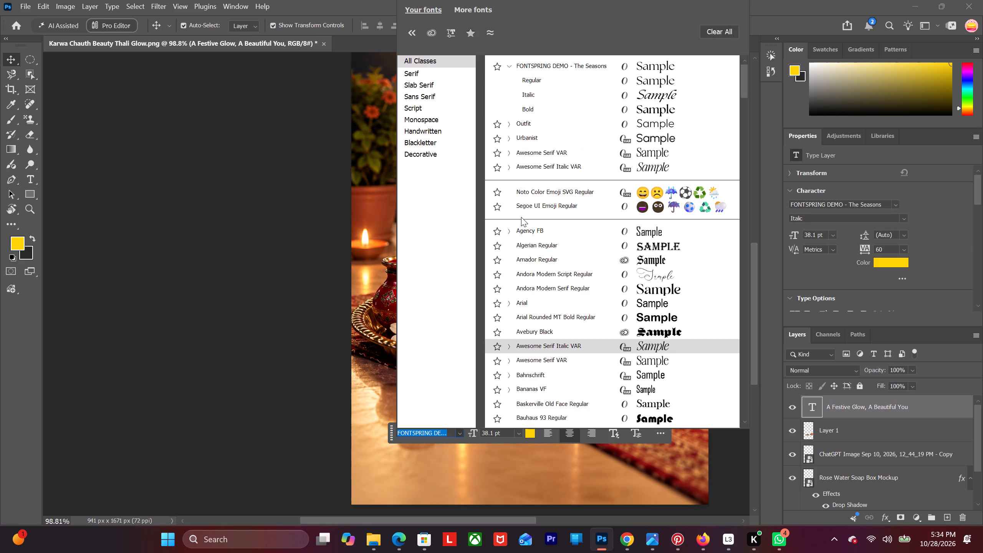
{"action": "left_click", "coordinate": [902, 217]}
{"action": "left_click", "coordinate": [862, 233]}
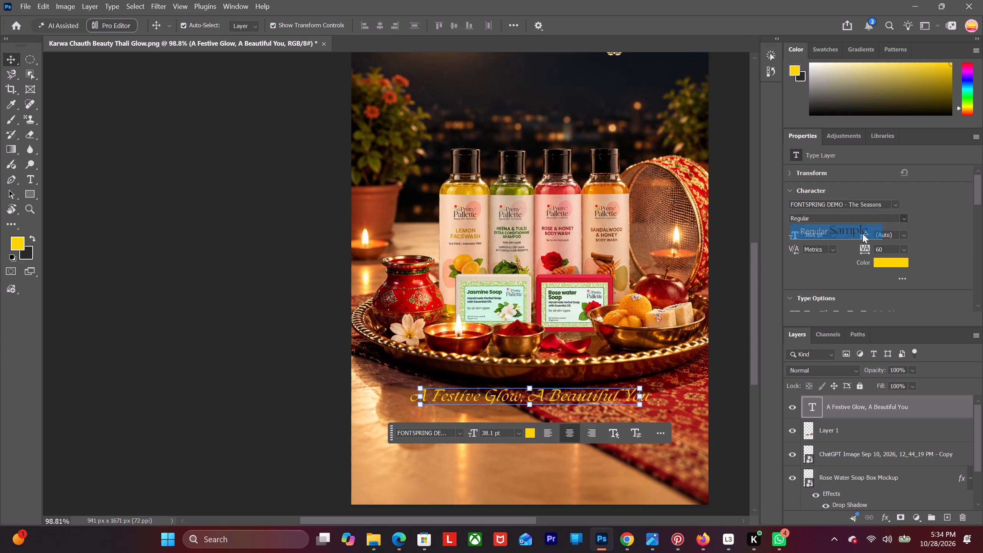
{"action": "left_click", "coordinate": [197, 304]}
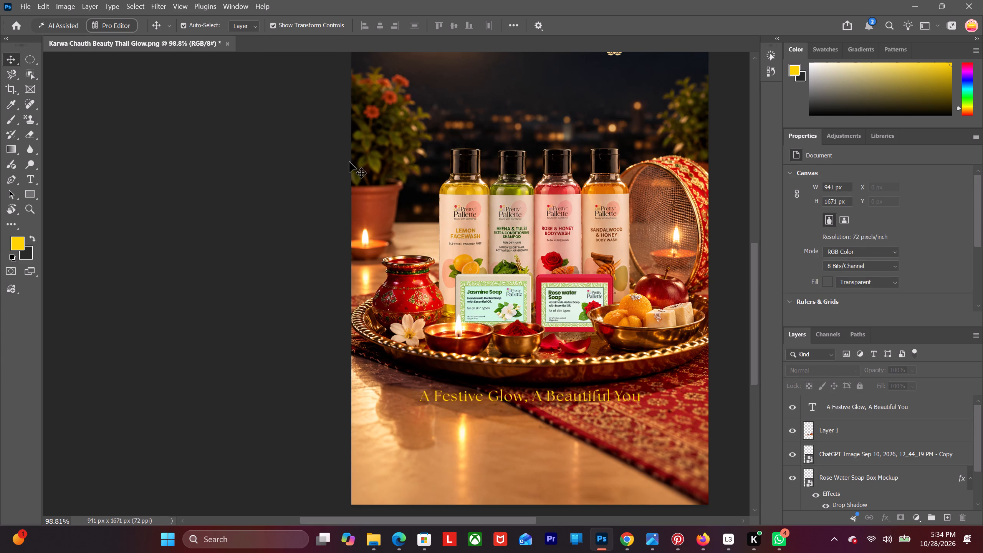
Select the headline text below the thali and set its The Seasons font style to Bold.
{"action": "left_click", "coordinate": [478, 397]}
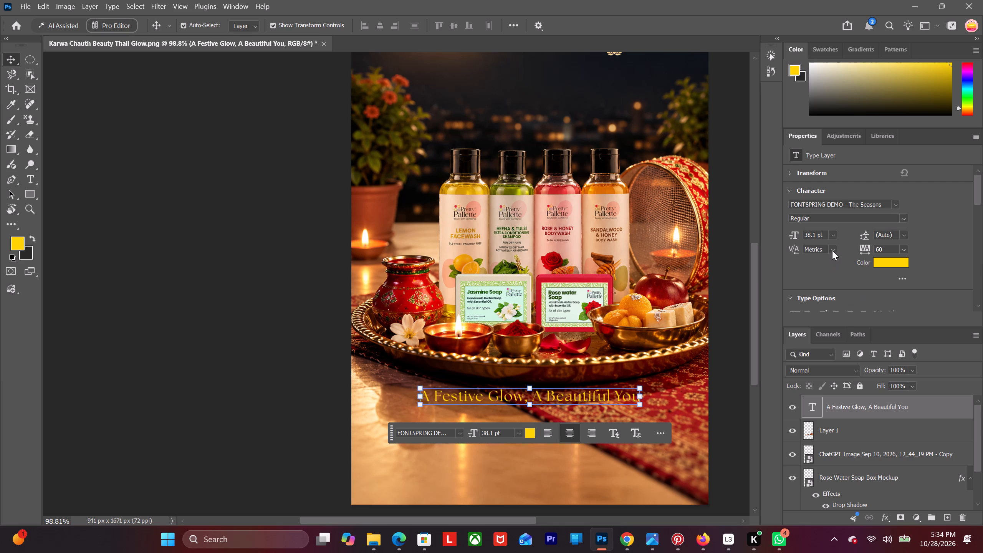
{"action": "left_click", "coordinate": [852, 219]}
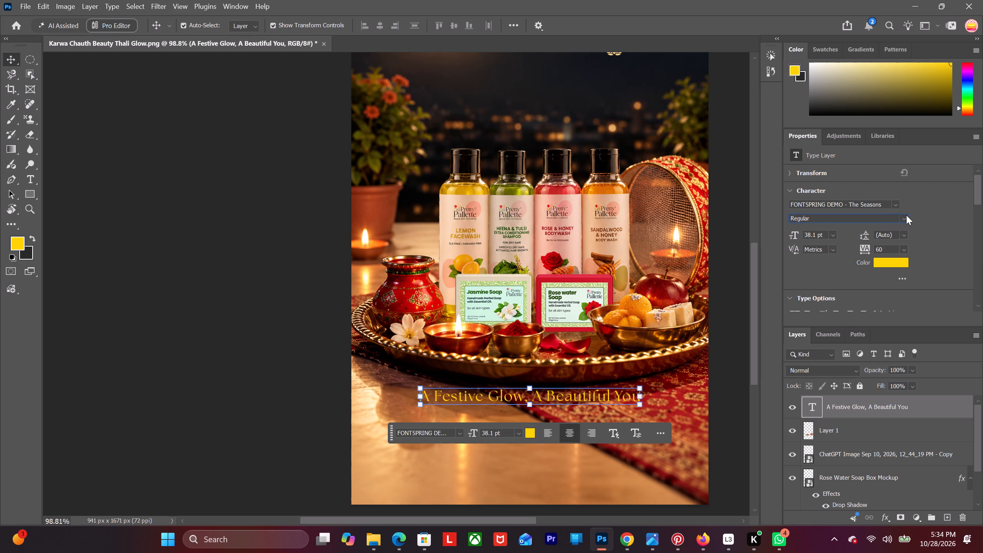
{"action": "left_click", "coordinate": [906, 215]}
{"action": "left_click", "coordinate": [874, 258]}
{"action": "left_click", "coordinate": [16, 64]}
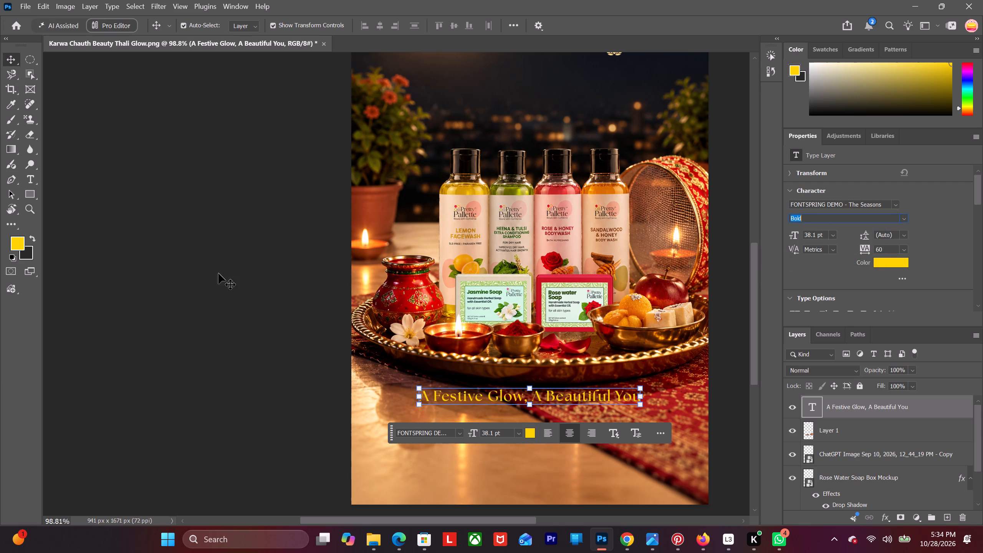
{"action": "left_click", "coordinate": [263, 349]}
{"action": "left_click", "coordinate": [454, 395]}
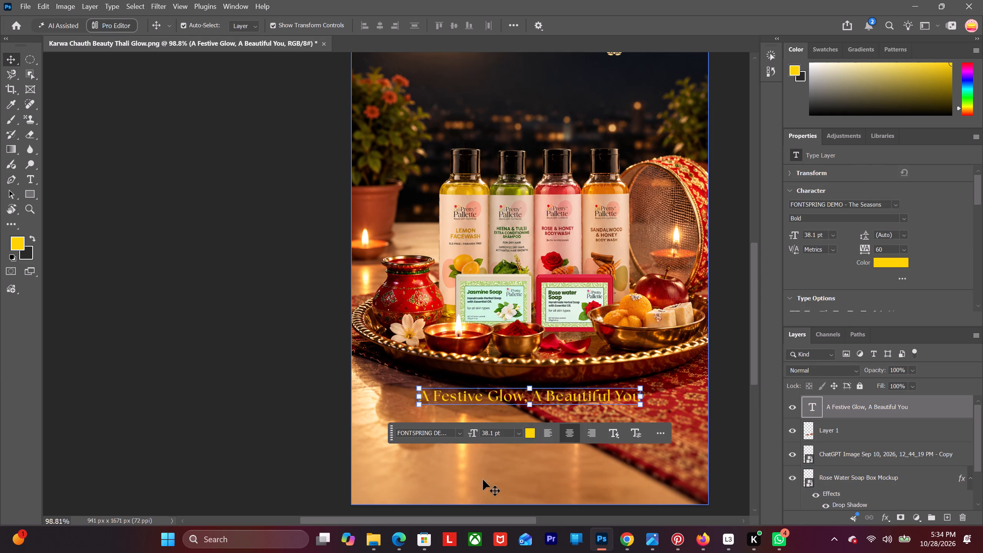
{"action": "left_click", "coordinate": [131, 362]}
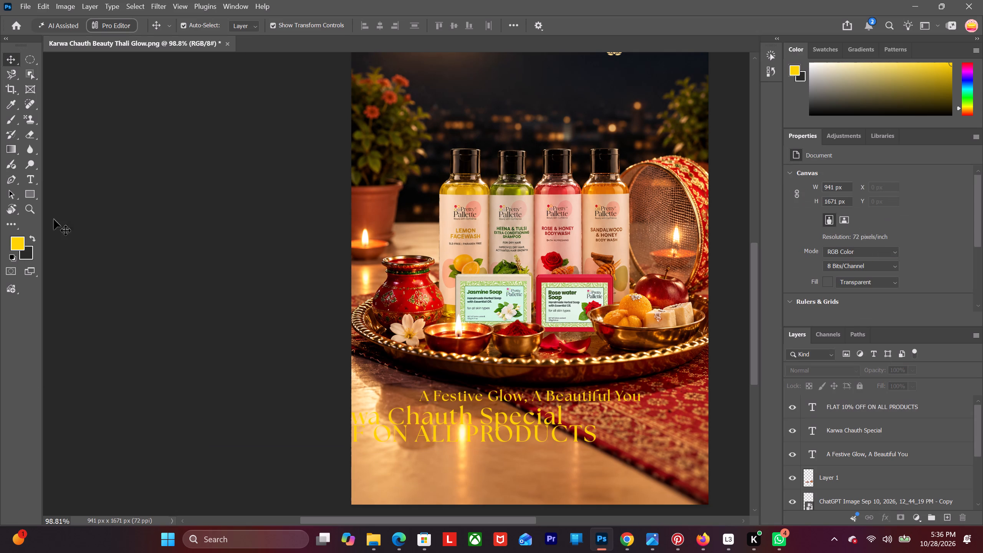
{"action": "left_click", "coordinate": [33, 179]}
{"action": "left_click", "coordinate": [499, 354]}
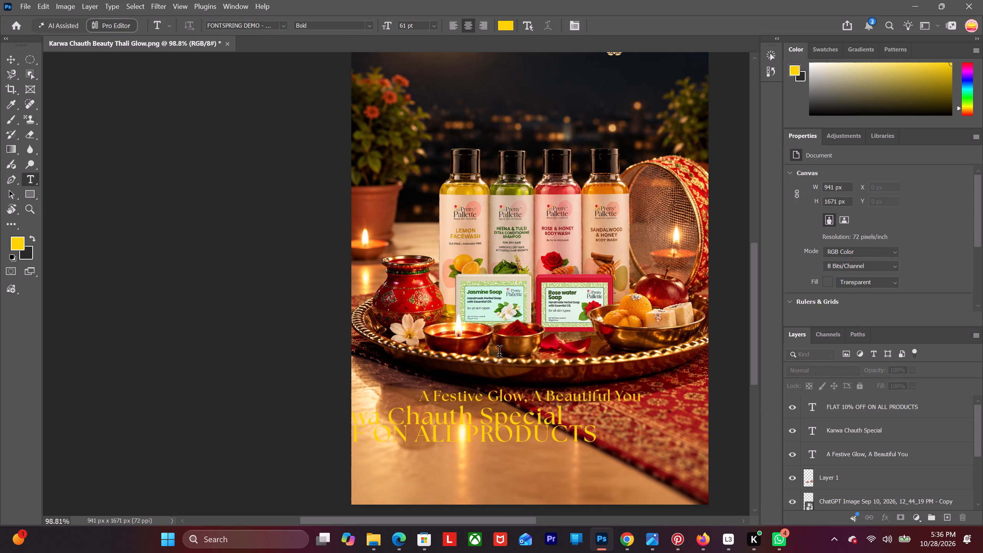
{"action": "key", "text": "ctrl+v"}
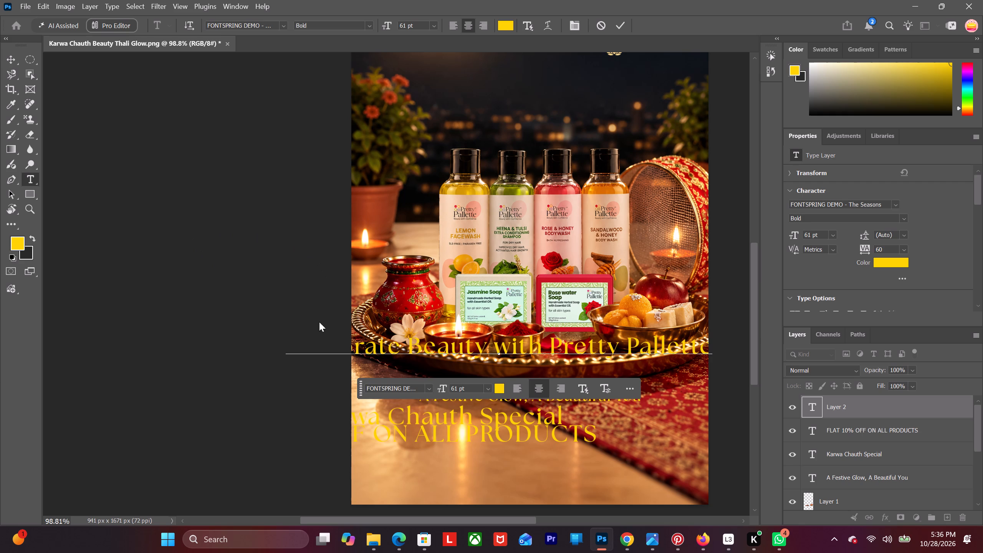
Set the font size of the "Celebrate Beauty with Pretty Pallette" tagline to 15 pt, then enlarge it to 25 pt.
{"action": "left_click_drag", "start_coordinate": [465, 387], "coordinate": [417, 391]}
{"action": "type", "text": "15"}
{"action": "key", "text": "Return"}
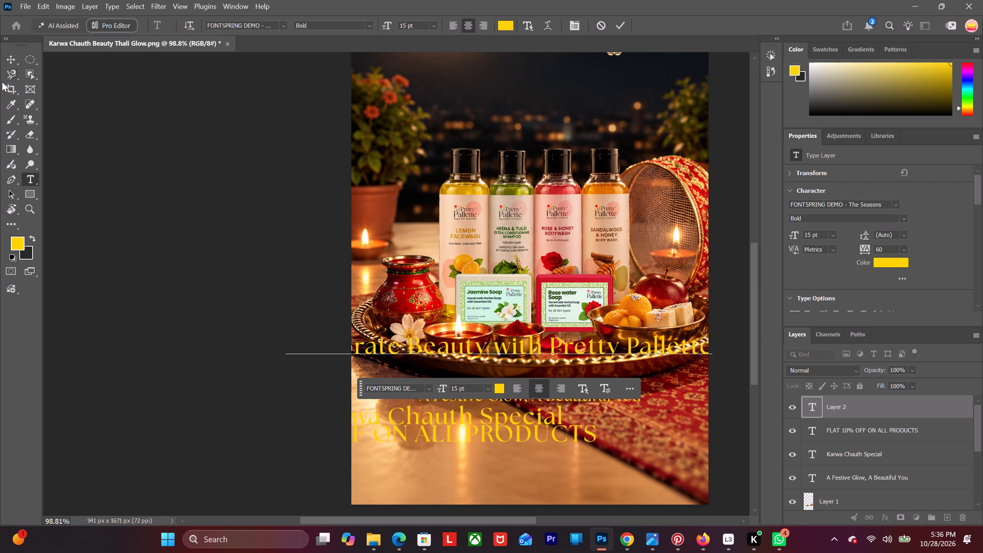
{"action": "left_click", "coordinate": [9, 57]}
{"action": "left_click_drag", "start_coordinate": [463, 389], "coordinate": [440, 390]}
{"action": "type", "text": "15"}
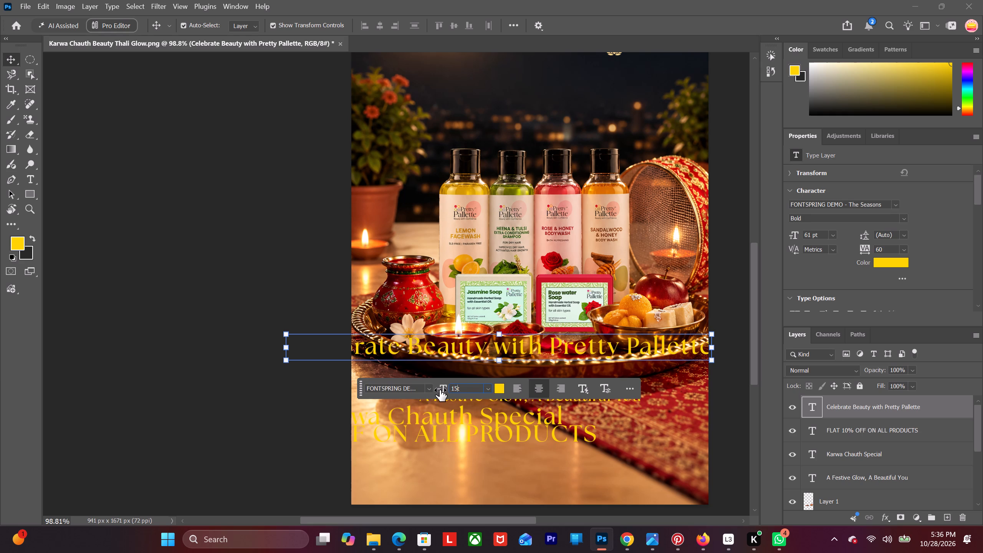
{"action": "key", "text": "Right"}
{"action": "key", "text": "BackSpace"}
{"action": "left_click_drag", "start_coordinate": [470, 389], "coordinate": [443, 387]}
{"action": "type", "text": "15"}
{"action": "key", "text": "Return"}
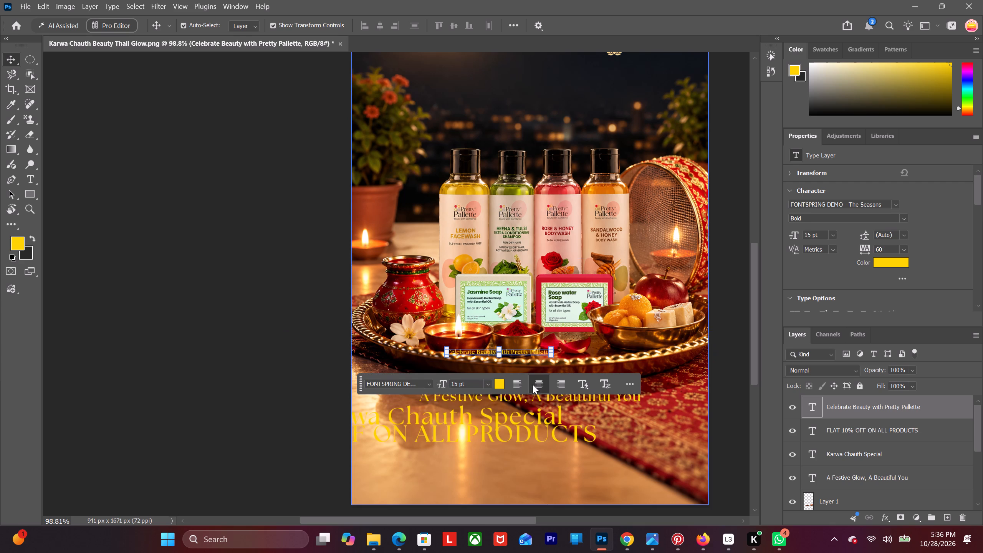
{"action": "left_click_drag", "start_coordinate": [467, 382], "coordinate": [435, 385]}
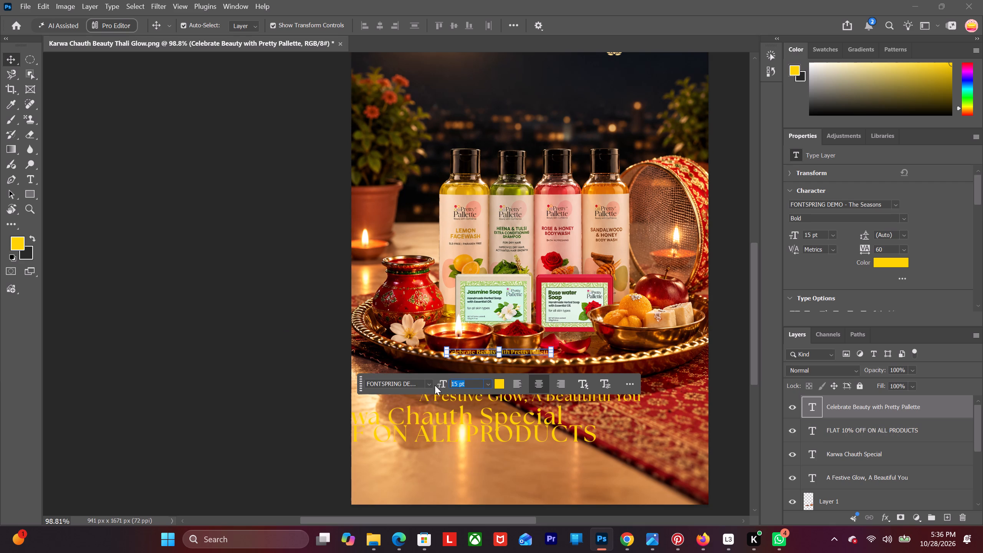
{"action": "type", "text": "25"}
{"action": "key", "text": "Return"}
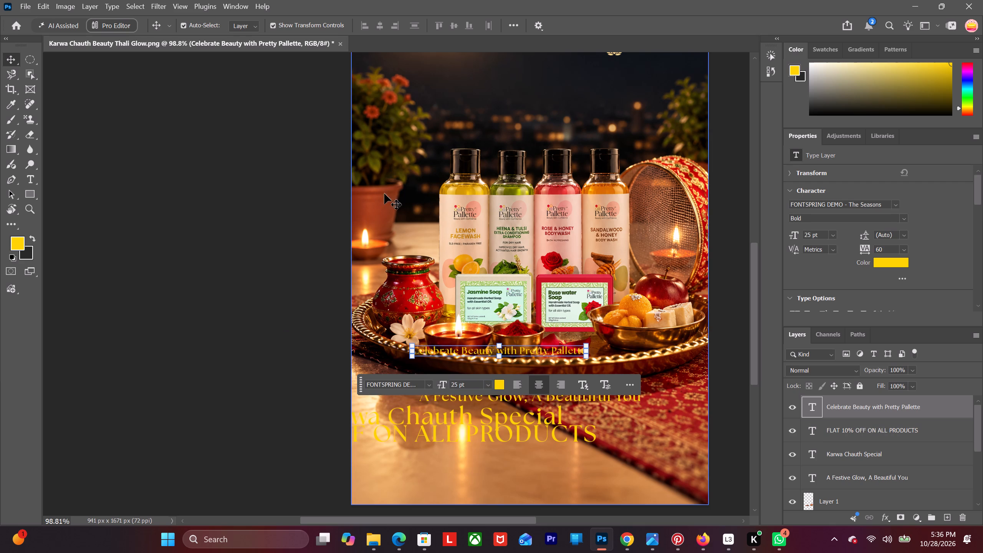
Move the "Celebrate Beauty with Pretty Pallette" tagline straight down, below the offer line near the poster's bottom edge.
{"action": "left_click", "coordinate": [14, 60]}
{"action": "left_click_drag", "start_coordinate": [475, 352], "coordinate": [475, 472]}
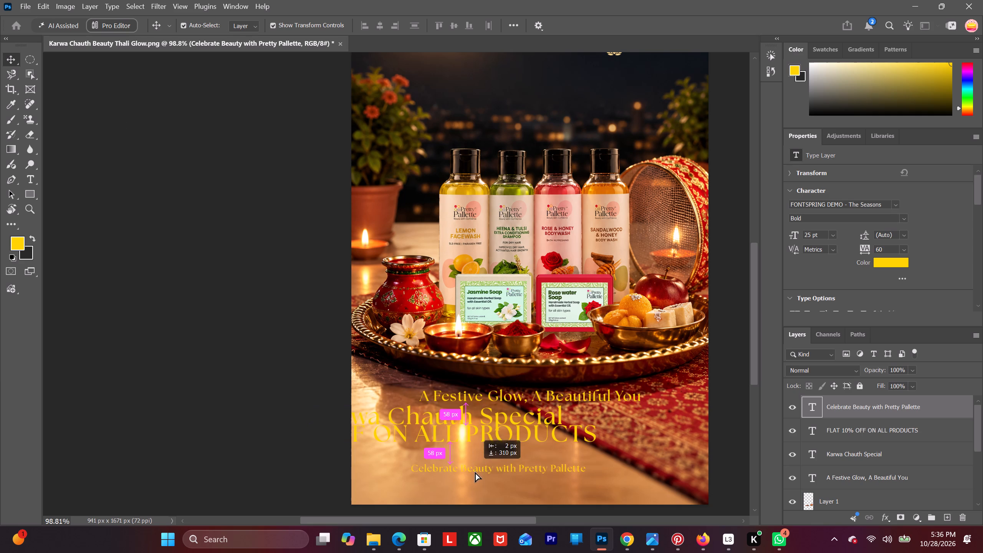
{"action": "left_click_drag", "start_coordinate": [475, 472], "coordinate": [476, 476]}
Move the "Karwa Chauth Special" text right until it sits fully on the poster, roughly centred beneath the headline.
{"action": "scroll", "coordinate": [491, 461], "scroll_direction": "up", "scroll_amount": 6, "text": "alt"}
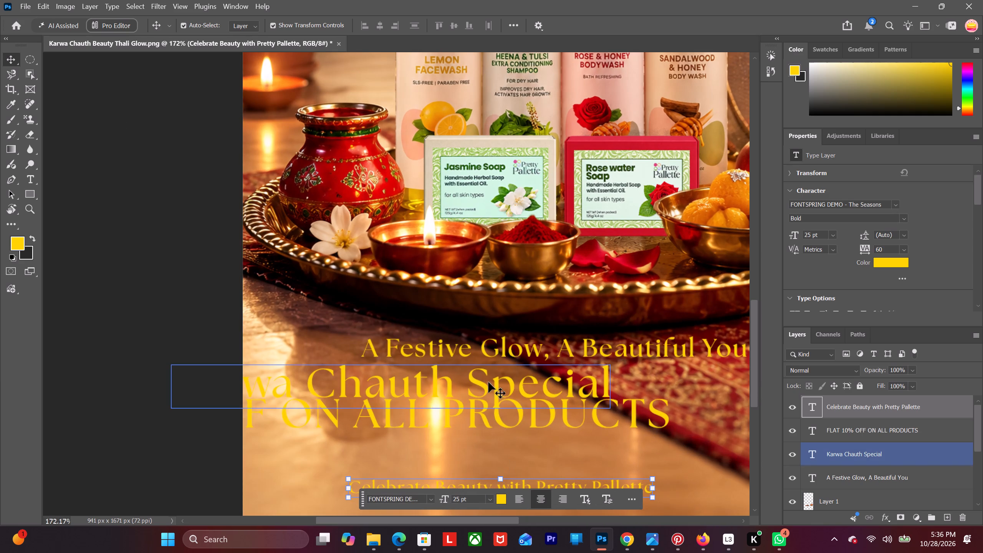
{"action": "scroll", "coordinate": [477, 354], "scroll_direction": "down", "scroll_amount": 8, "text": "alt"}
{"action": "scroll", "coordinate": [477, 354], "scroll_direction": "up", "scroll_amount": 5, "text": "alt"}
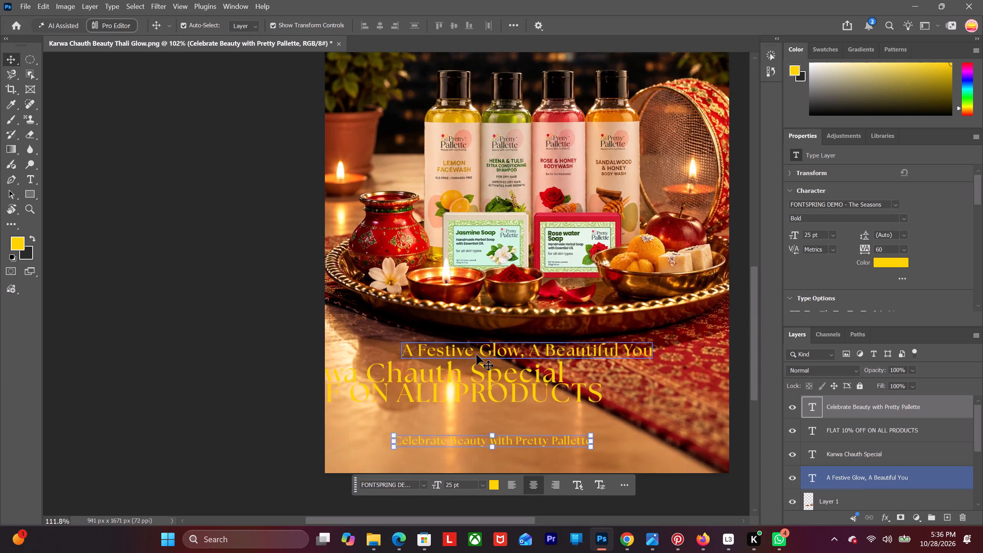
{"action": "left_click_drag", "start_coordinate": [477, 353], "coordinate": [477, 349]}
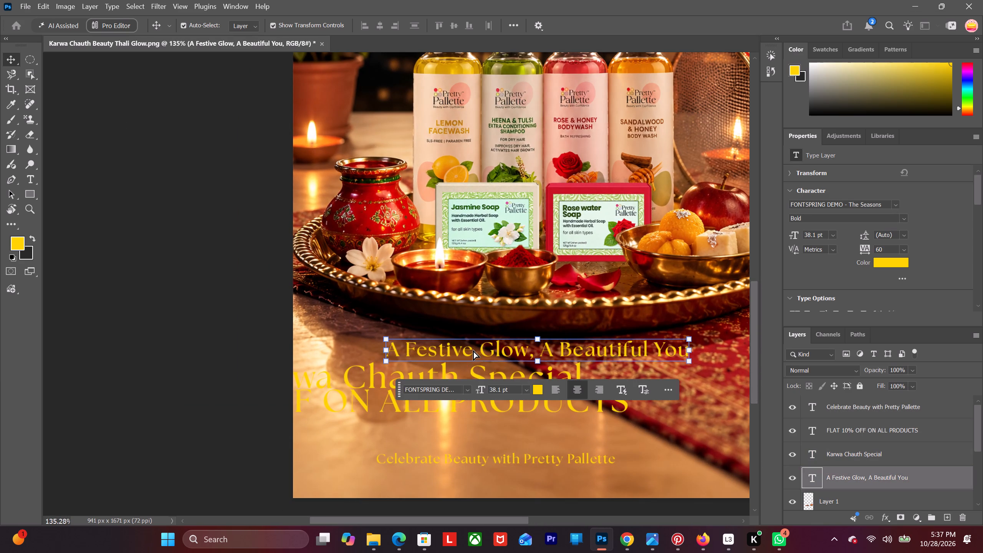
{"action": "left_click", "coordinate": [158, 349]}
{"action": "left_click_drag", "start_coordinate": [429, 380], "coordinate": [550, 379]}
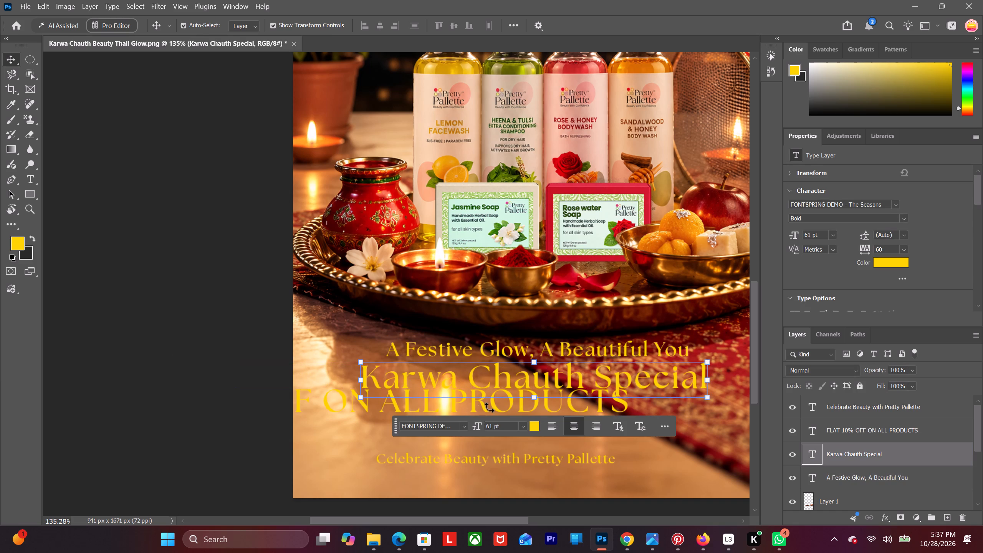
{"action": "left_click", "coordinate": [14, 63]}
{"action": "left_click", "coordinate": [161, 288]}
Move the "FLAT 10% OFF ON ALL PRODUCTS" text right and slightly down, clear of the "Karwa Chauth Special" line.
{"action": "scroll", "coordinate": [358, 450], "scroll_direction": "down", "scroll_amount": 5}
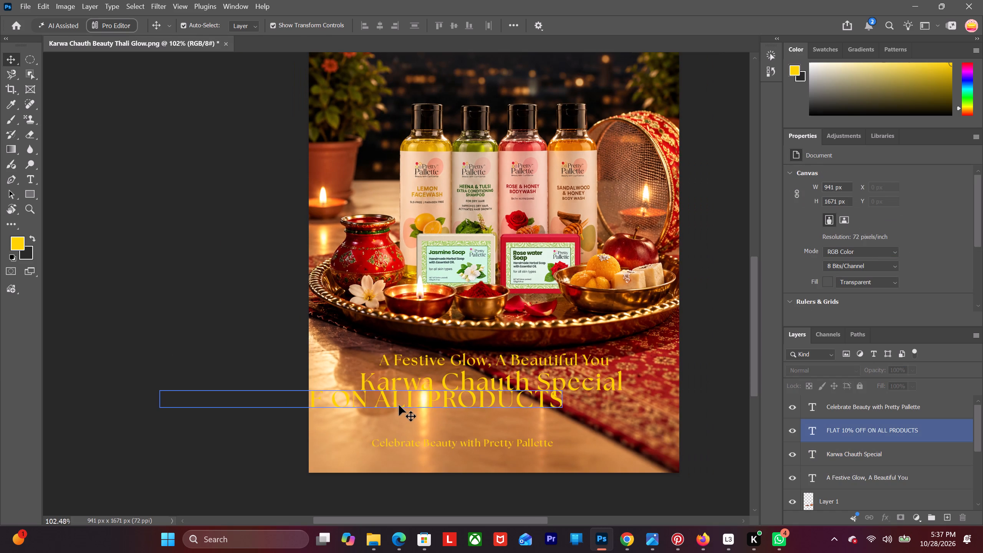
{"action": "left_click_drag", "start_coordinate": [399, 405], "coordinate": [495, 413]}
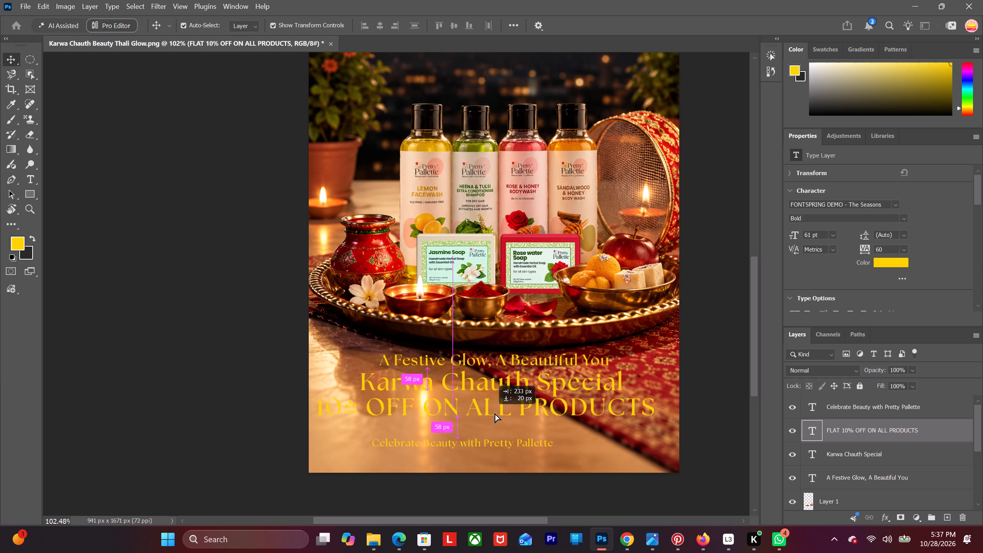
{"action": "left_click_drag", "start_coordinate": [495, 413], "coordinate": [498, 413]}
Reduce the font size of the "FLAT 10% OFF ON ALL PRODUCTS" text to 50 pt, then to 40 pt.
{"action": "scroll", "coordinate": [457, 417], "scroll_direction": "down", "scroll_amount": 4, "text": "alt"}
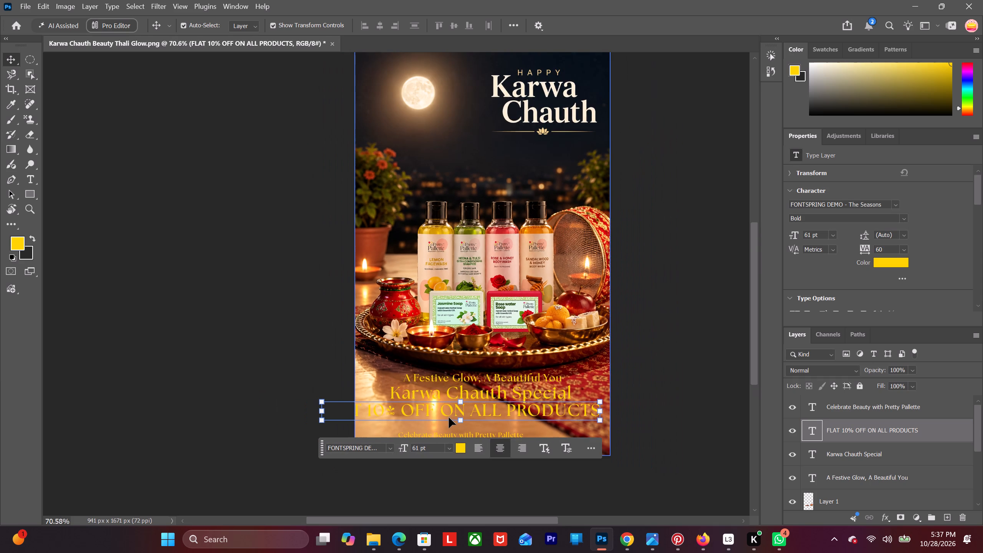
{"action": "scroll", "coordinate": [449, 417], "scroll_direction": "up", "scroll_amount": 5, "text": "alt"}
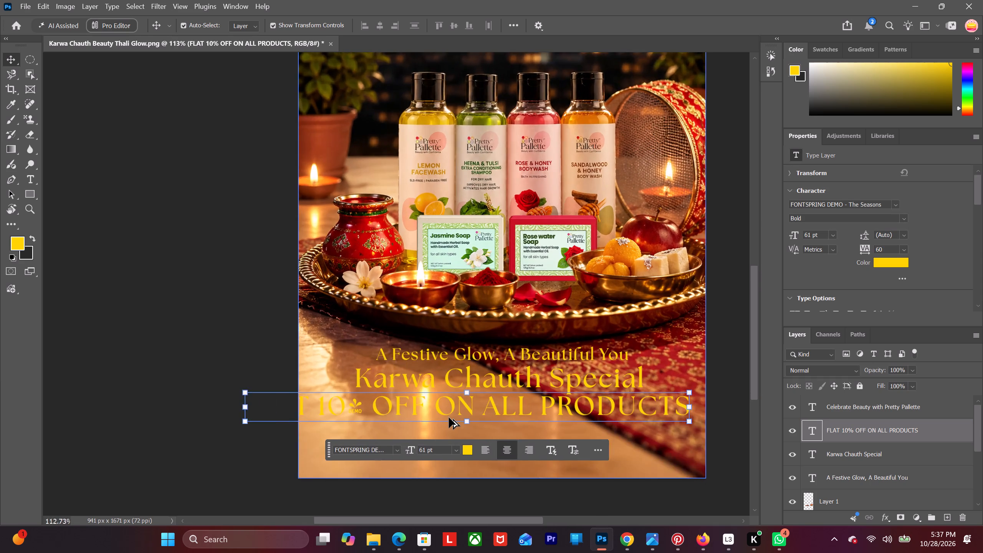
{"action": "scroll", "coordinate": [449, 417], "scroll_direction": "up", "scroll_amount": 3, "text": "alt"}
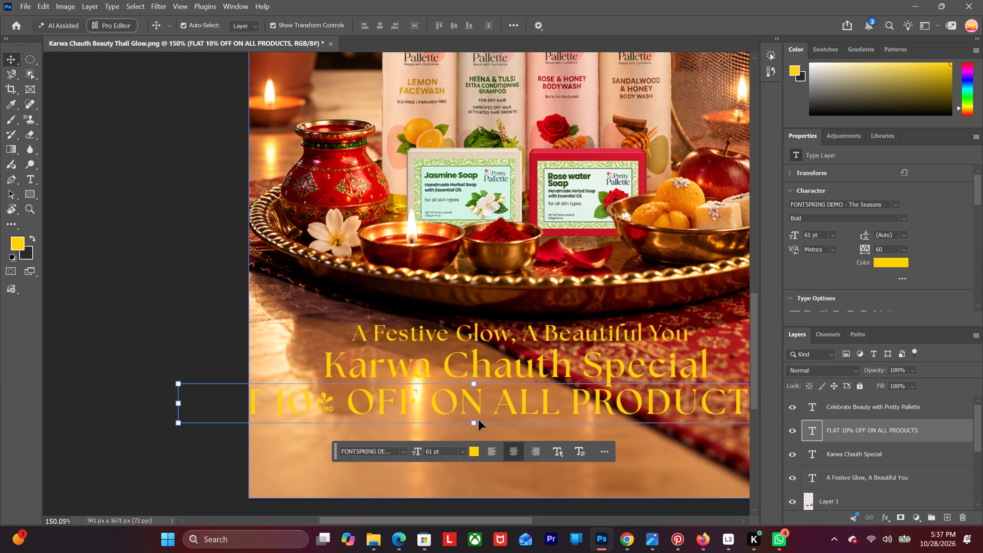
{"action": "left_click_drag", "start_coordinate": [448, 452], "coordinate": [410, 453]}
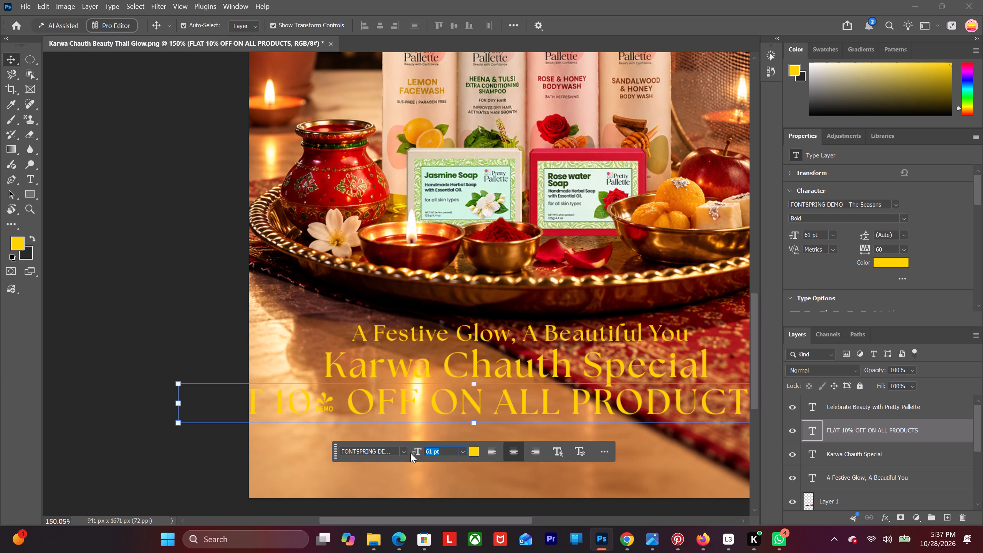
{"action": "type", "text": "50"}
{"action": "key", "text": "Return"}
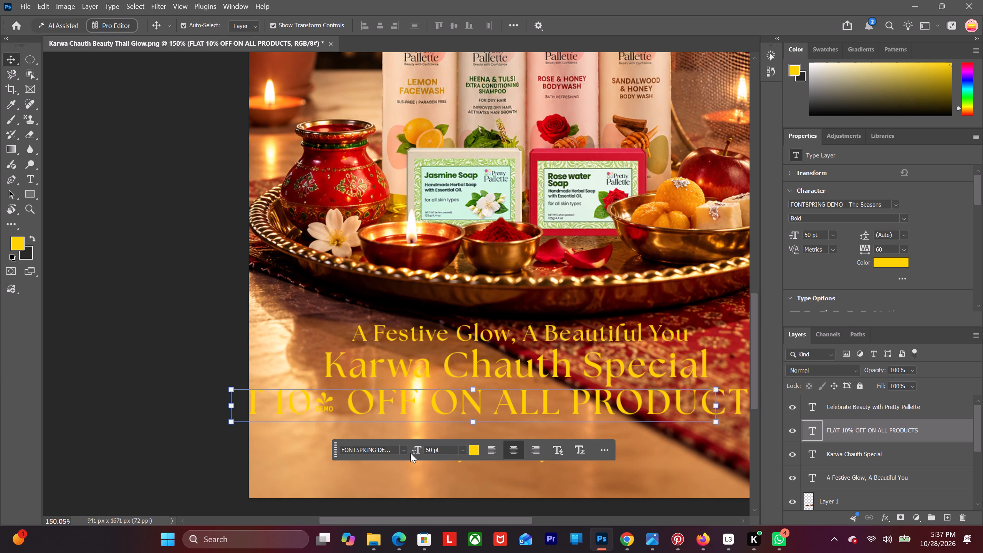
{"action": "left_click_drag", "start_coordinate": [441, 450], "coordinate": [420, 452]}
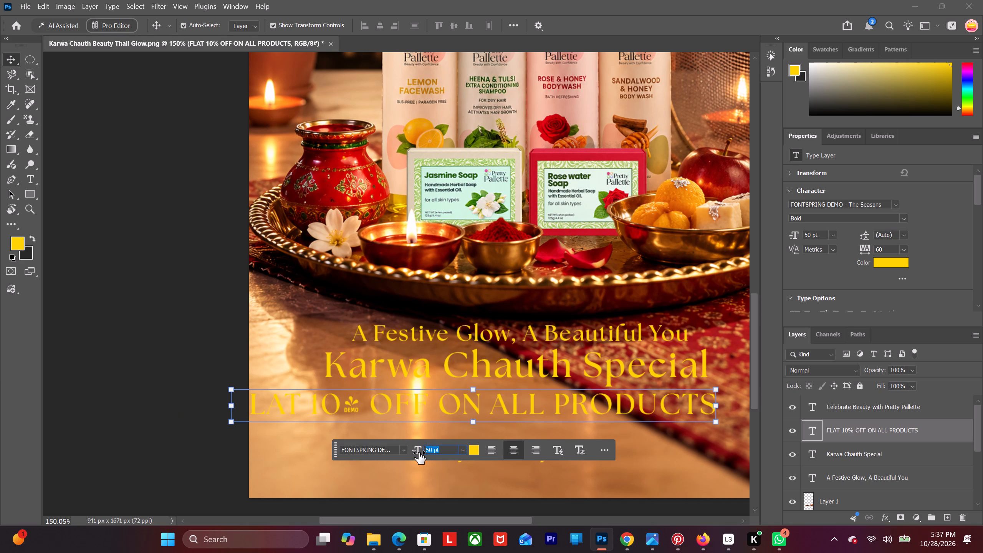
{"action": "type", "text": "40"}
{"action": "key", "text": "Return"}
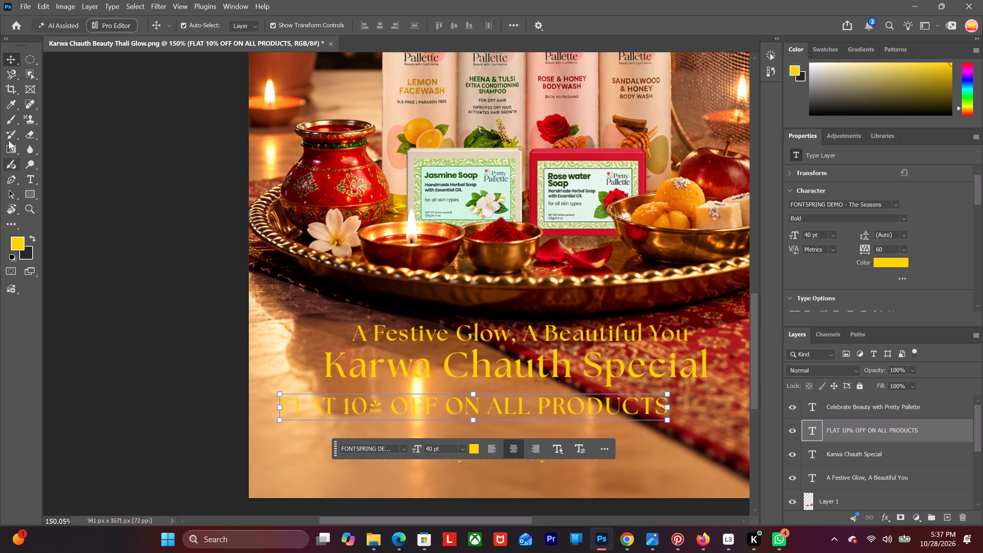
Move the "FLAT 10% OFF ON ALL PRODUCTS" text slightly right to centre it beneath "Karwa Chauth Special".
{"action": "left_click", "coordinate": [15, 55]}
{"action": "scroll", "coordinate": [156, 303], "scroll_direction": "down", "scroll_amount": 5}
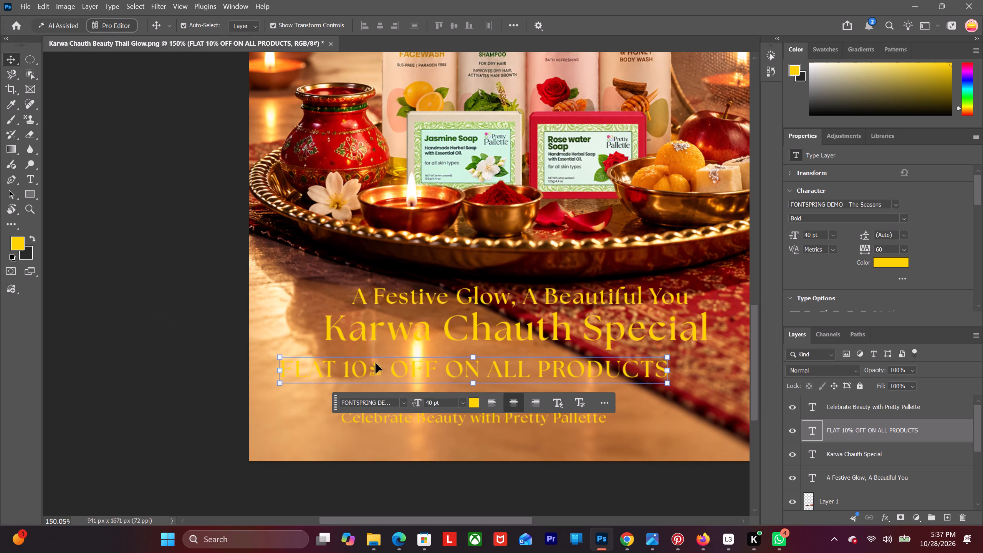
{"action": "left_click_drag", "start_coordinate": [365, 363], "coordinate": [371, 363]}
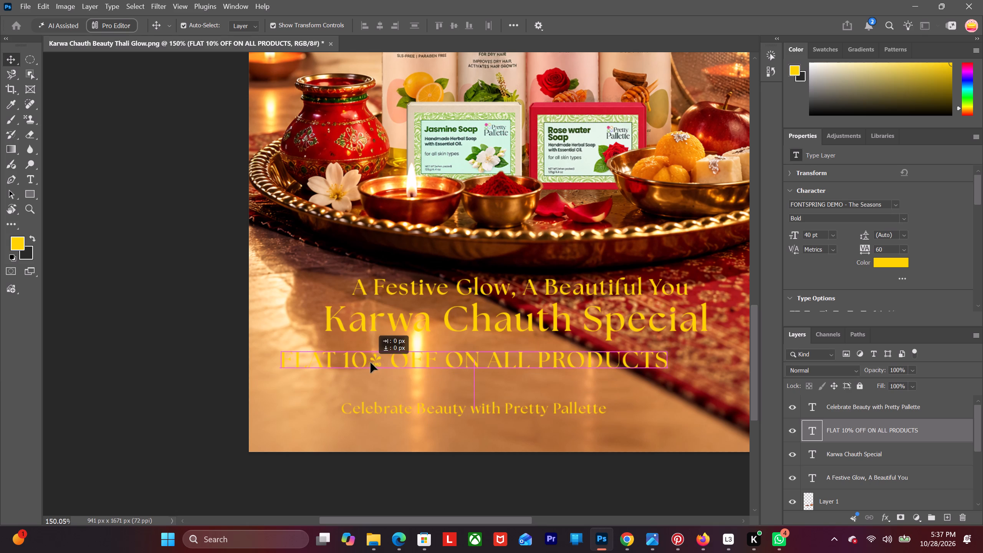
{"action": "left_click_drag", "start_coordinate": [371, 363], "coordinate": [407, 363]}
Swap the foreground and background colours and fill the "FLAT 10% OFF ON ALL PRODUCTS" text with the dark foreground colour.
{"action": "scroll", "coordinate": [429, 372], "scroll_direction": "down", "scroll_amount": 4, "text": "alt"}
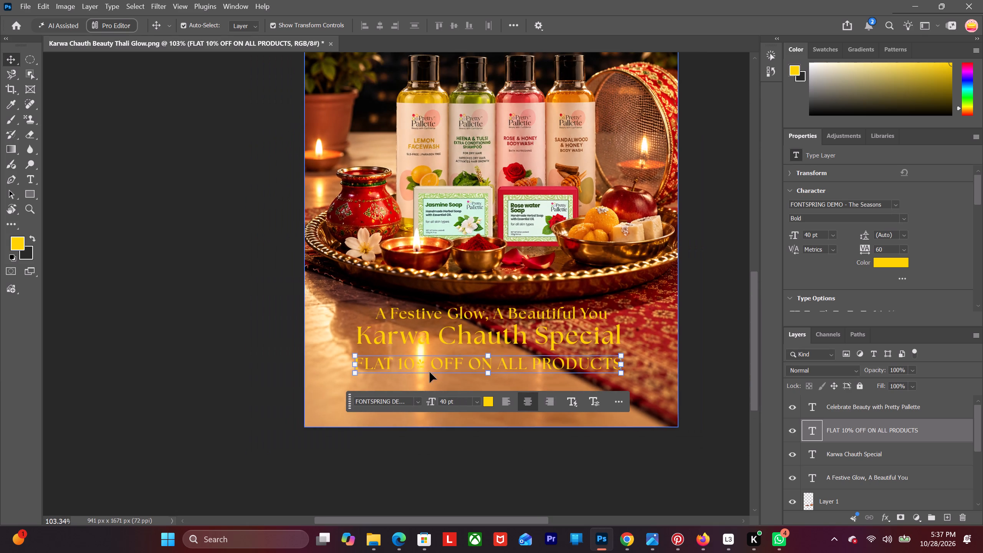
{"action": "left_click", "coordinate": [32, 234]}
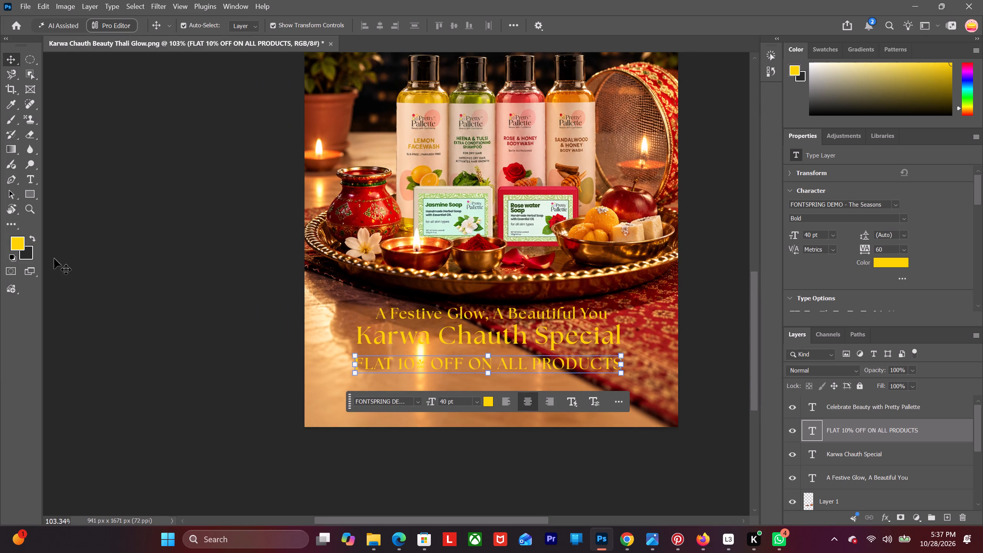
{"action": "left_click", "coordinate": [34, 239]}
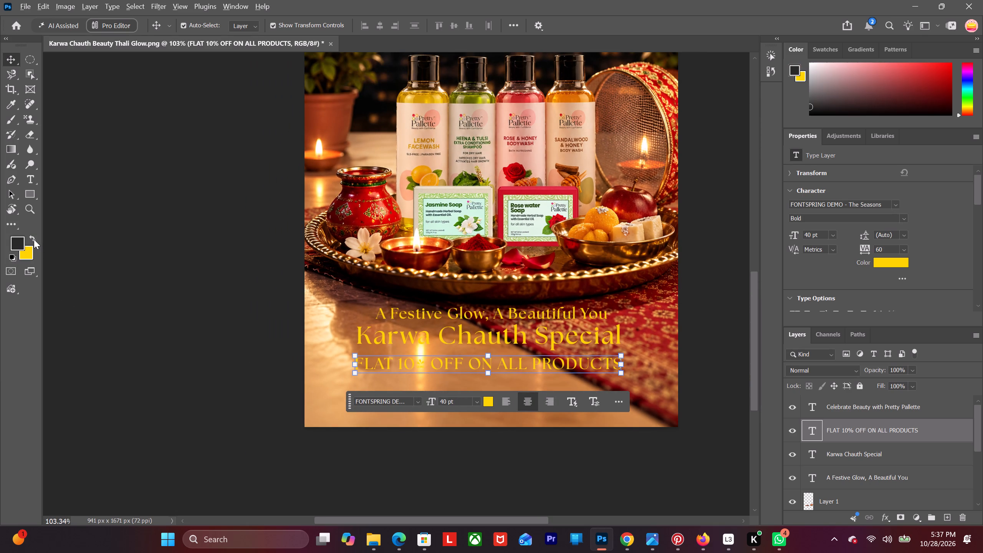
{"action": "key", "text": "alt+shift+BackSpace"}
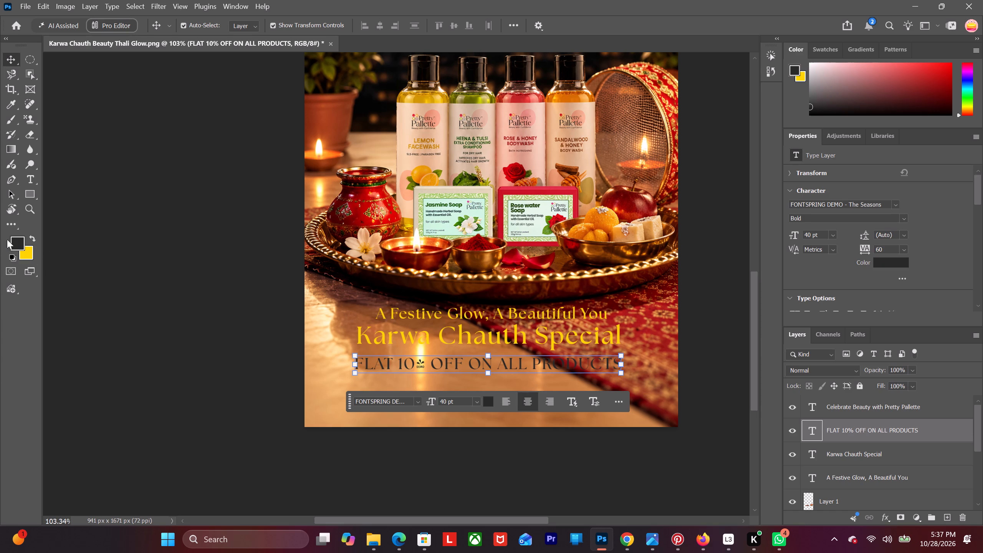
Set the foreground colour to white (ffffff) and fill the "FLAT 10% OFF ON ALL PRODUCTS" text with it.
{"action": "left_click", "coordinate": [17, 240]}
{"action": "left_click_drag", "start_coordinate": [424, 224], "coordinate": [220, 25]}
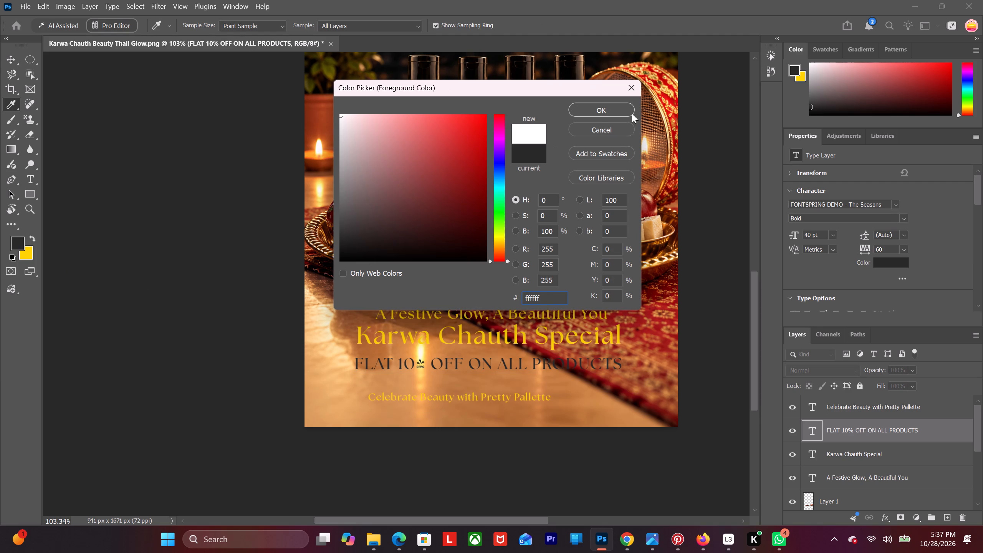
{"action": "left_click", "coordinate": [594, 114]}
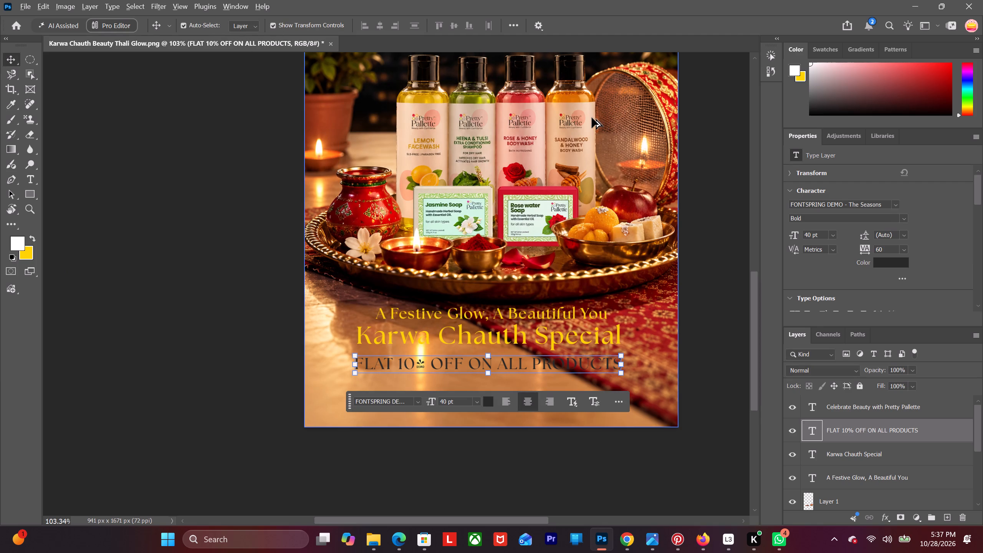
{"action": "key", "text": "alt+shift+BackSpace"}
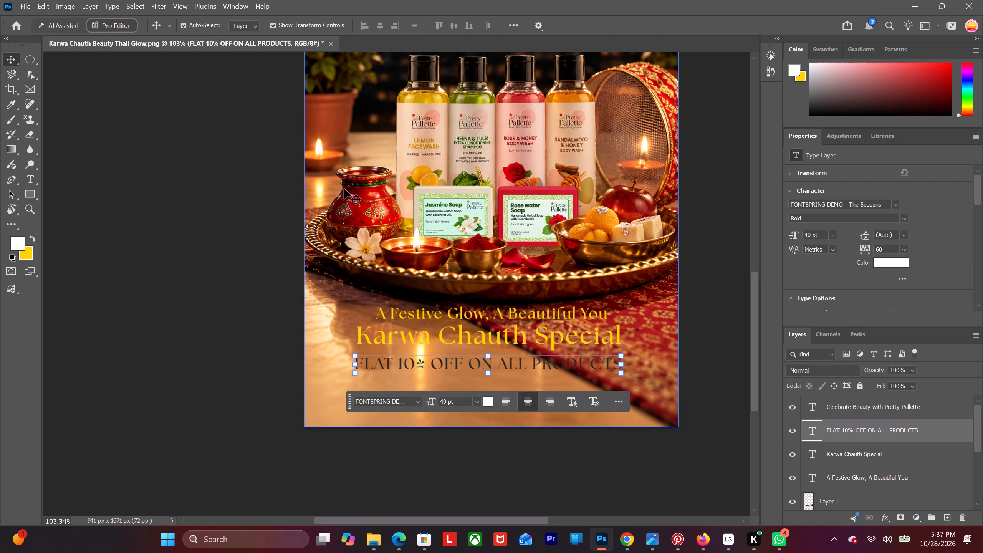
{"action": "left_click", "coordinate": [10, 55]}
{"action": "left_click", "coordinate": [115, 137]}
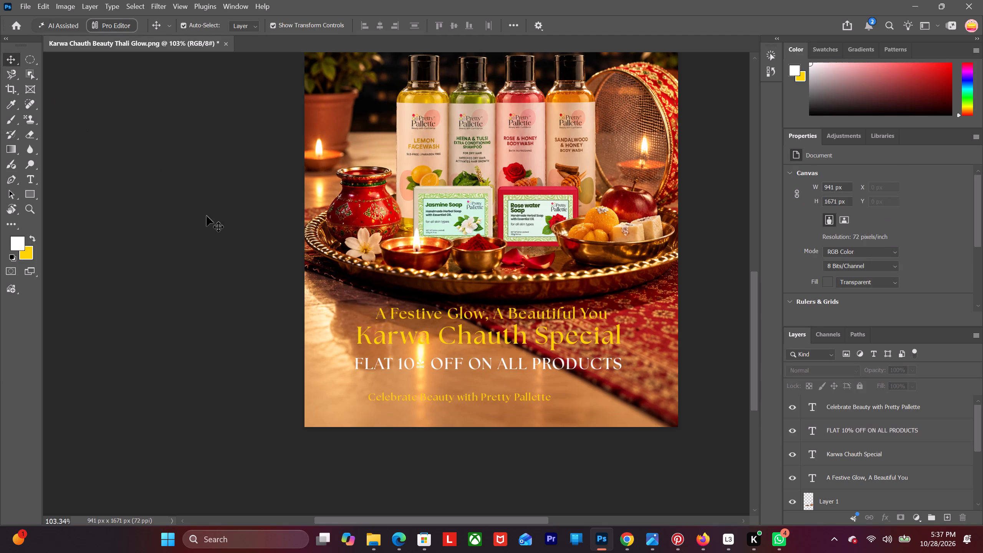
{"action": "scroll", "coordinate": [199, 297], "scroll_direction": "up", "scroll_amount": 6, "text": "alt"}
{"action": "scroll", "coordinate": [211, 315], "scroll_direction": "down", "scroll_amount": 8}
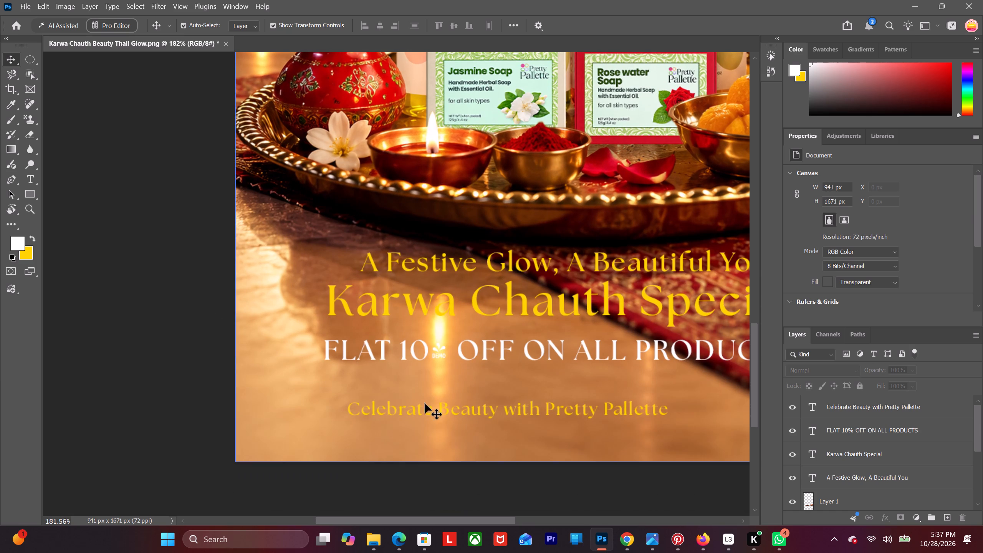
Move the "Celebrate Beauty with Pretty Pallette" tagline horizontally to centre it beneath the offer text.
{"action": "left_click_drag", "start_coordinate": [441, 414], "coordinate": [467, 417]}
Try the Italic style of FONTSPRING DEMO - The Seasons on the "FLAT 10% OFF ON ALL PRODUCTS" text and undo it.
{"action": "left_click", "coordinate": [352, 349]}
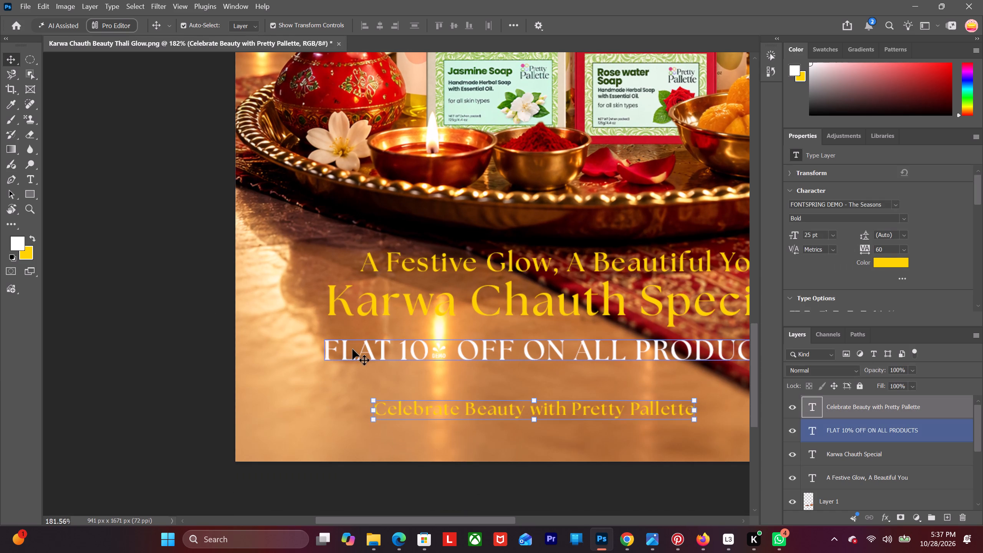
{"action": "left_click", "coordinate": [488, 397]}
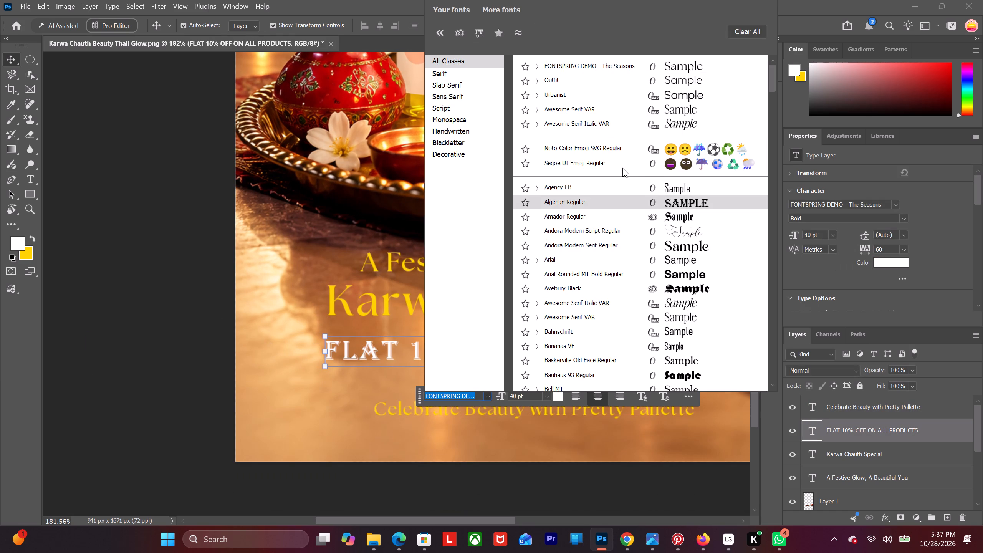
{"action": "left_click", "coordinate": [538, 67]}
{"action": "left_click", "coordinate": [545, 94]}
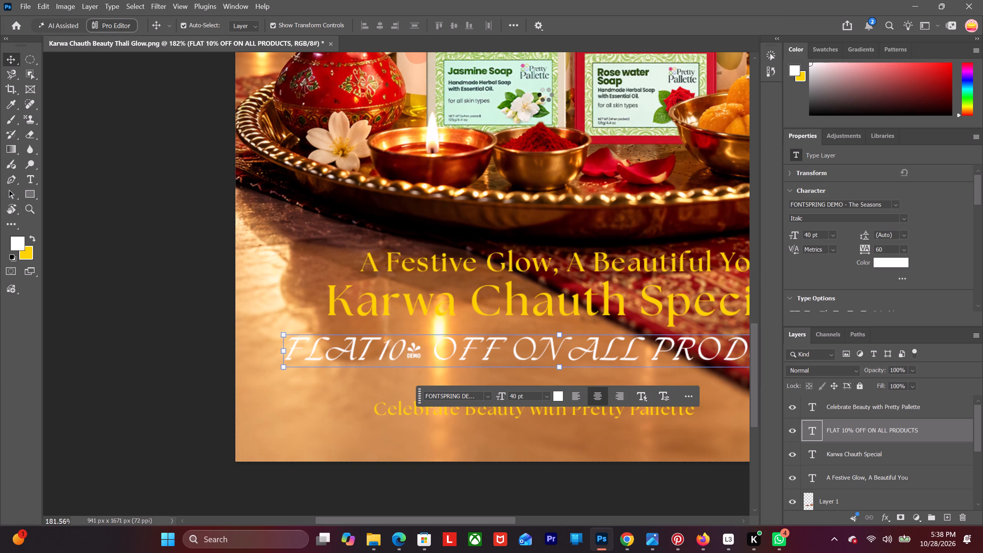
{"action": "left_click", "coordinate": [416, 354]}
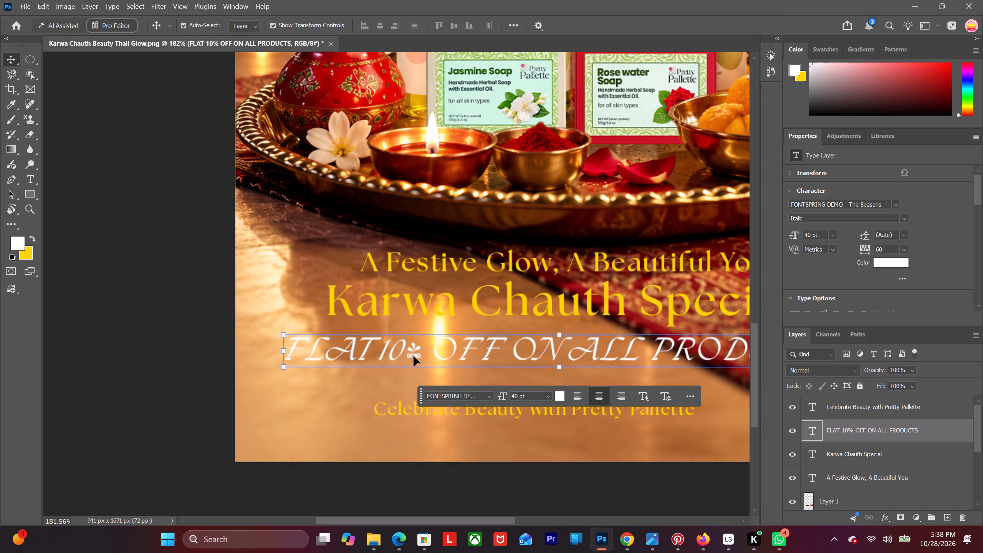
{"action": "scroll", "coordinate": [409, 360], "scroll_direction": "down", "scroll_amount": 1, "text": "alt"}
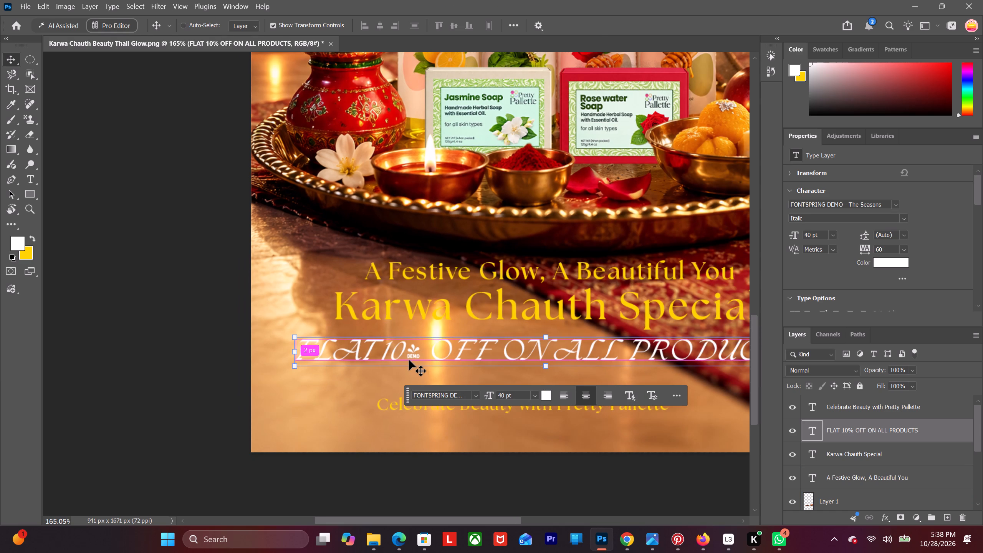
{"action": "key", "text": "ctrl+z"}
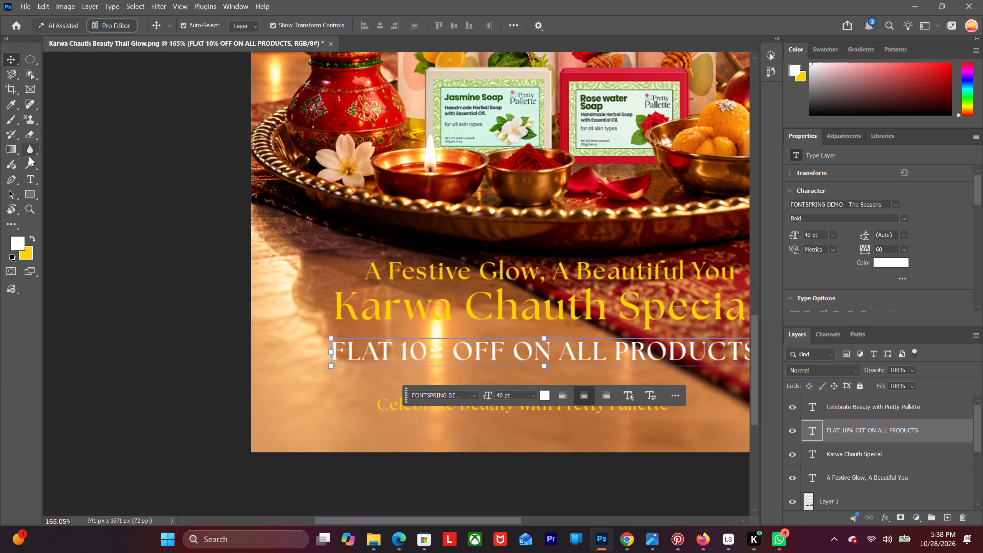
Change the font of only the % character in "FLAT 10% OFF ON ALL PRODUCTS" to Agency FB.
{"action": "left_click", "coordinate": [33, 179]}
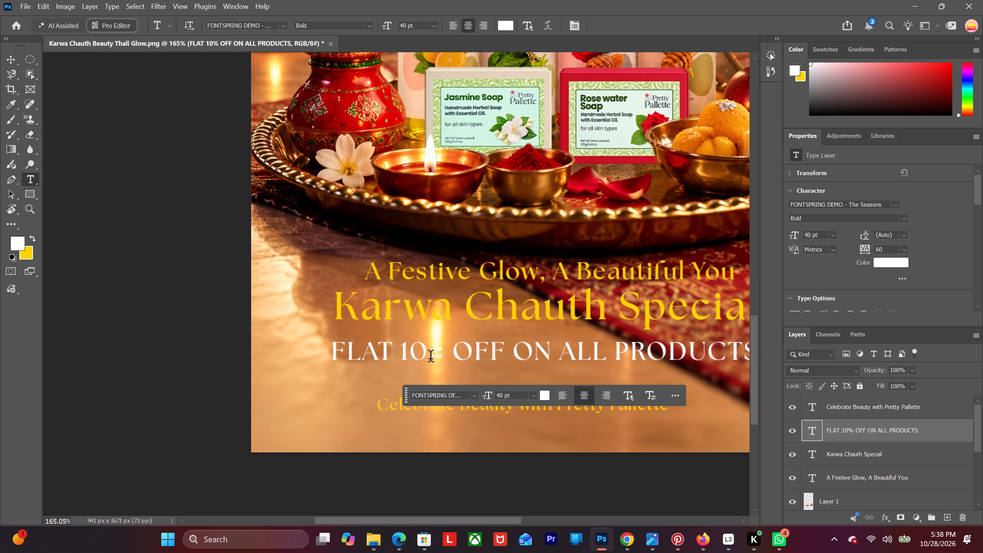
{"action": "left_click_drag", "start_coordinate": [429, 357], "coordinate": [447, 357]}
{"action": "left_click", "coordinate": [472, 394]}
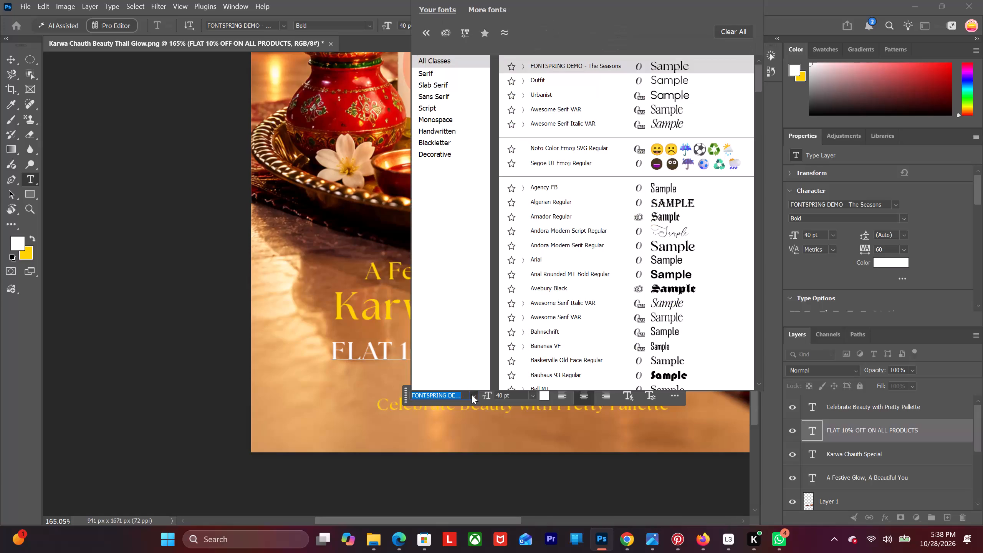
{"action": "left_click", "coordinate": [589, 181]}
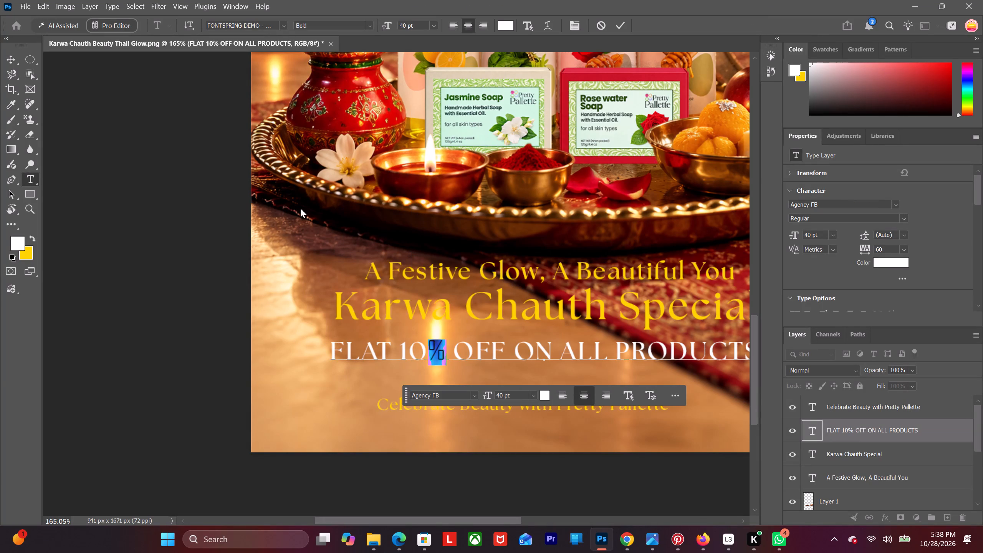
{"action": "left_click", "coordinate": [17, 63]}
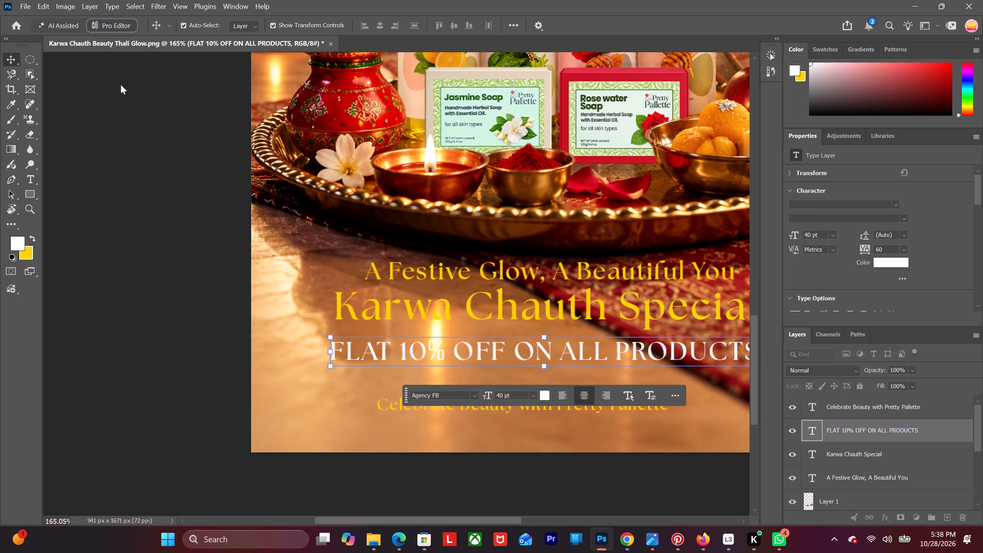
{"action": "left_click", "coordinate": [134, 89]}
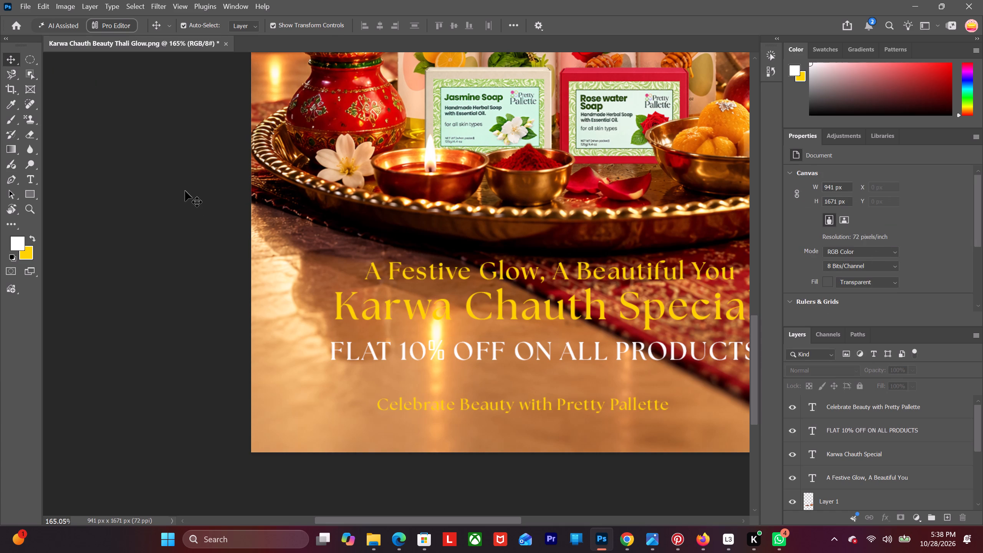
Shift the "FLAT 10% OFF ON ALL PRODUCTS" text slightly to the left beneath "Karwa Chauth Special".
{"action": "left_click_drag", "start_coordinate": [364, 351], "coordinate": [348, 349]}
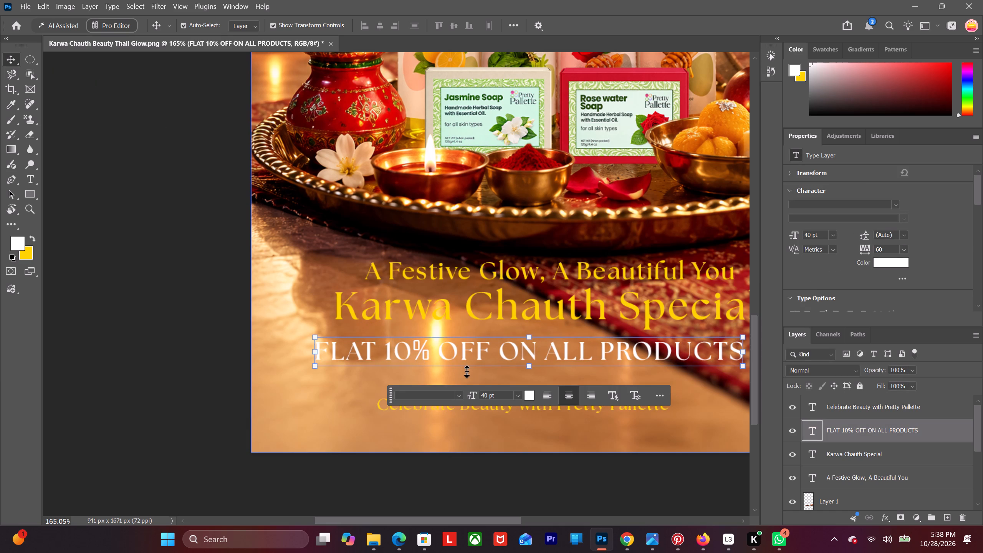
Set the background colour to pale gold (ead780), swap it to the foreground and fill the "A Festive Glow, A Beautiful You" text with it.
{"action": "scroll", "coordinate": [392, 354], "scroll_direction": "down", "scroll_amount": 3}
{"action": "scroll", "coordinate": [389, 346], "scroll_direction": "up", "scroll_amount": 5, "text": "alt"}
{"action": "scroll", "coordinate": [389, 346], "scroll_direction": "down", "scroll_amount": 8, "text": "alt"}
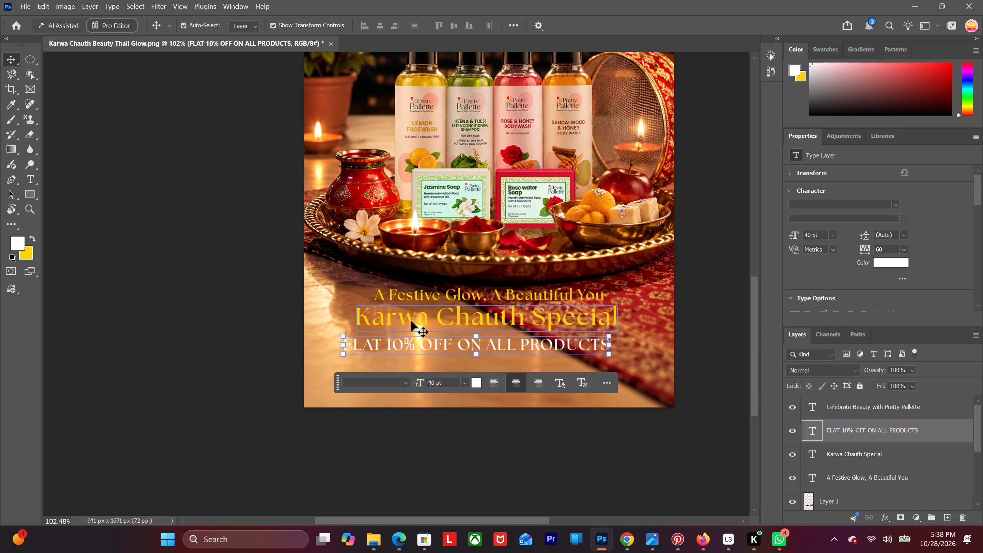
{"action": "left_click", "coordinate": [28, 254]}
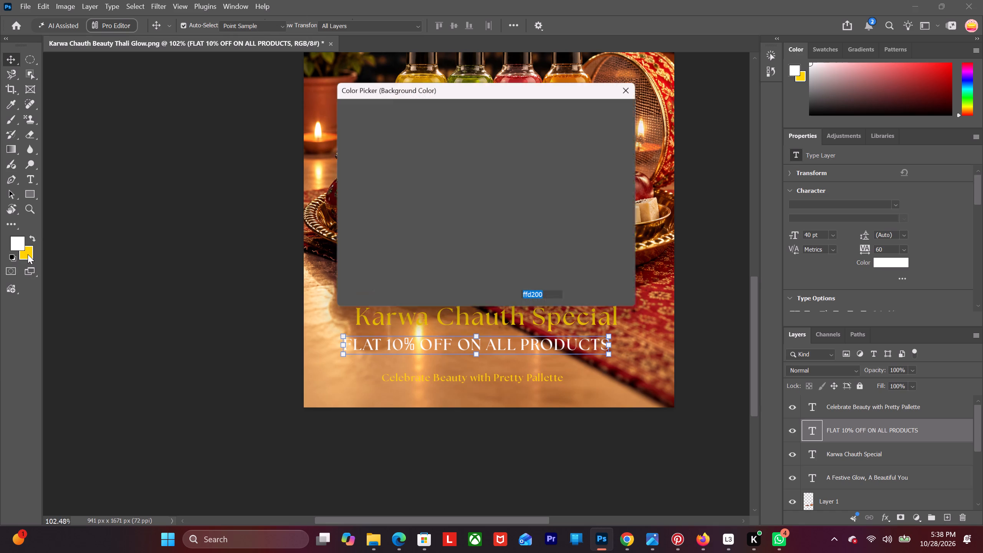
{"action": "left_click", "coordinate": [406, 126]}
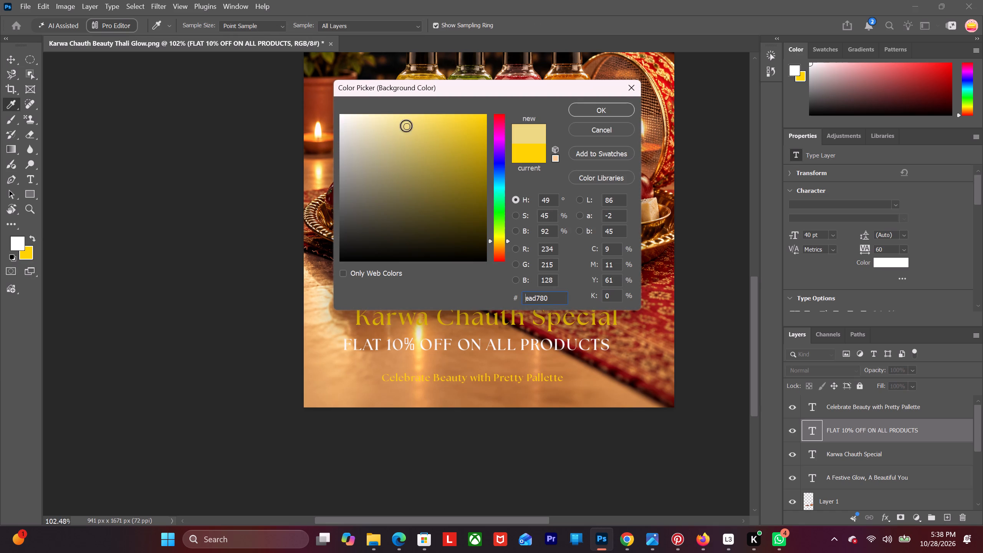
{"action": "left_click", "coordinate": [580, 108]}
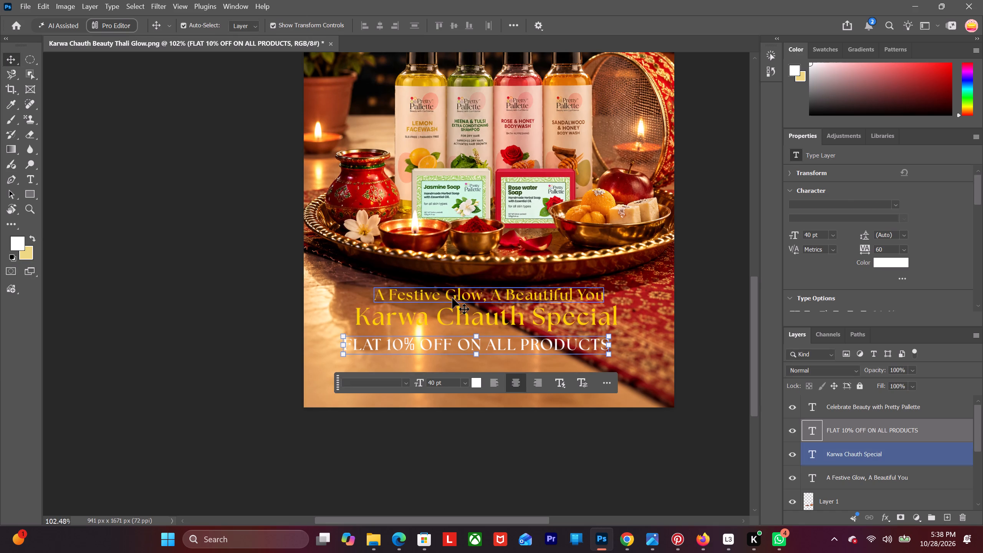
{"action": "left_click", "coordinate": [452, 298]}
{"action": "key", "text": "alt+shift+BackSpace"}
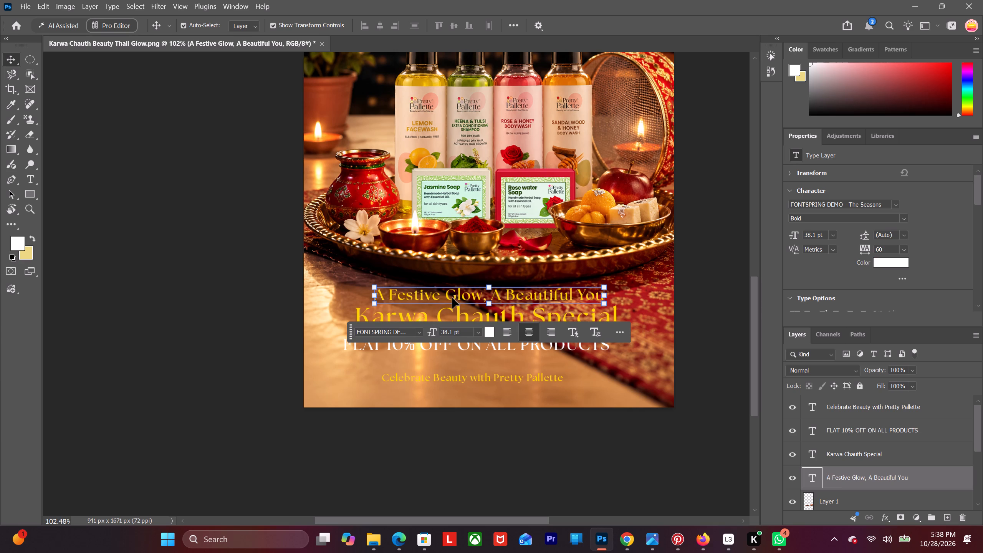
{"action": "left_click", "coordinate": [32, 235]}
{"action": "key", "text": "alt+shift+BackSpace"}
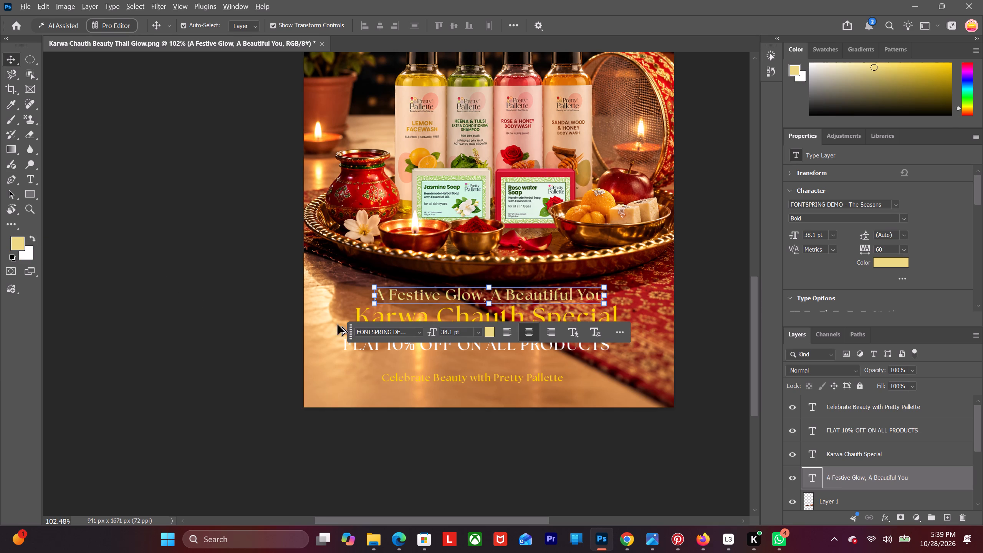
Fill the "Karwa Chauth Special" text with the pale gold foreground colour.
{"action": "scroll", "coordinate": [345, 321], "scroll_direction": "up", "scroll_amount": 6, "text": "alt"}
{"action": "scroll", "coordinate": [487, 312], "scroll_direction": "down", "scroll_amount": 4}
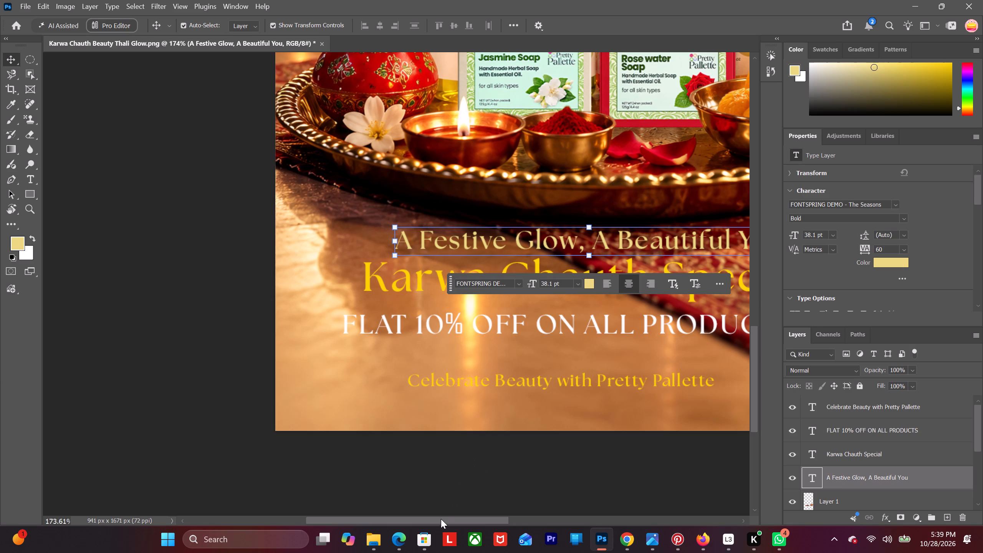
{"action": "left_click_drag", "start_coordinate": [440, 523], "coordinate": [473, 510]}
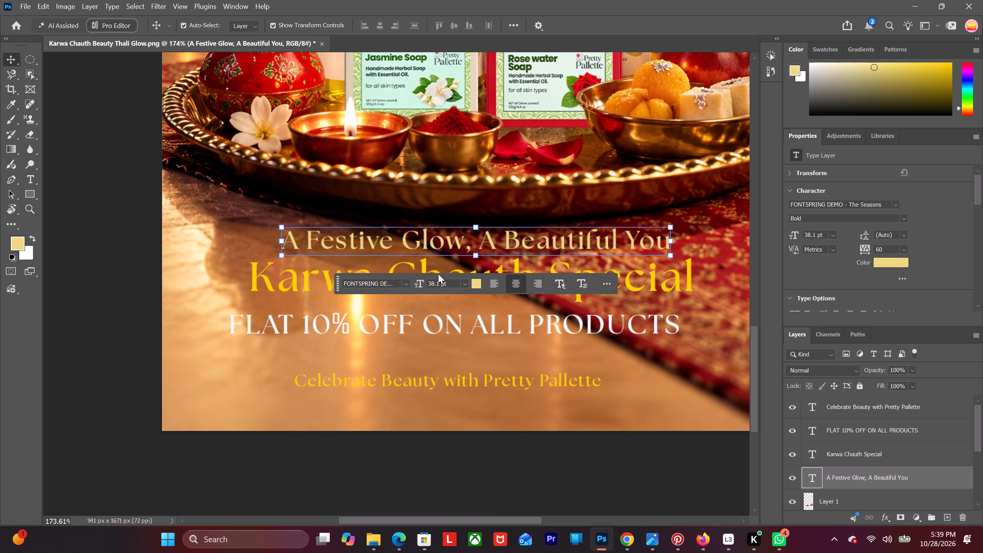
{"action": "left_click", "coordinate": [336, 273]}
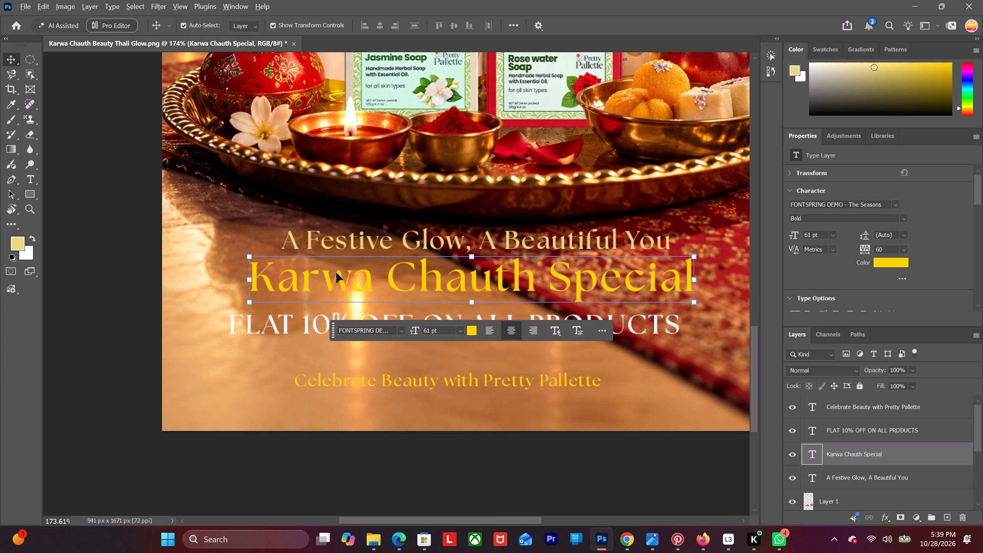
{"action": "key", "text": "alt+shift+BackSpace"}
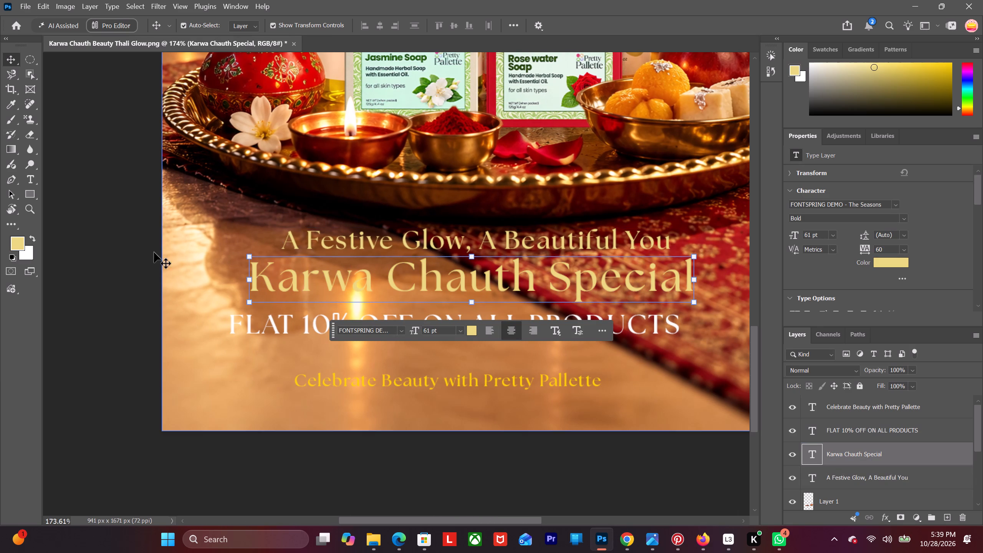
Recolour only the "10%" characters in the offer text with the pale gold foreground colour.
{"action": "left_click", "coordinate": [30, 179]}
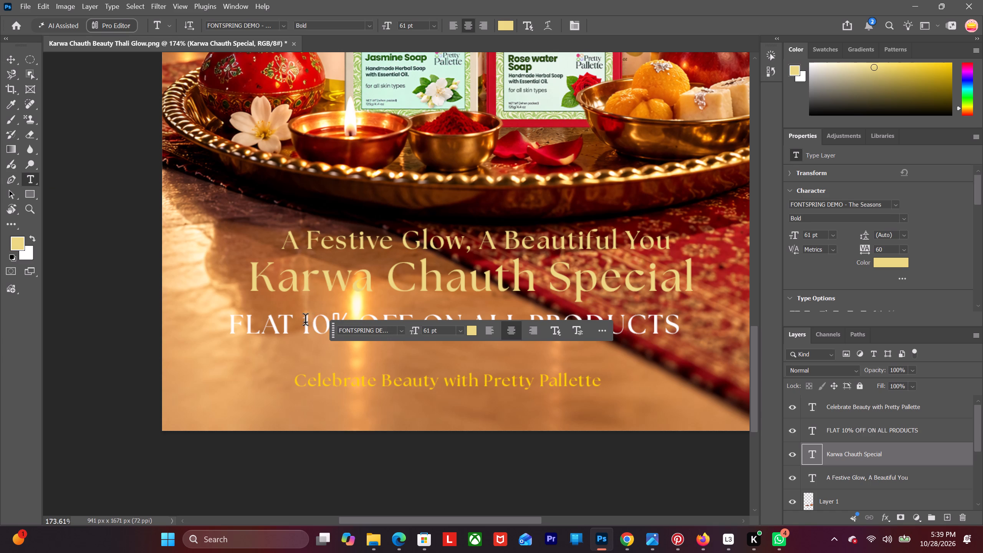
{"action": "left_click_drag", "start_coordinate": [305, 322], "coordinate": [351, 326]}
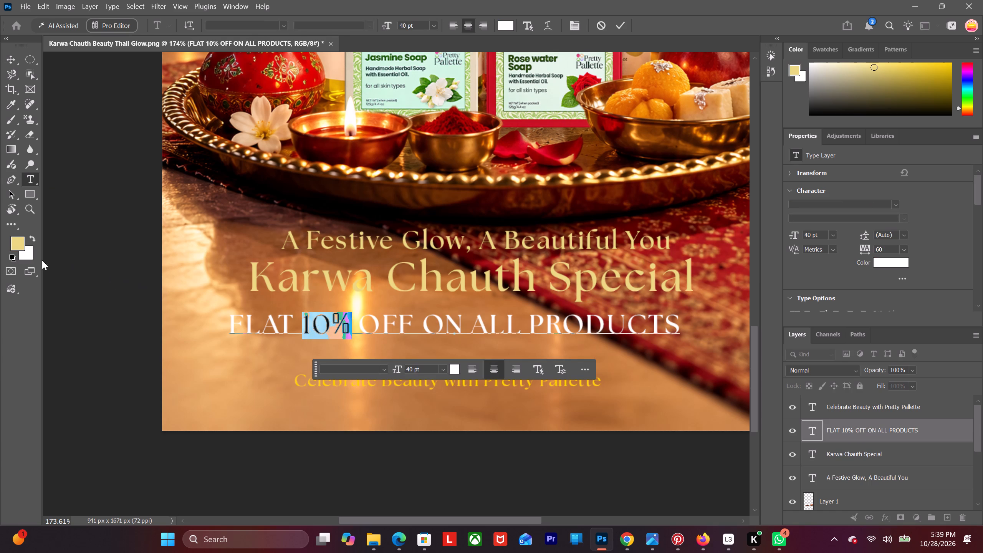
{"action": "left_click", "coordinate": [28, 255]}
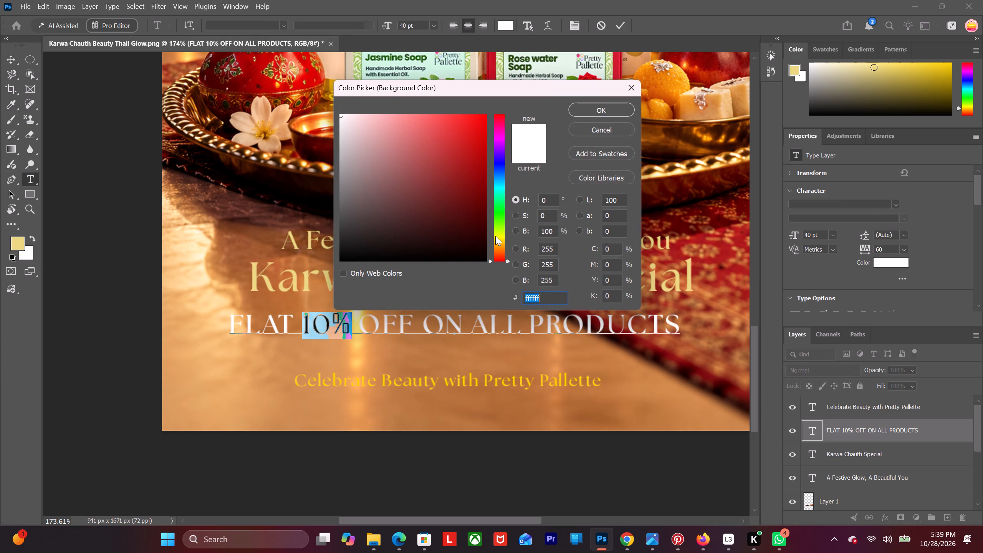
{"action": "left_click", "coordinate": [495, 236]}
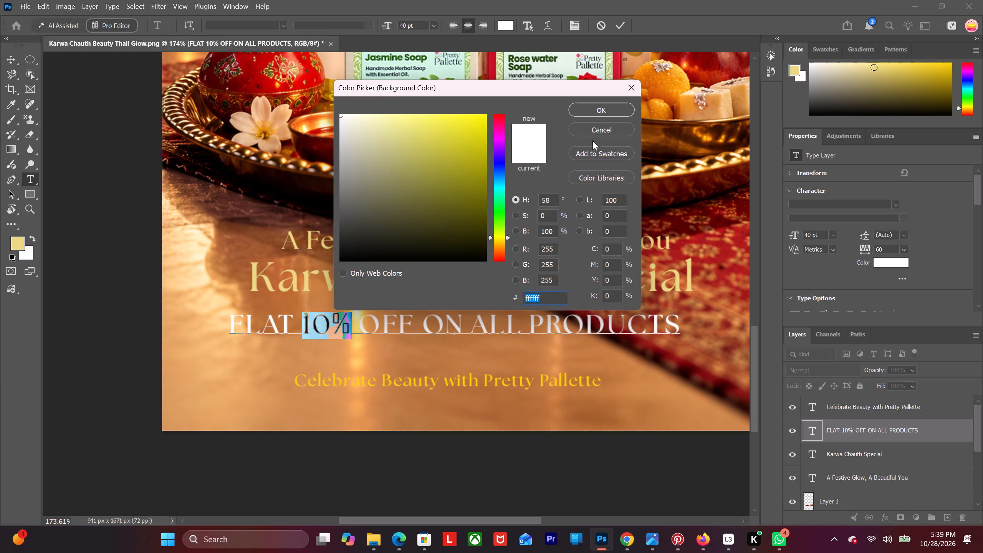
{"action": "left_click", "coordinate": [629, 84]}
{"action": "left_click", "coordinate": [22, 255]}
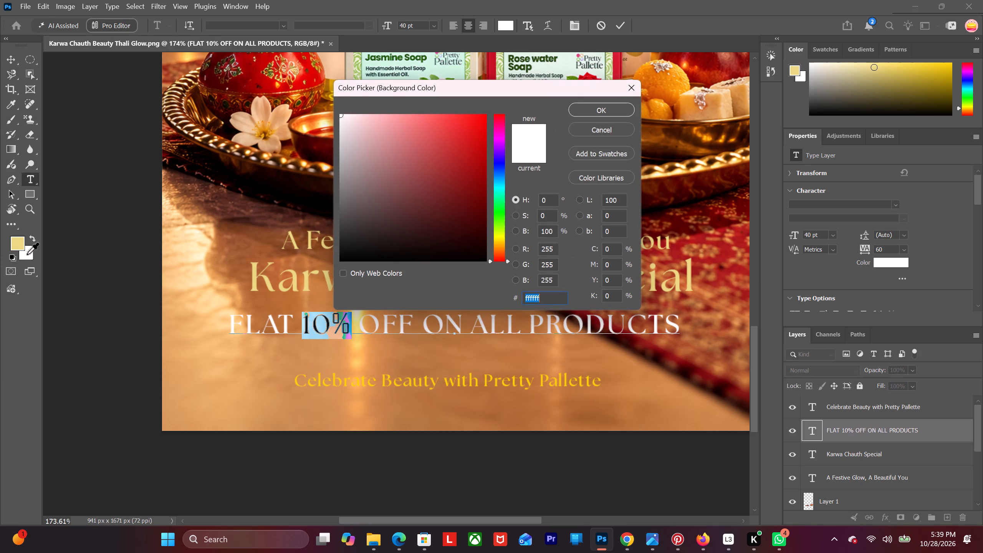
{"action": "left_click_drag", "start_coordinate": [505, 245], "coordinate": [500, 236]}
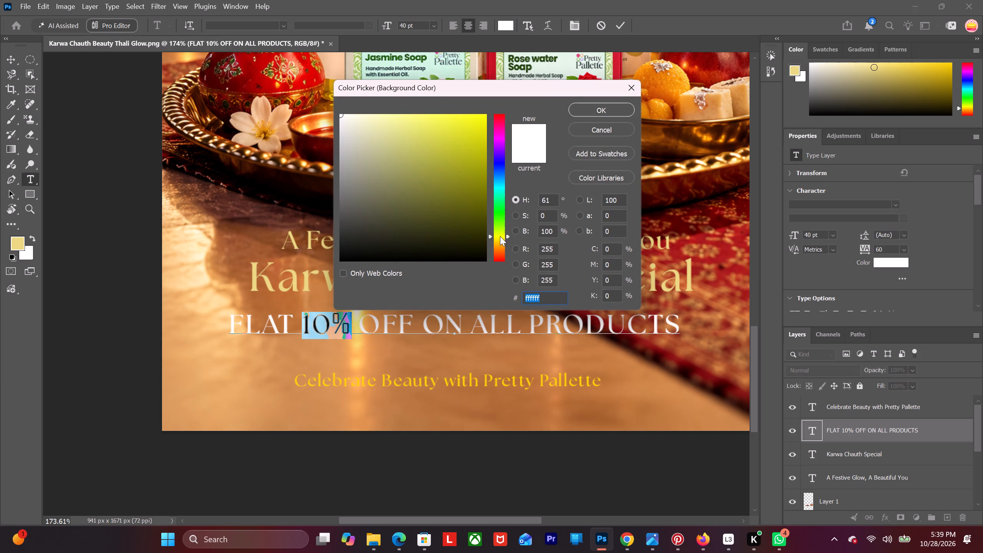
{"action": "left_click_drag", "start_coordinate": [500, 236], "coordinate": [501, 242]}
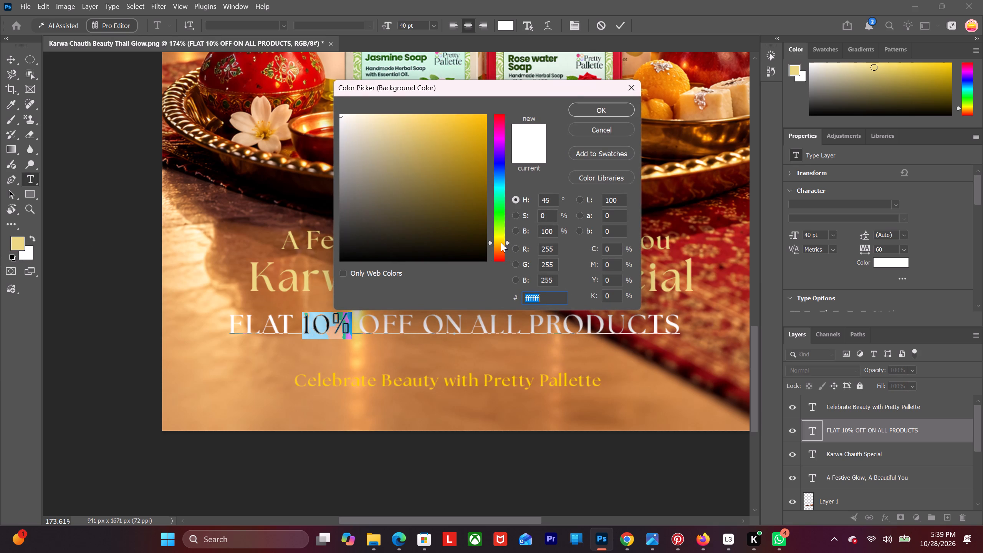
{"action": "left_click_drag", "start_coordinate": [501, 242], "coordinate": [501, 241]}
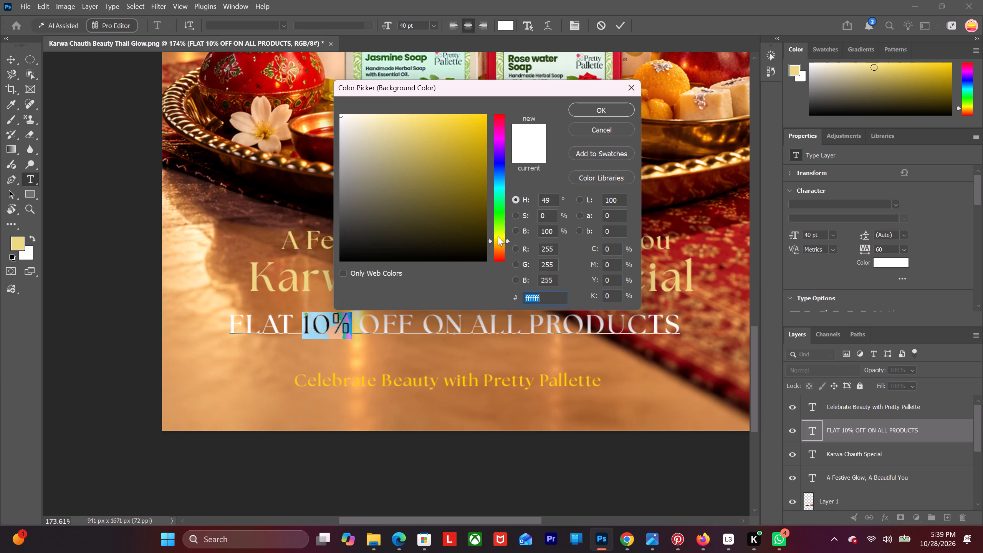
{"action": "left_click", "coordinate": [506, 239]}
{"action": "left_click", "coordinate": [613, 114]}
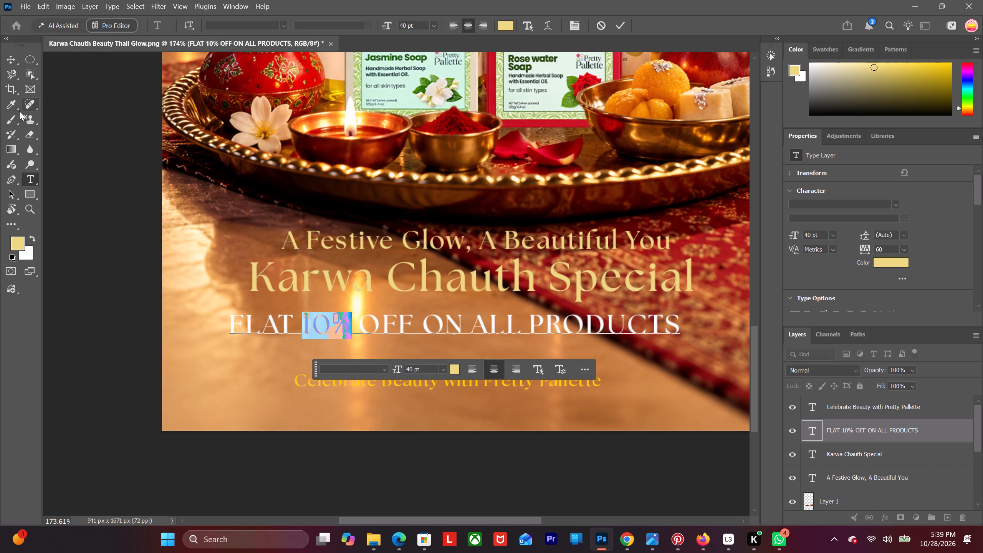
Sample orange from the round sweets on the thali as the foreground colour with the Eyedropper tool.
{"action": "left_click", "coordinate": [10, 104]}
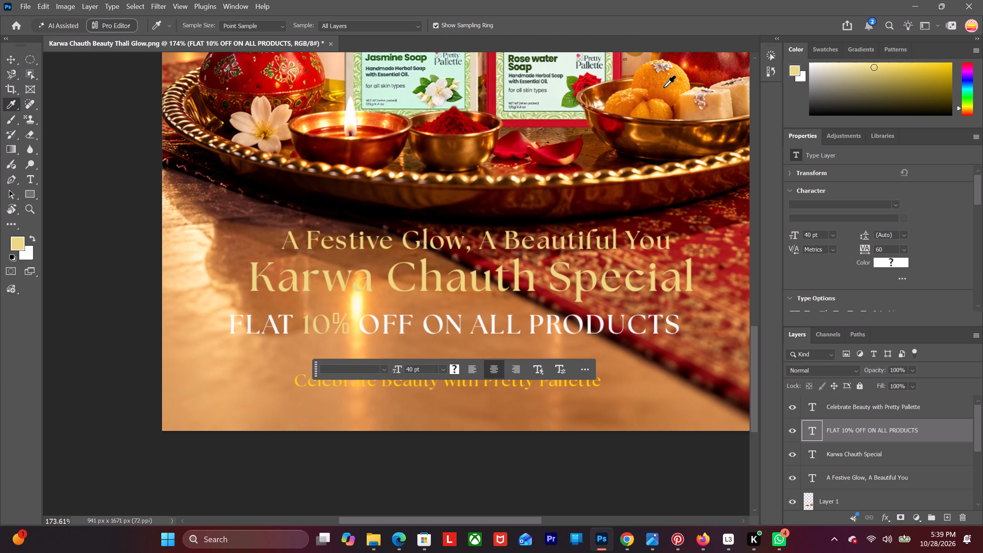
{"action": "left_click", "coordinate": [664, 87]}
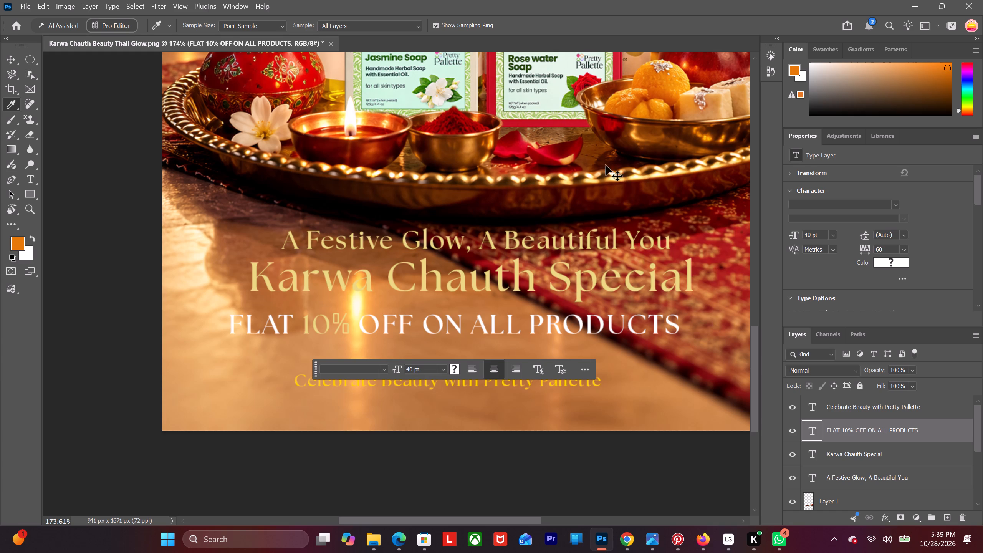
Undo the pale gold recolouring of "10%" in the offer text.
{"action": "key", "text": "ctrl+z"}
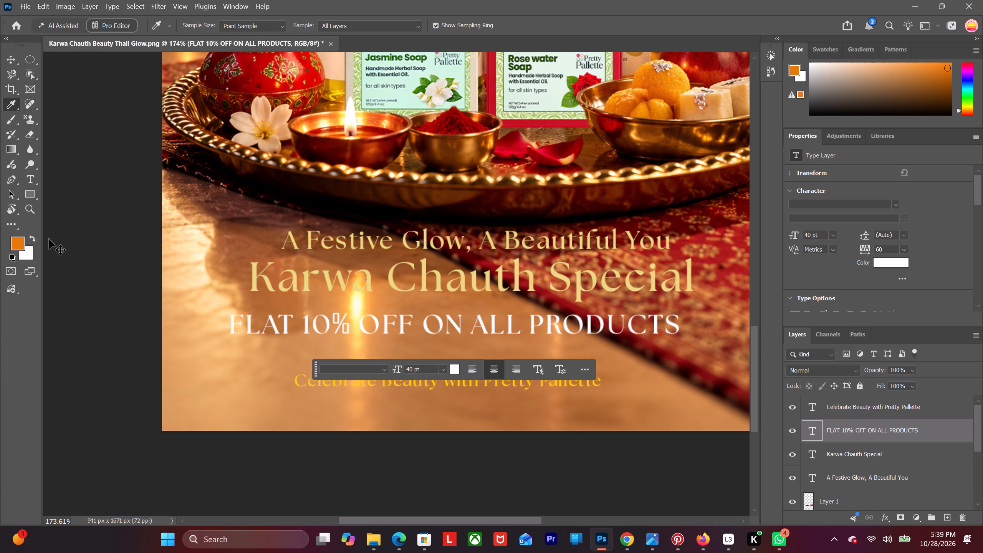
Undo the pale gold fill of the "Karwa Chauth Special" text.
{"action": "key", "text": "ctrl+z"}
Change the foreground colour to bright yellow ffe400.
{"action": "left_click", "coordinate": [33, 235]}
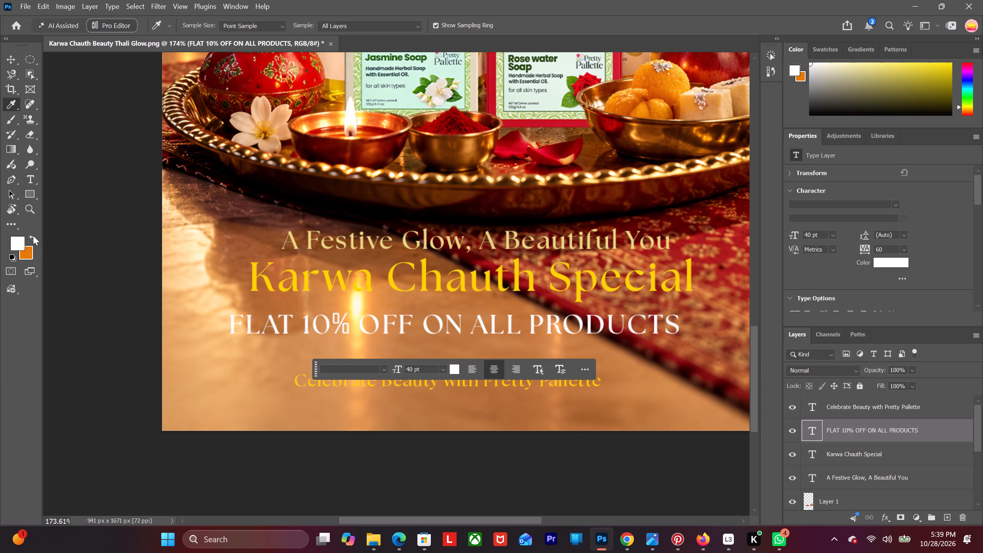
{"action": "left_click", "coordinate": [33, 235]}
{"action": "left_click", "coordinate": [14, 246]}
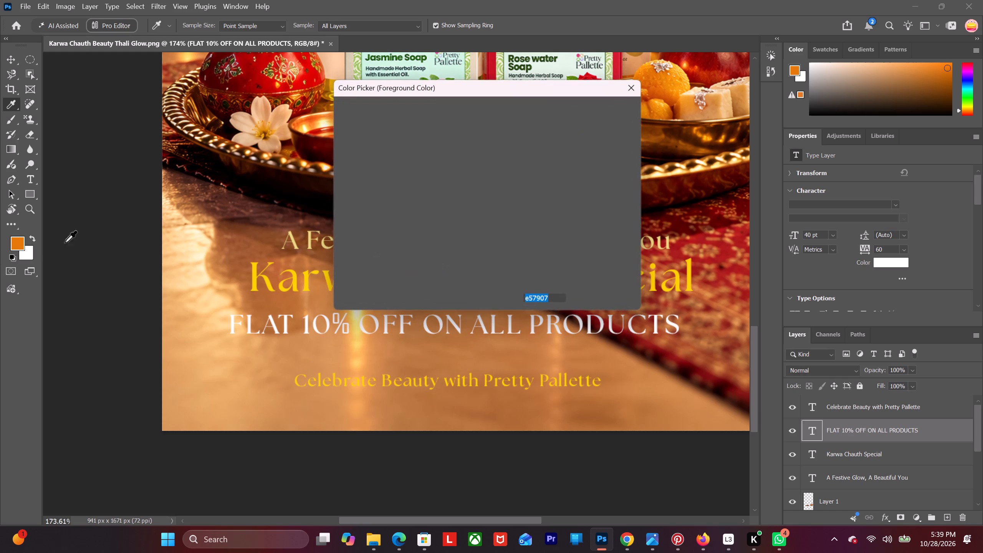
{"action": "left_click_drag", "start_coordinate": [501, 244], "coordinate": [501, 241]}
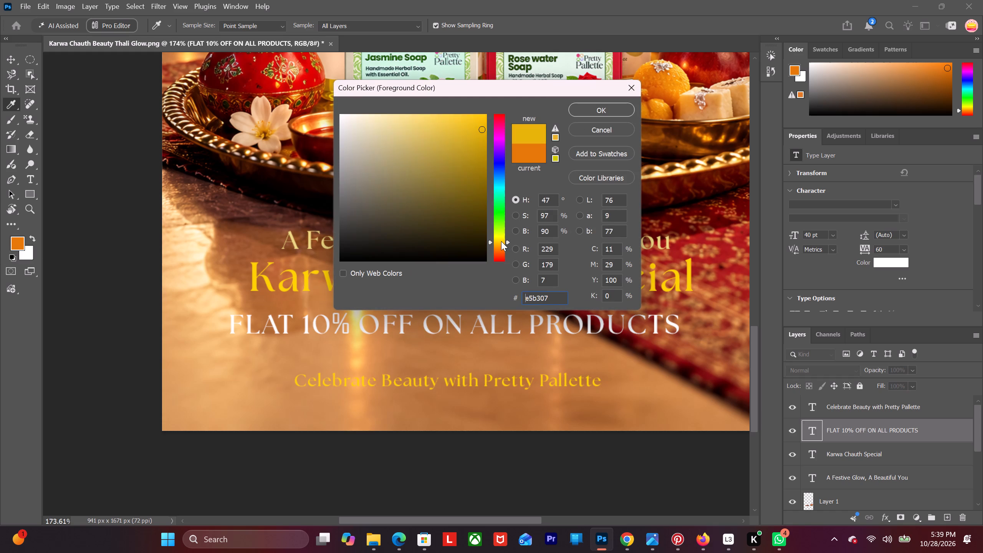
{"action": "left_click_drag", "start_coordinate": [501, 241], "coordinate": [501, 239]}
{"action": "left_click_drag", "start_coordinate": [451, 164], "coordinate": [499, 90]}
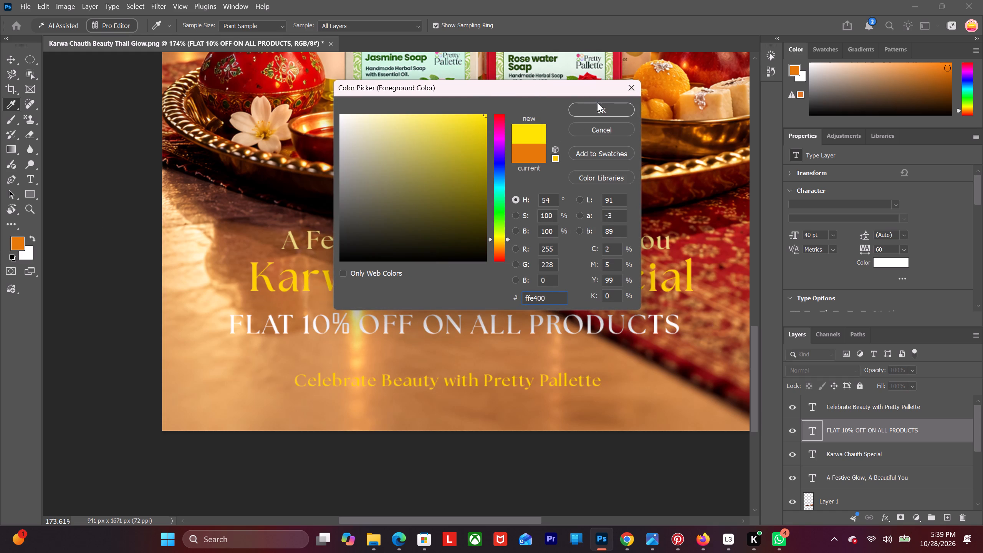
{"action": "left_click", "coordinate": [597, 103]}
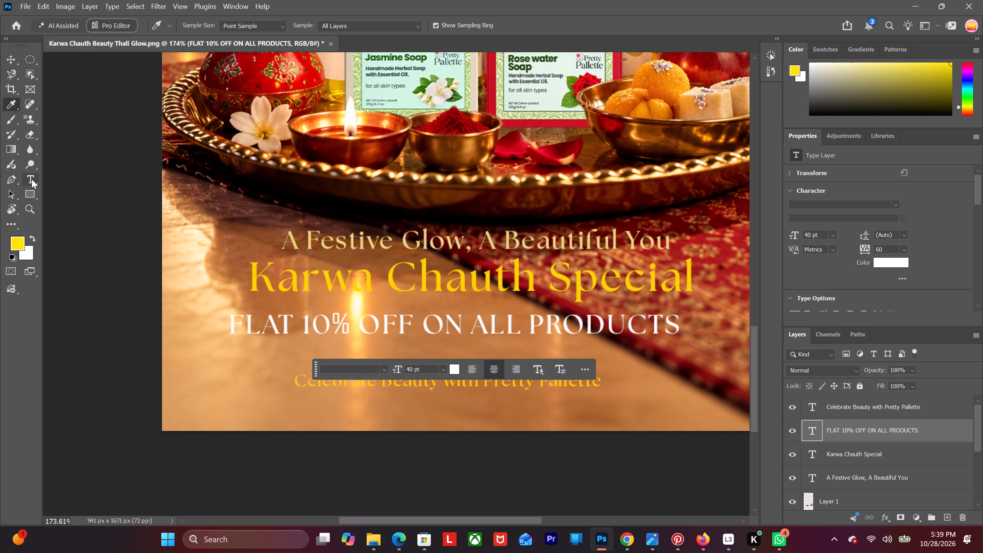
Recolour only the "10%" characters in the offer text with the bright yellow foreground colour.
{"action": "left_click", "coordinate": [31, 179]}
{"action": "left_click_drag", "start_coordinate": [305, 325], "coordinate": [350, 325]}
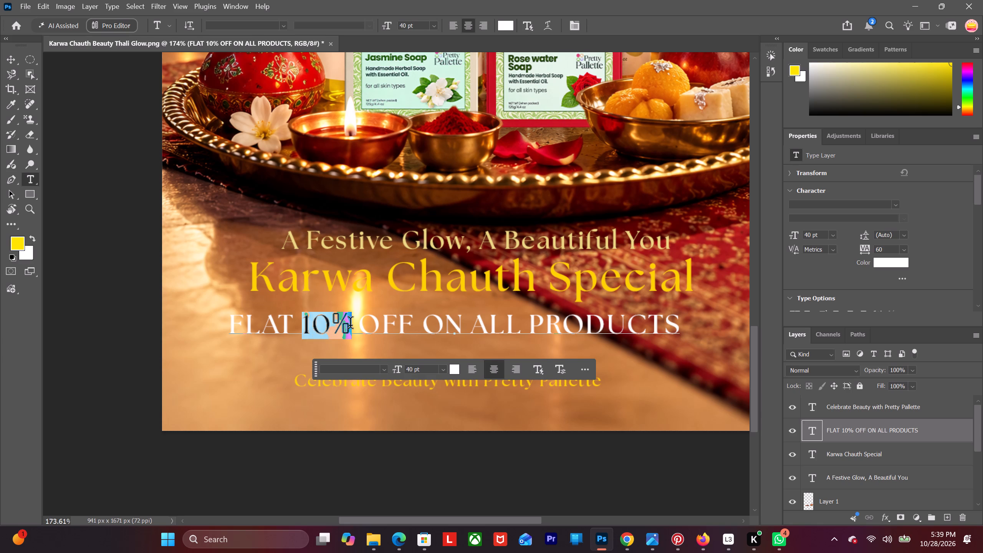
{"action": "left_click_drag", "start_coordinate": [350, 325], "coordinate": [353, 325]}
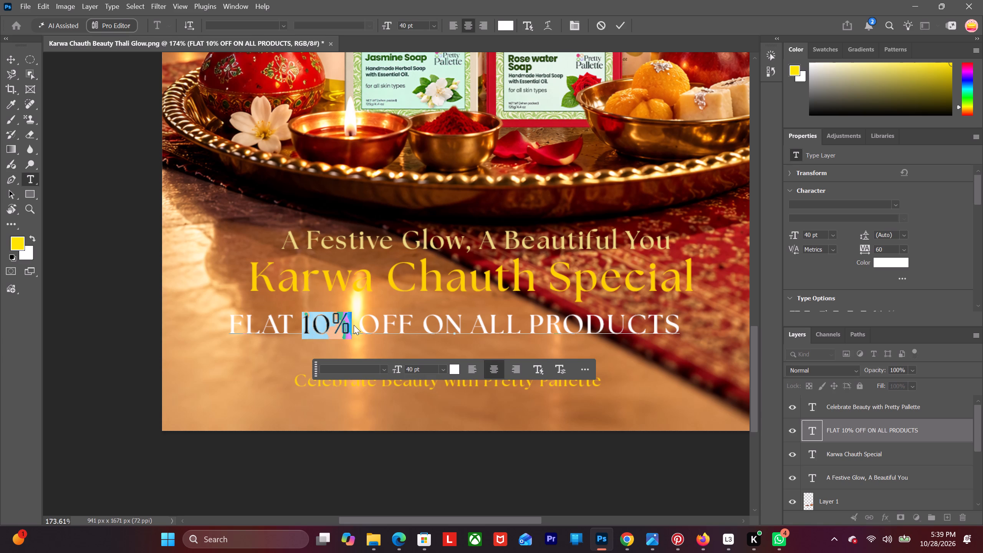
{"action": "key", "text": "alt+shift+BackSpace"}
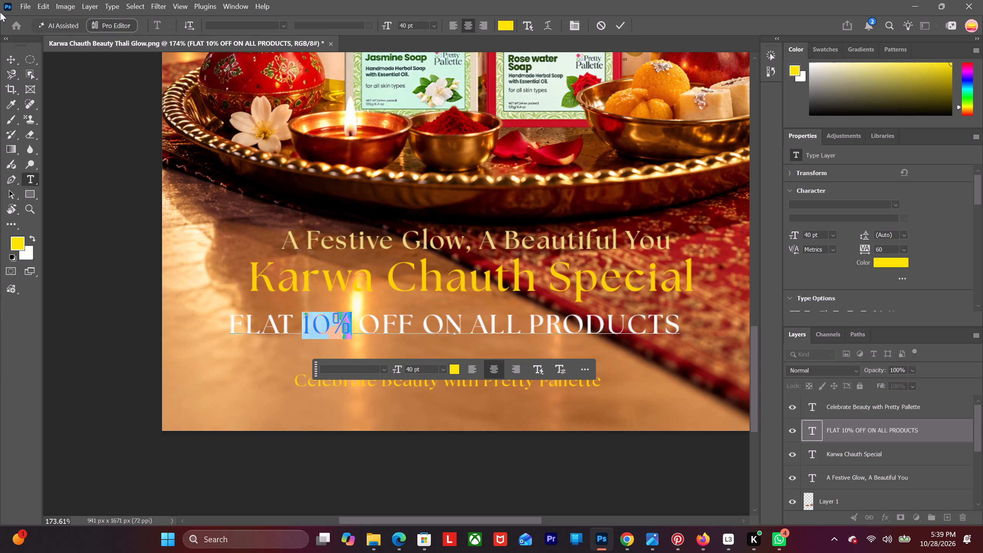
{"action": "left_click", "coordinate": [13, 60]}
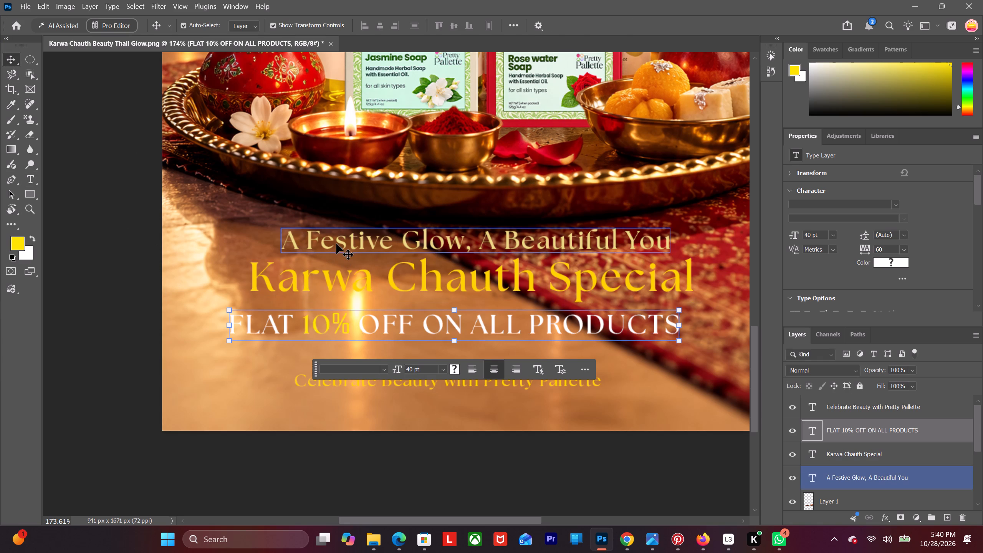
Copy the colour code ead780 from the "A Festive Glow, A Beautiful You" text into the background colour and swap it to the foreground.
{"action": "left_click", "coordinate": [336, 243]}
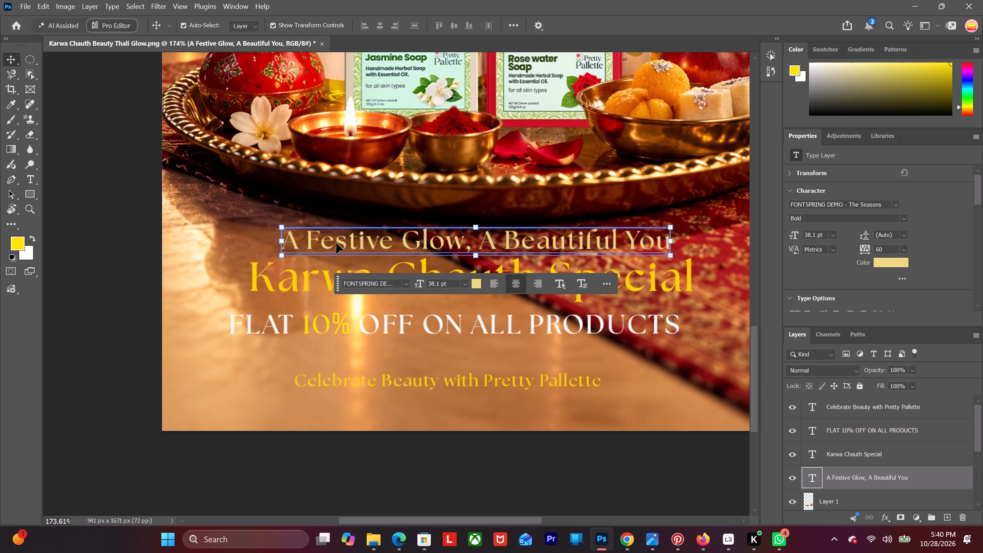
{"action": "left_click", "coordinate": [474, 285]}
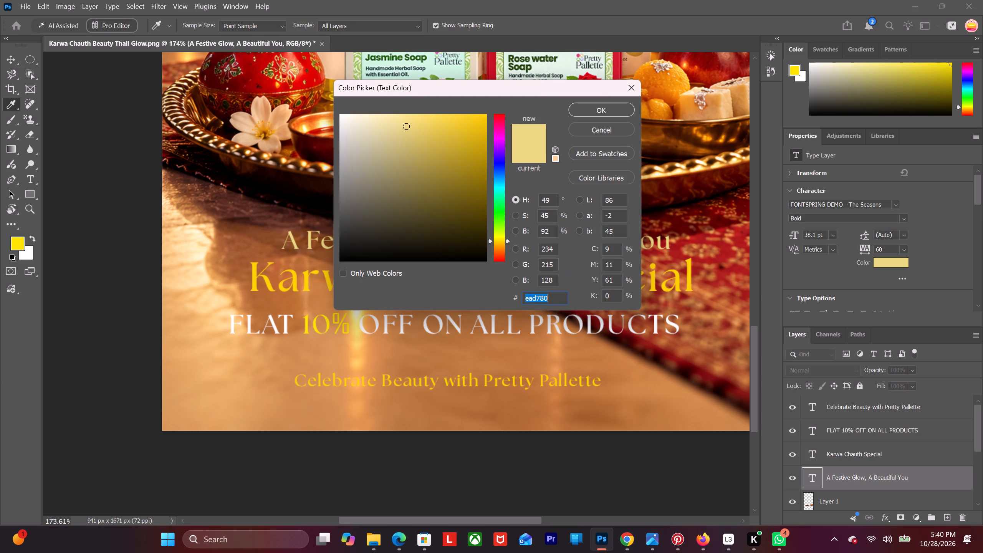
{"action": "left_click_drag", "start_coordinate": [558, 300], "coordinate": [523, 299]}
{"action": "key", "text": "ctrl+c"}
{"action": "left_click", "coordinate": [606, 105]}
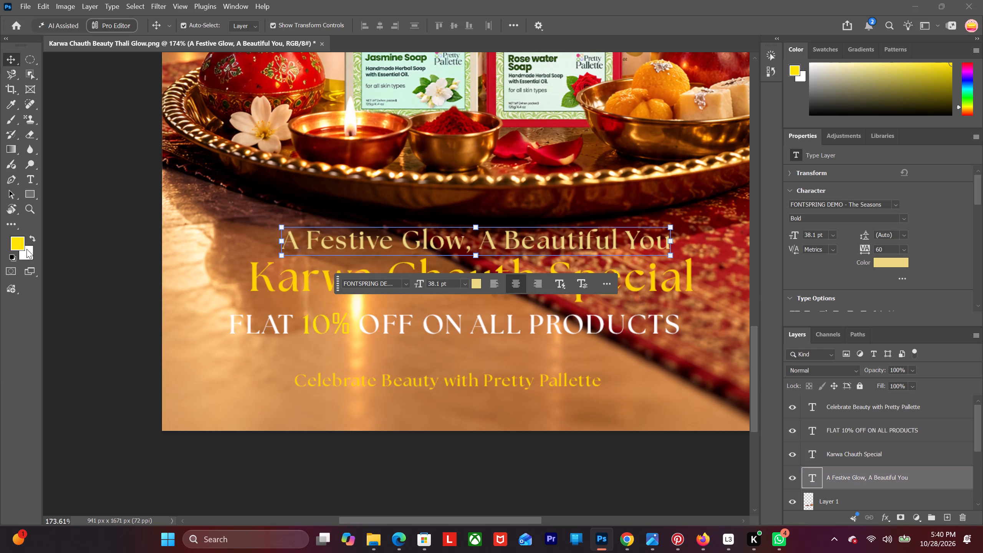
{"action": "left_click", "coordinate": [26, 249]}
{"action": "key", "text": "ctrl+v"}
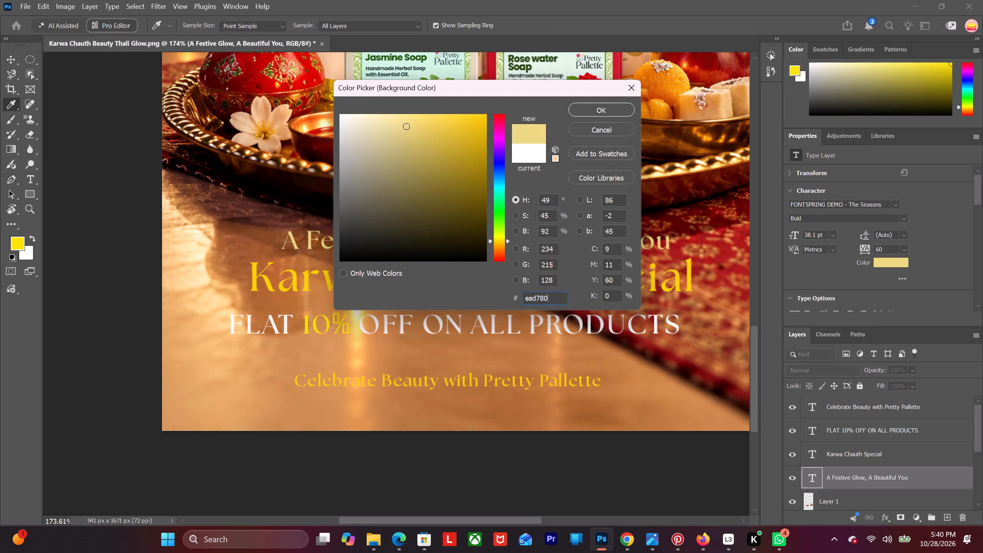
{"action": "left_click", "coordinate": [594, 108]}
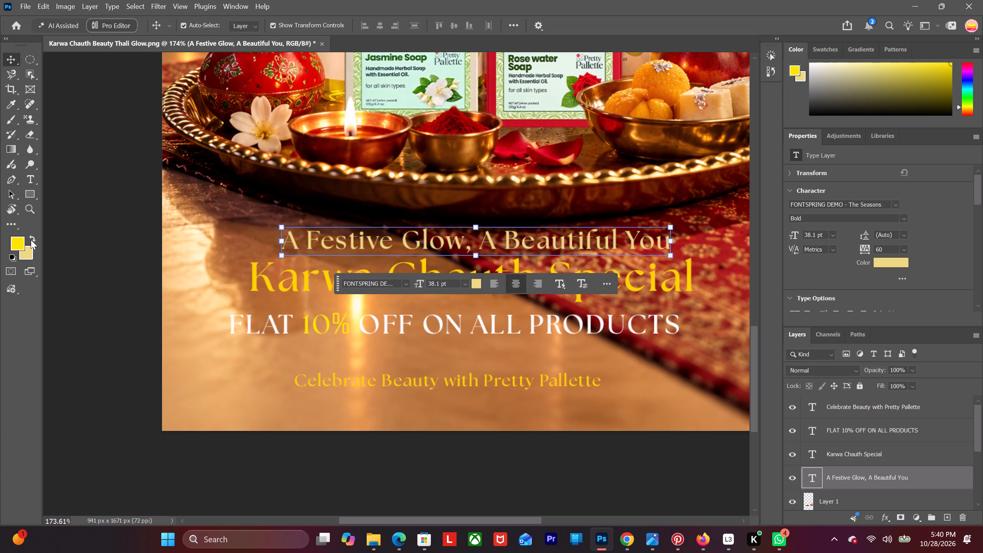
{"action": "left_click", "coordinate": [30, 239]}
Fill the "Karwa Chauth Special" text with the pale gold foreground colour and deselect it.
{"action": "left_click", "coordinate": [272, 271]}
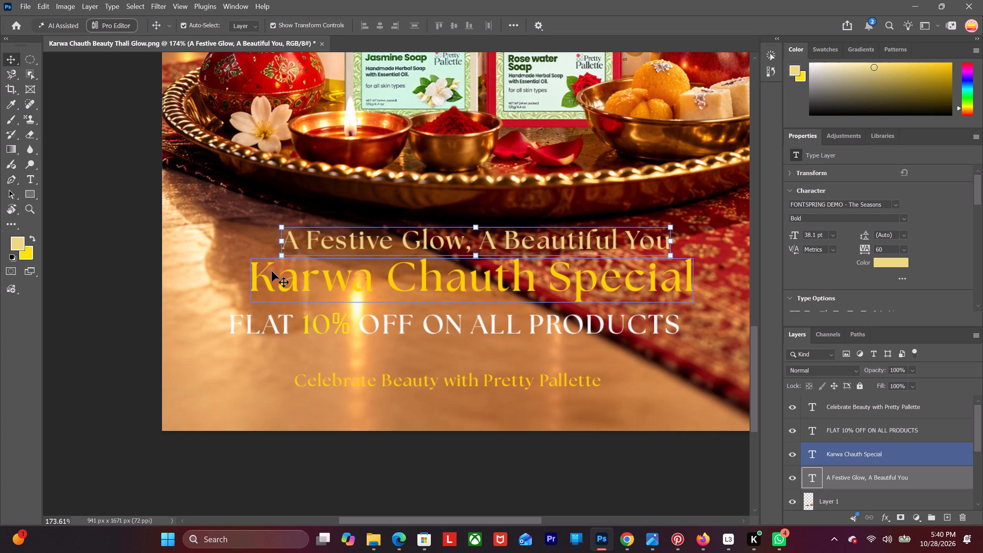
{"action": "key", "text": "alt+shift+BackSpace"}
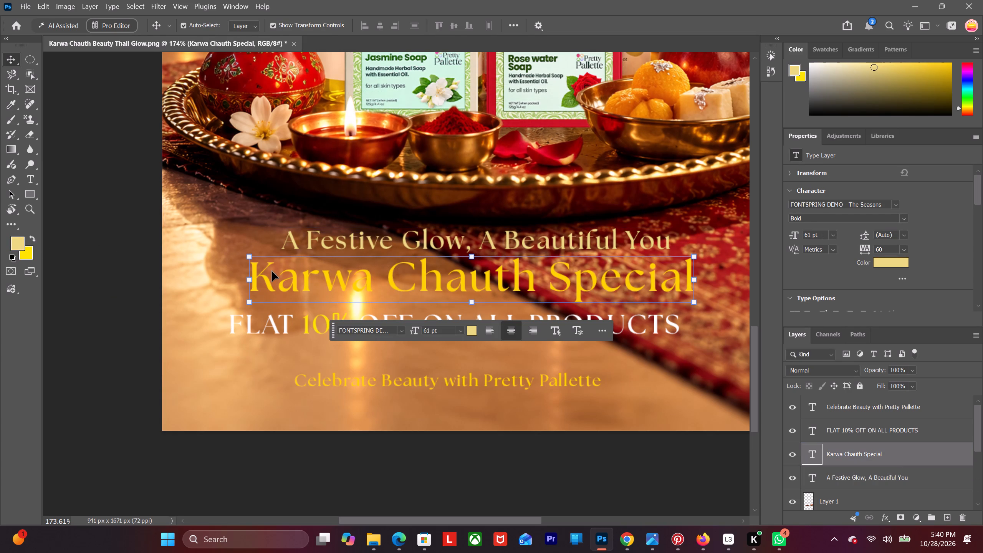
{"action": "scroll", "coordinate": [283, 270], "scroll_direction": "down", "scroll_amount": 6, "text": "alt"}
{"action": "left_click", "coordinate": [190, 287]}
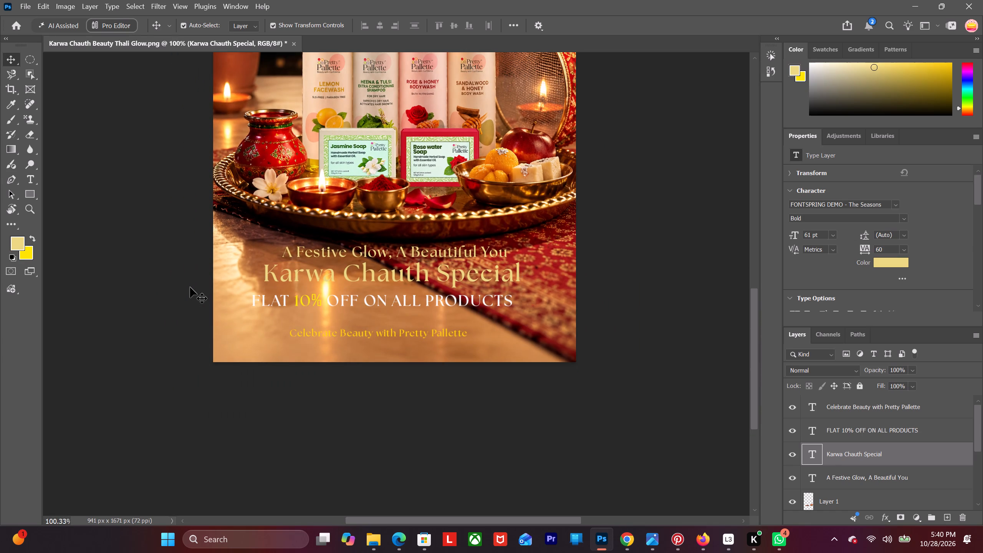
Fill the whole "FLAT 10% OFF ON ALL PRODUCTS" text with the pale gold foreground colour.
{"action": "scroll", "coordinate": [190, 287], "scroll_direction": "up", "scroll_amount": 3, "text": "alt"}
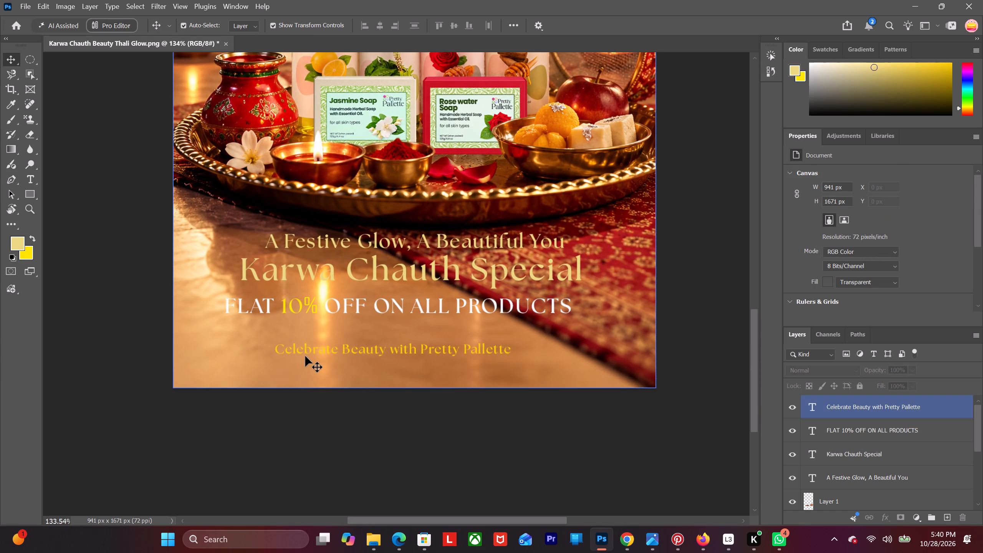
{"action": "left_click", "coordinate": [305, 356]}
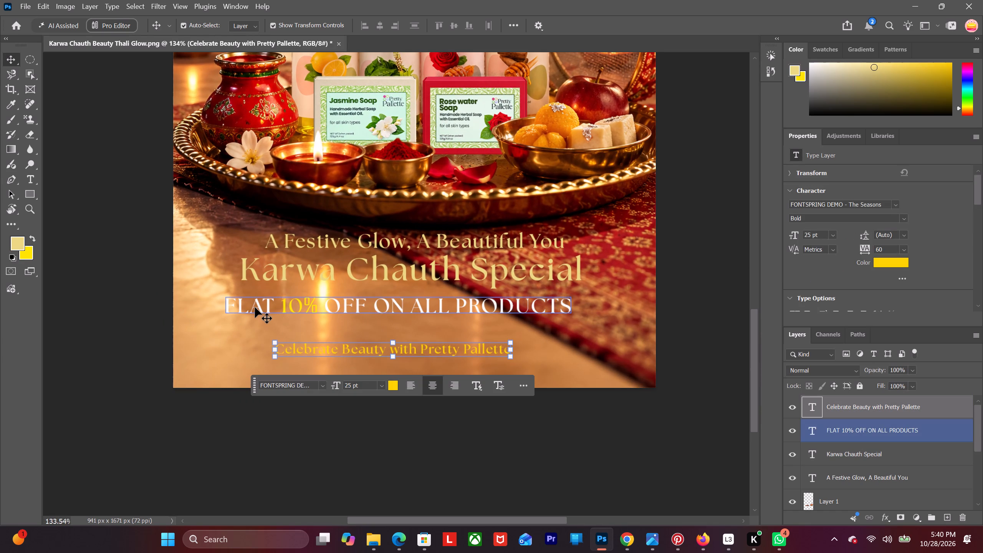
{"action": "left_click", "coordinate": [255, 307]}
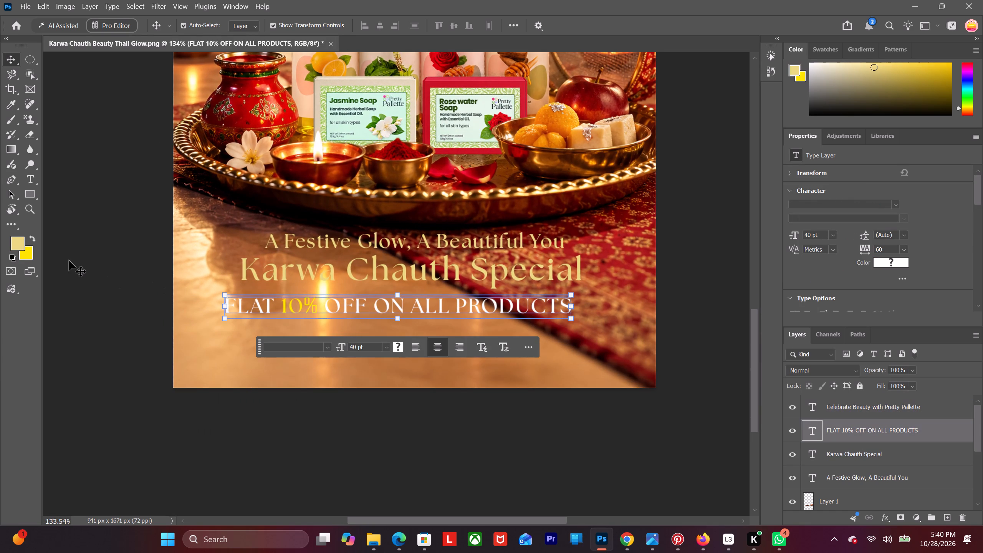
{"action": "key", "text": "ctrl+alt+BackSpace"}
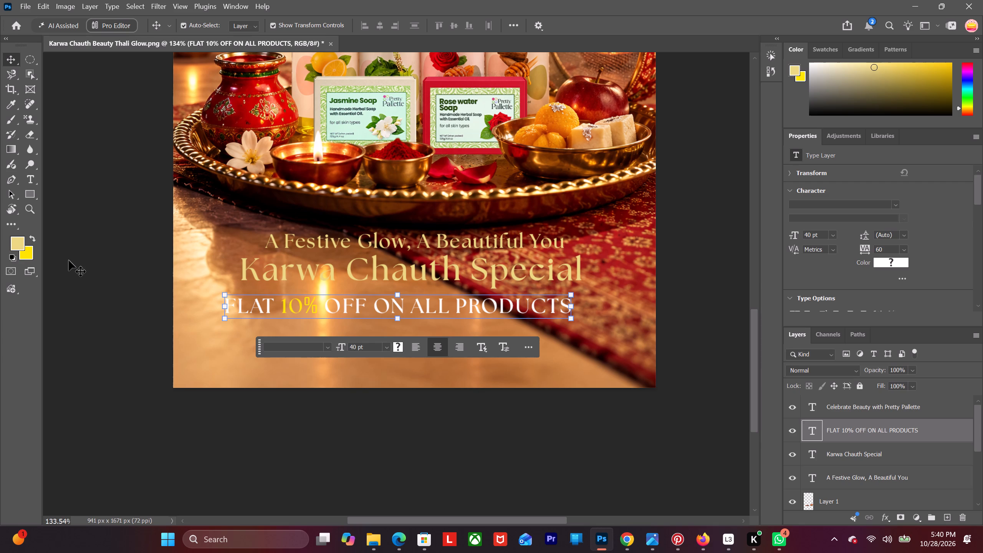
{"action": "key", "text": "alt+shift+BackSpace"}
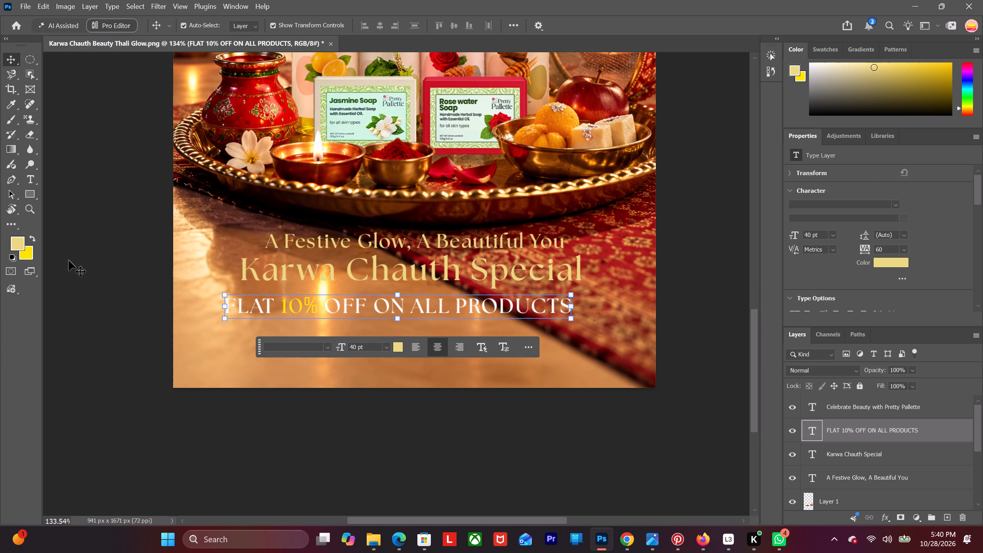
Recolour only the "10%" characters in the offer text, trying white ffffff first and settling on the bright yellow swapped in as foreground colour.
{"action": "scroll", "coordinate": [69, 260], "scroll_direction": "up", "scroll_amount": 4, "text": "alt"}
{"action": "left_click", "coordinate": [14, 238]}
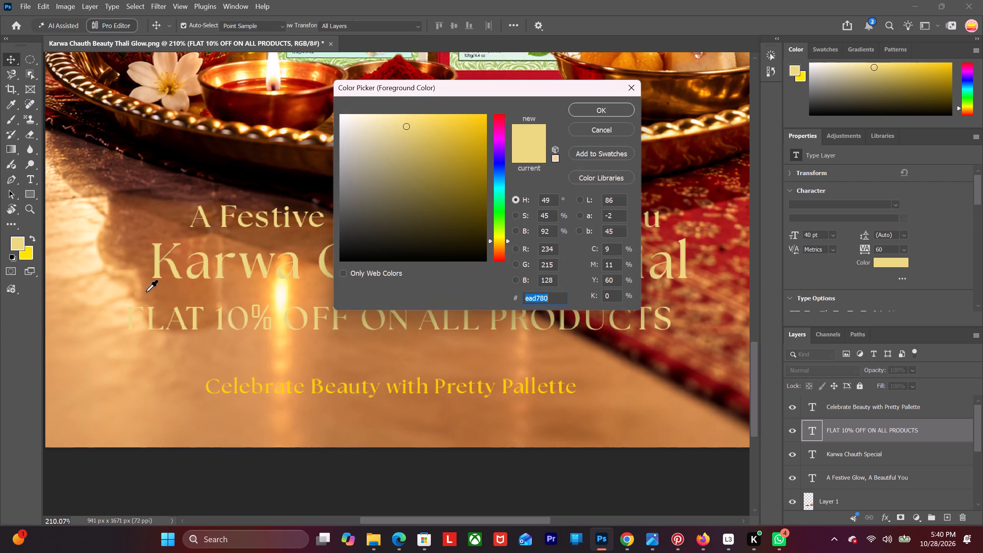
{"action": "left_click", "coordinate": [625, 88]}
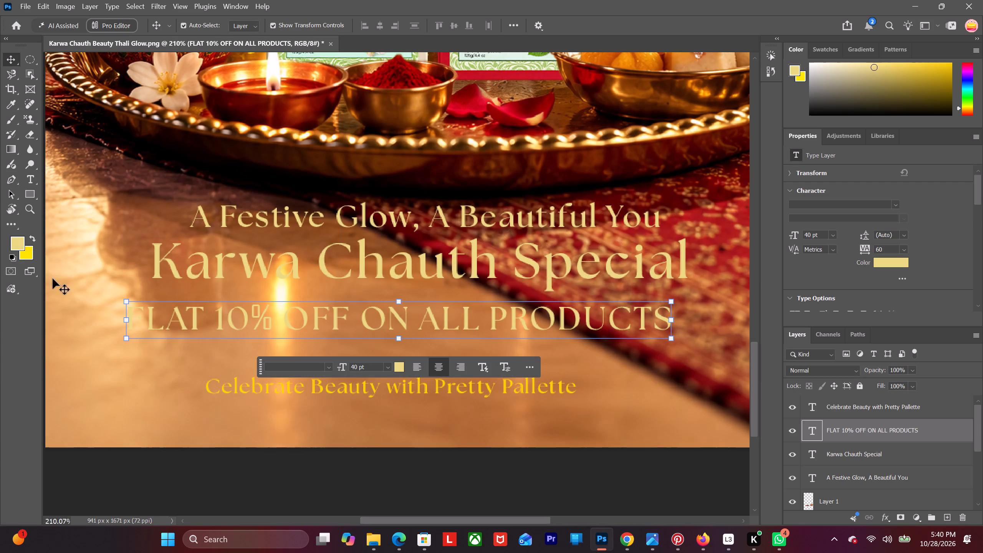
{"action": "left_click", "coordinate": [28, 179]}
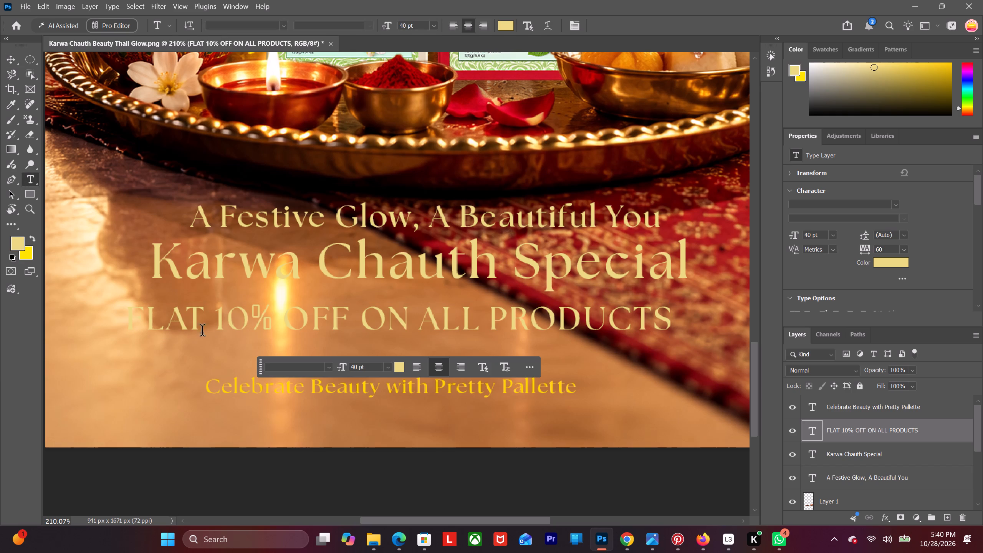
{"action": "left_click_drag", "start_coordinate": [217, 329], "coordinate": [271, 326]}
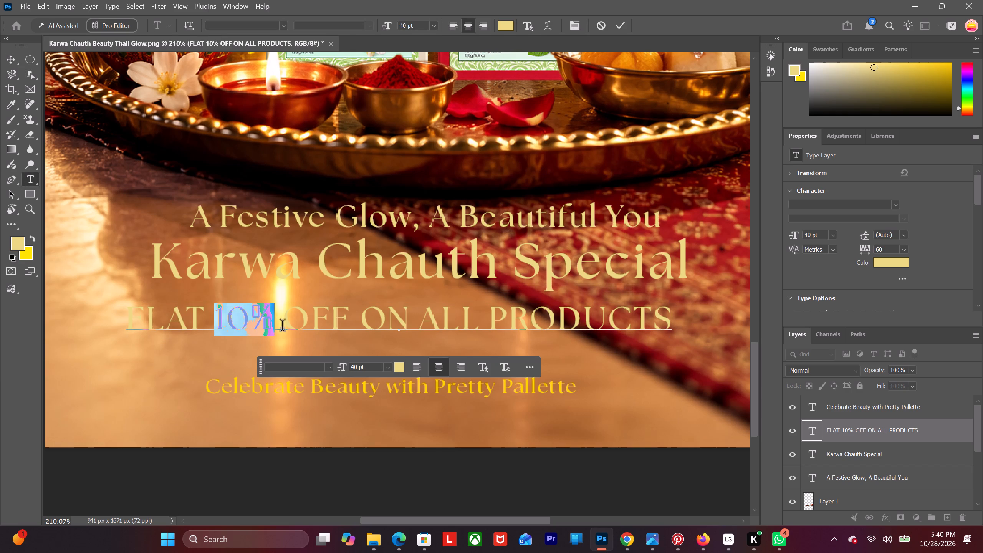
{"action": "left_click", "coordinate": [397, 369]}
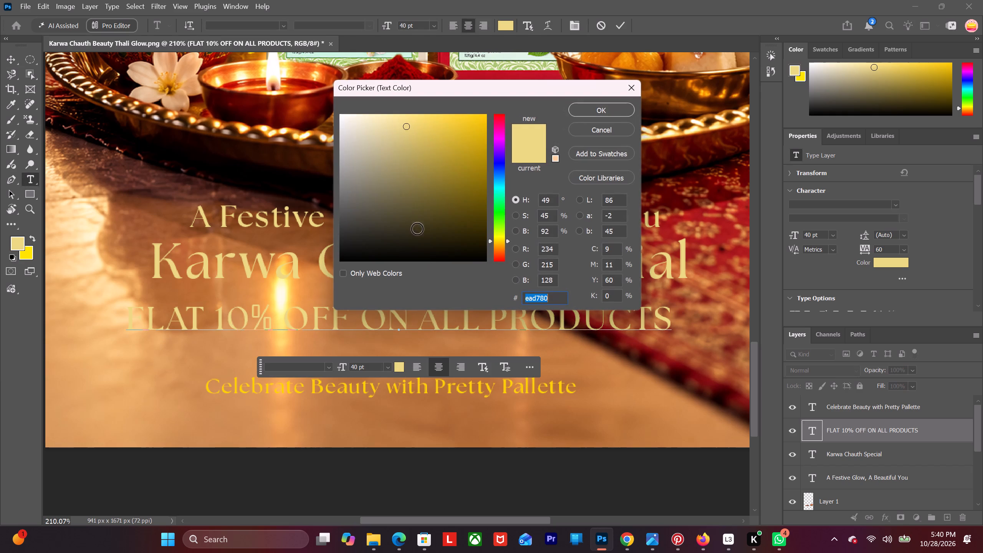
{"action": "left_click_drag", "start_coordinate": [414, 222], "coordinate": [158, 0]}
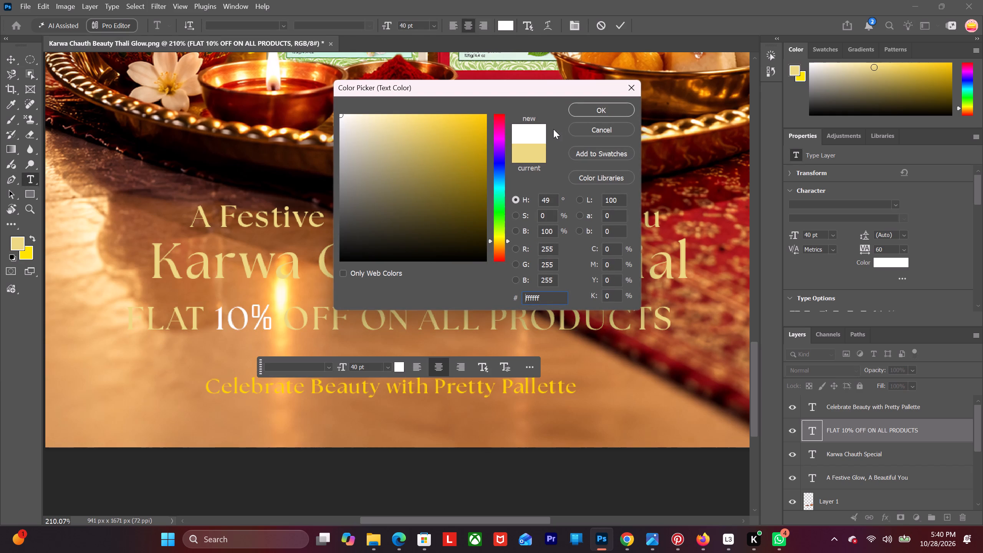
{"action": "left_click", "coordinate": [608, 109]}
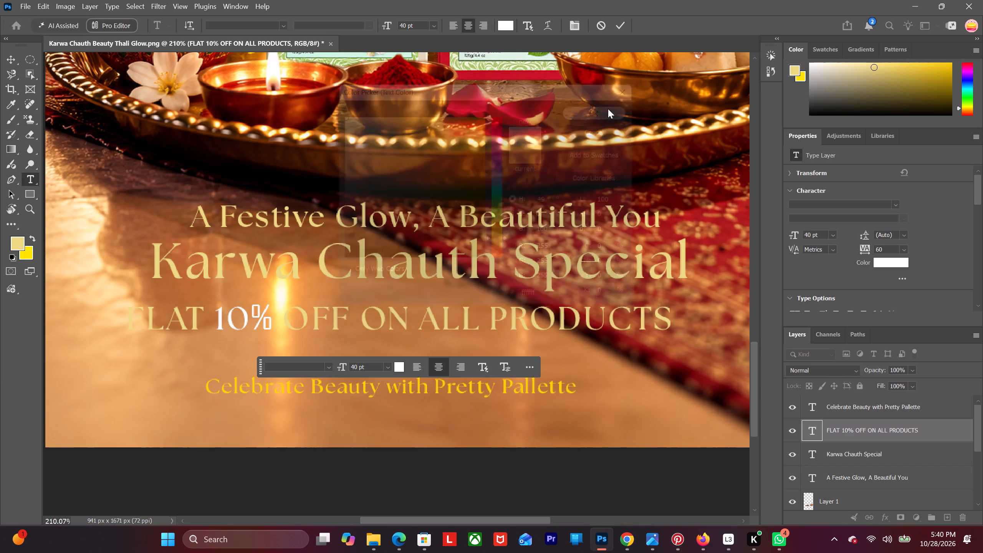
{"action": "left_click", "coordinate": [32, 238]}
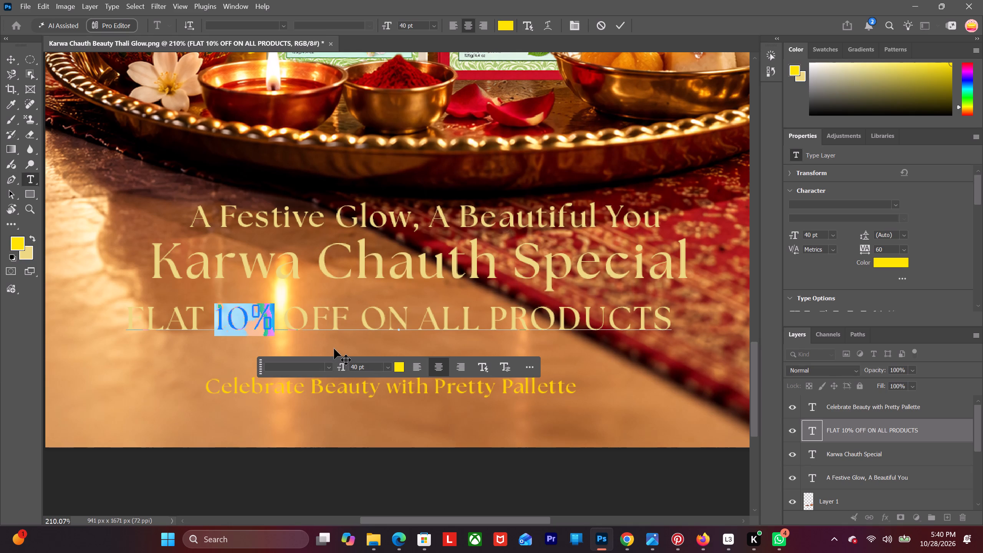
{"action": "key", "text": "alt+shift+BackSpace"}
{"action": "left_click", "coordinate": [12, 66]}
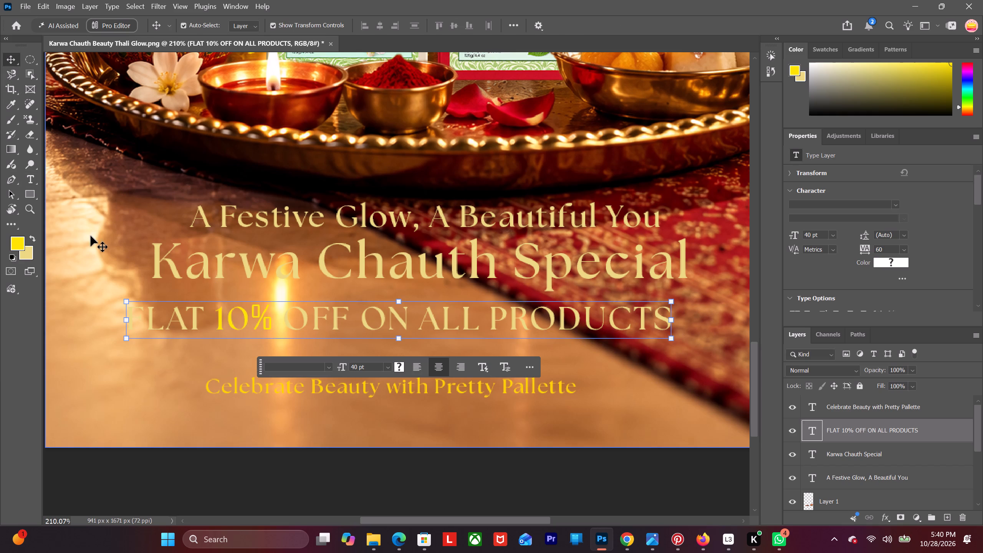
{"action": "scroll", "coordinate": [91, 236], "scroll_direction": "down", "scroll_amount": 8, "text": "alt"}
{"action": "scroll", "coordinate": [111, 323], "scroll_direction": "up", "scroll_amount": 4}
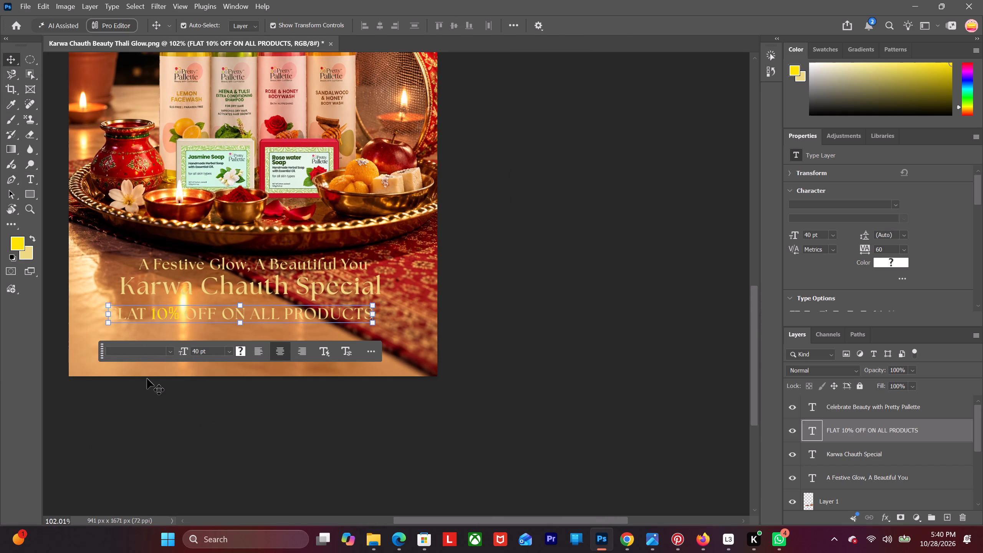
Deselect the offer text and set the font size of the "Karwa Chauth Special" text to 40 pt.
{"action": "scroll", "coordinate": [147, 379], "scroll_direction": "up", "scroll_amount": 3}
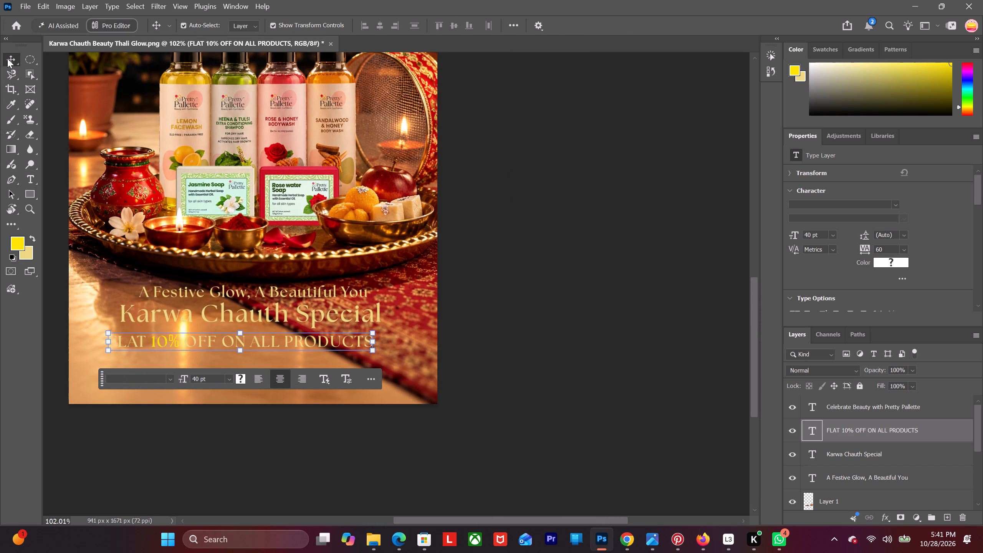
{"action": "left_click", "coordinate": [7, 58]}
{"action": "left_click", "coordinate": [172, 447]}
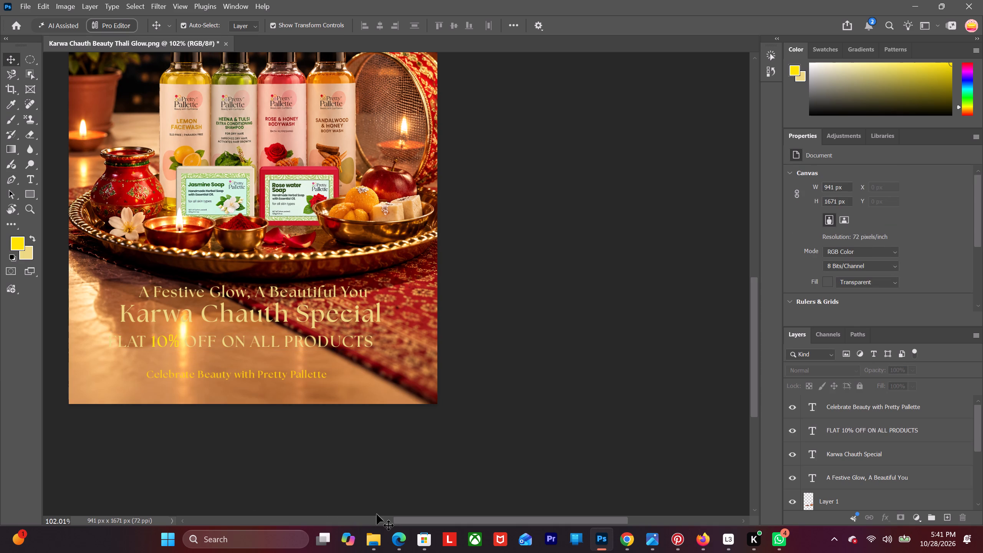
{"action": "left_click_drag", "start_coordinate": [417, 523], "coordinate": [343, 504]}
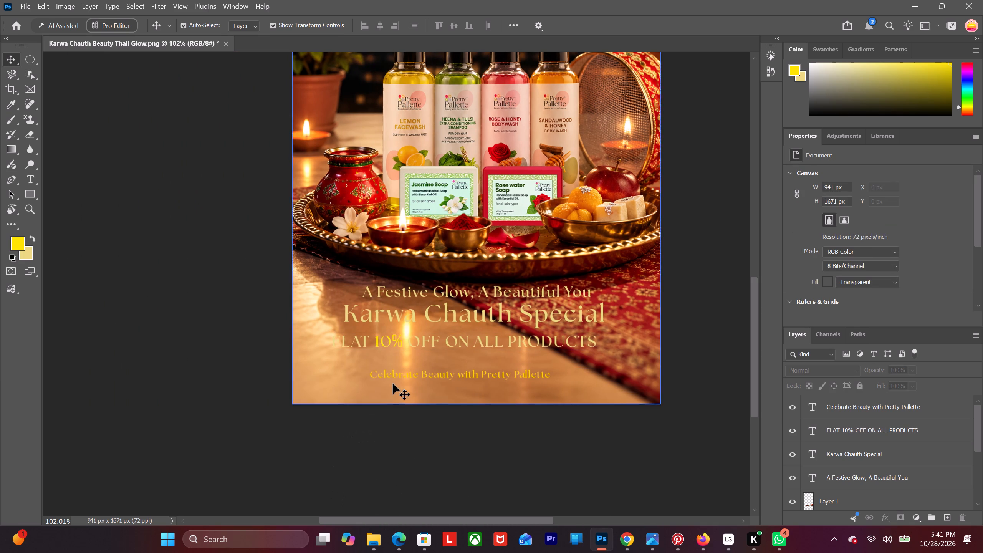
{"action": "scroll", "coordinate": [394, 382], "scroll_direction": "up", "scroll_amount": 2, "text": "alt"}
{"action": "scroll", "coordinate": [394, 382], "scroll_direction": "down", "scroll_amount": 8, "text": "alt"}
{"action": "scroll", "coordinate": [402, 364], "scroll_direction": "up", "scroll_amount": 3, "text": "alt"}
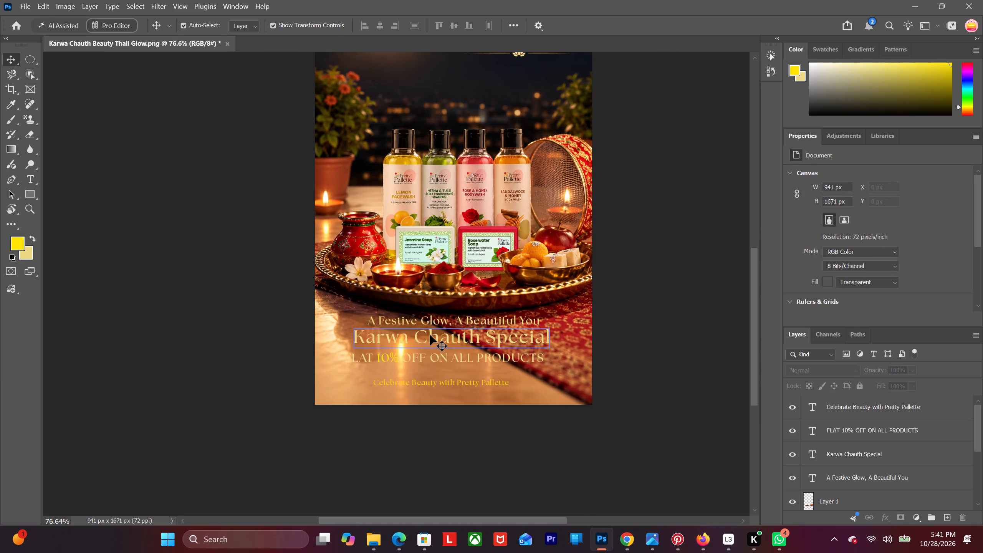
{"action": "scroll", "coordinate": [430, 342], "scroll_direction": "up", "scroll_amount": 4, "text": "alt"}
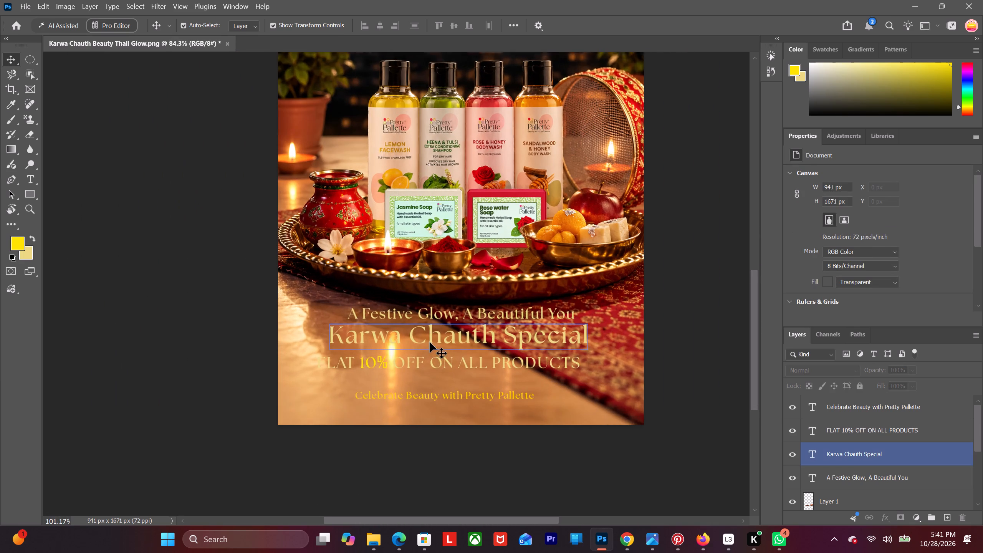
{"action": "left_click", "coordinate": [430, 342]}
{"action": "left_click_drag", "start_coordinate": [437, 380], "coordinate": [404, 379]}
{"action": "type", "text": "40"}
{"action": "key", "text": "Return"}
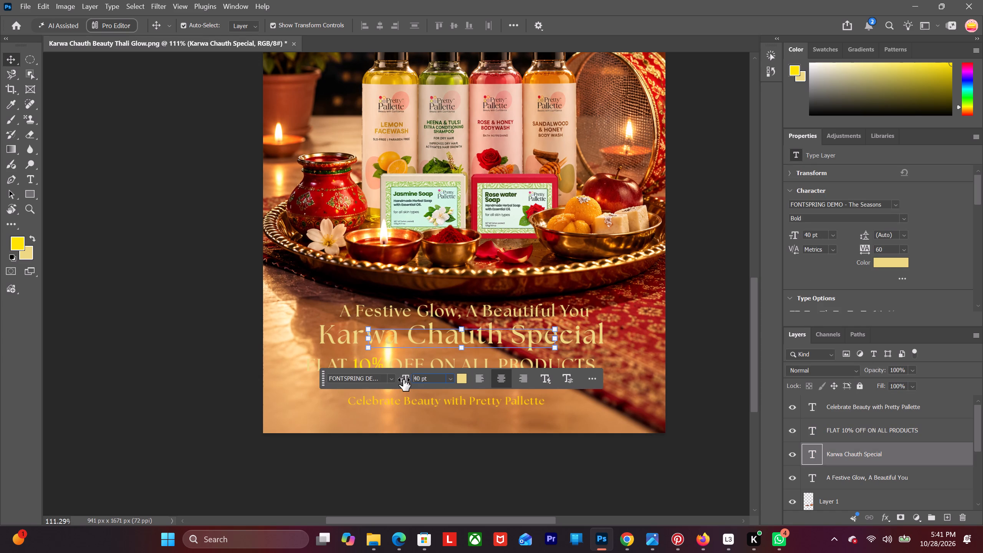
Enlarge the "A Festive Glow, A Beautiful You" text, trying 45 pt first and settling on 50 pt, and deselect it.
{"action": "scroll", "coordinate": [377, 384], "scroll_direction": "up", "scroll_amount": 8, "text": "alt"}
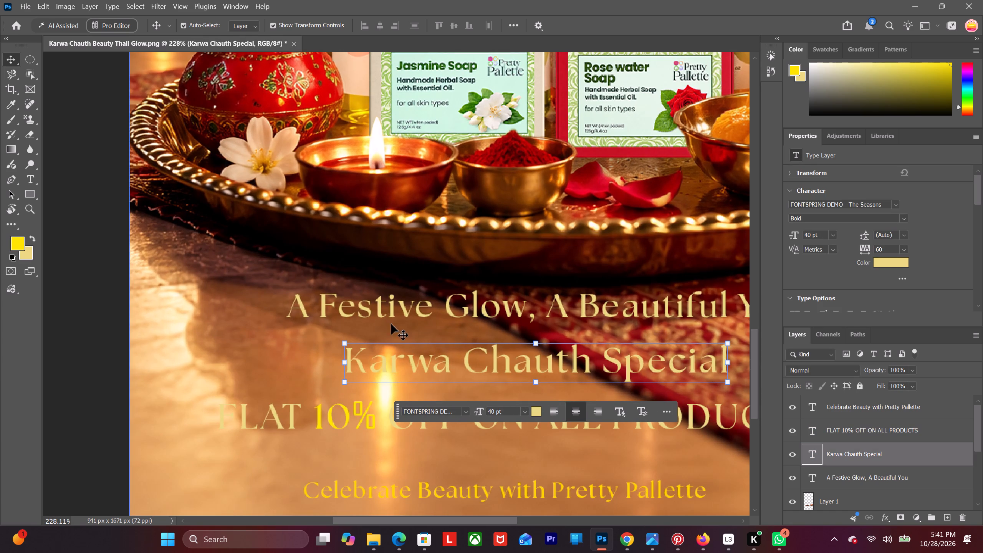
{"action": "left_click", "coordinate": [392, 311]}
{"action": "scroll", "coordinate": [402, 348], "scroll_direction": "down", "scroll_amount": 2}
{"action": "left_click_drag", "start_coordinate": [378, 520], "coordinate": [395, 518]}
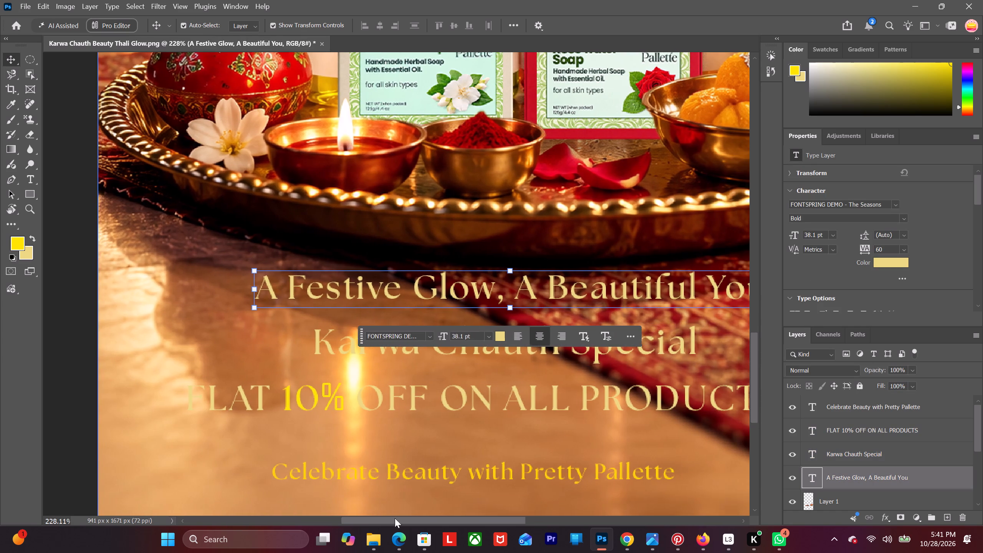
{"action": "left_click_drag", "start_coordinate": [395, 518], "coordinate": [426, 517]}
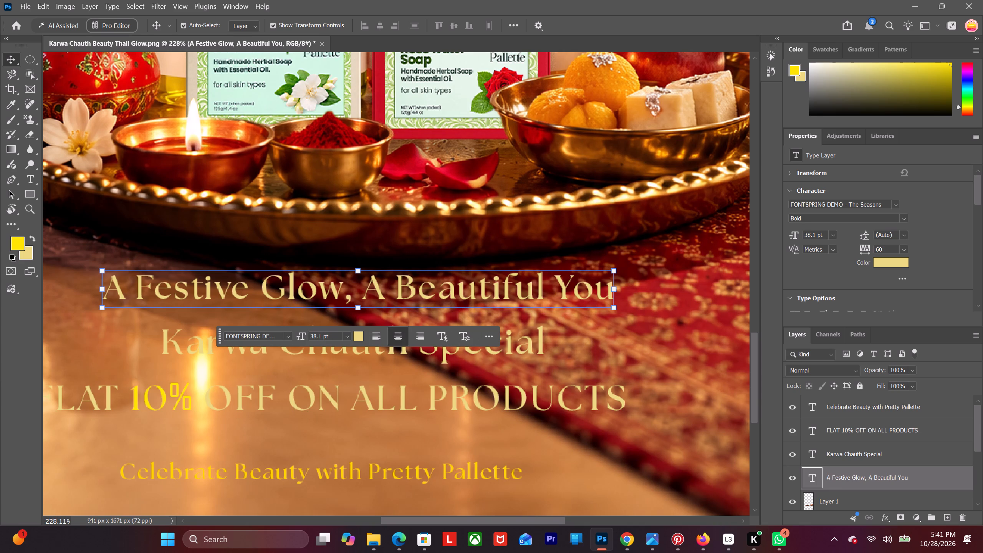
{"action": "left_click_drag", "start_coordinate": [333, 333], "coordinate": [292, 338]}
{"action": "type", "text": "45"}
{"action": "key", "text": "Return"}
{"action": "scroll", "coordinate": [288, 335], "scroll_direction": "down", "scroll_amount": 8, "text": "alt"}
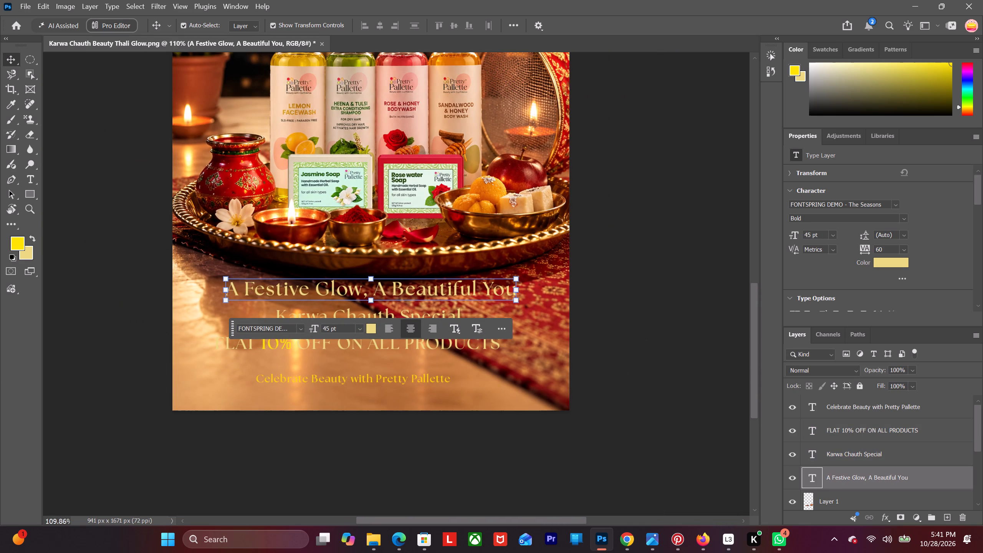
{"action": "left_click_drag", "start_coordinate": [340, 329], "coordinate": [294, 332]}
{"action": "type", "text": "50"}
{"action": "key", "text": "Return"}
{"action": "scroll", "coordinate": [279, 332], "scroll_direction": "up", "scroll_amount": 3, "text": "alt"}
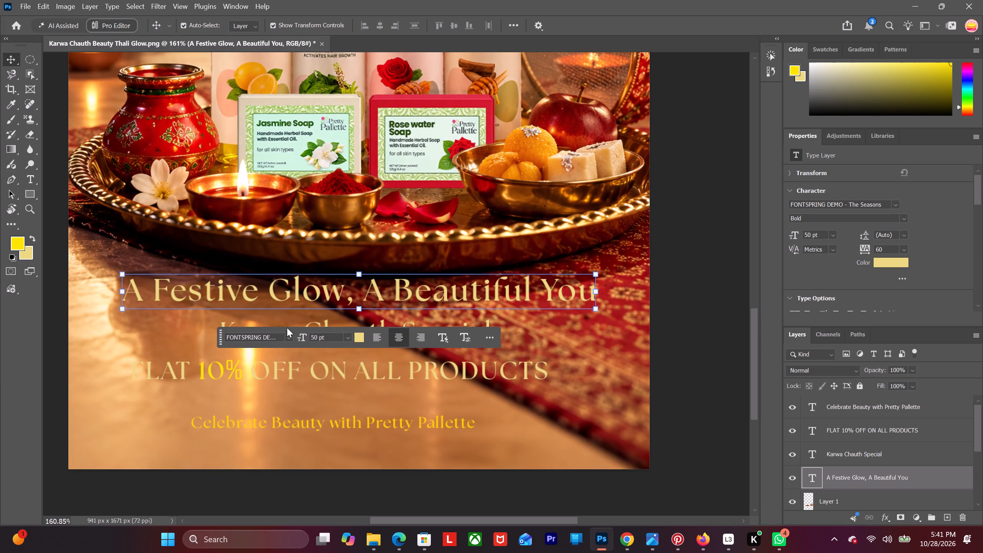
{"action": "left_click", "coordinate": [50, 332]}
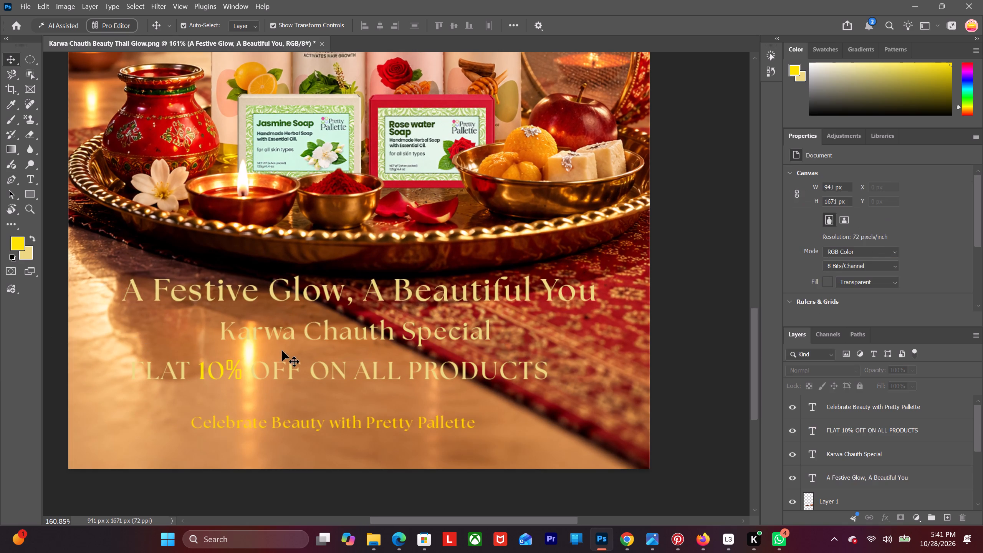
Move the "Karwa Chauth Special" text up to sit directly beneath the "A Festive Glow, A Beautiful You" headline and deselect it.
{"action": "left_click_drag", "start_coordinate": [293, 339], "coordinate": [293, 328]}
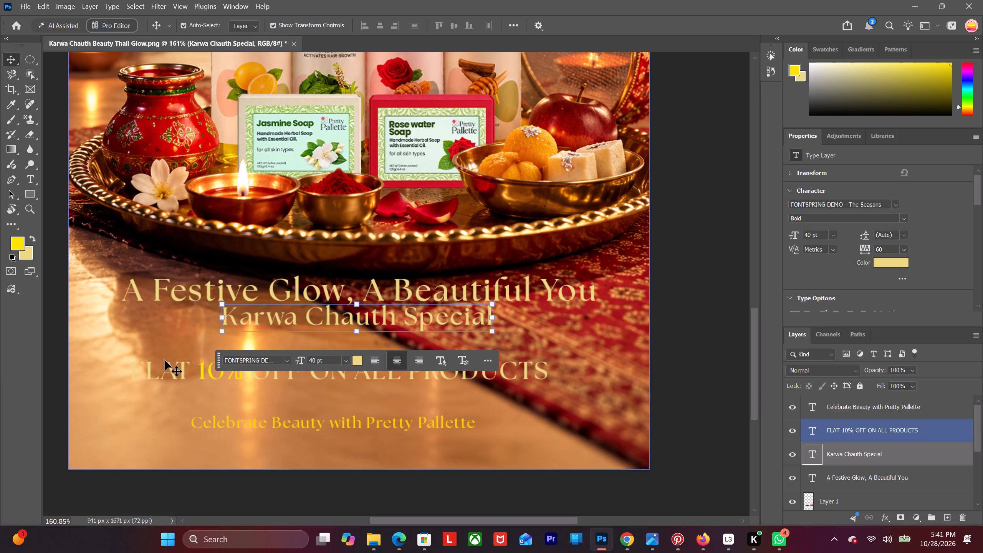
{"action": "scroll", "coordinate": [164, 360], "scroll_direction": "down", "scroll_amount": 7}
{"action": "left_click", "coordinate": [100, 351]}
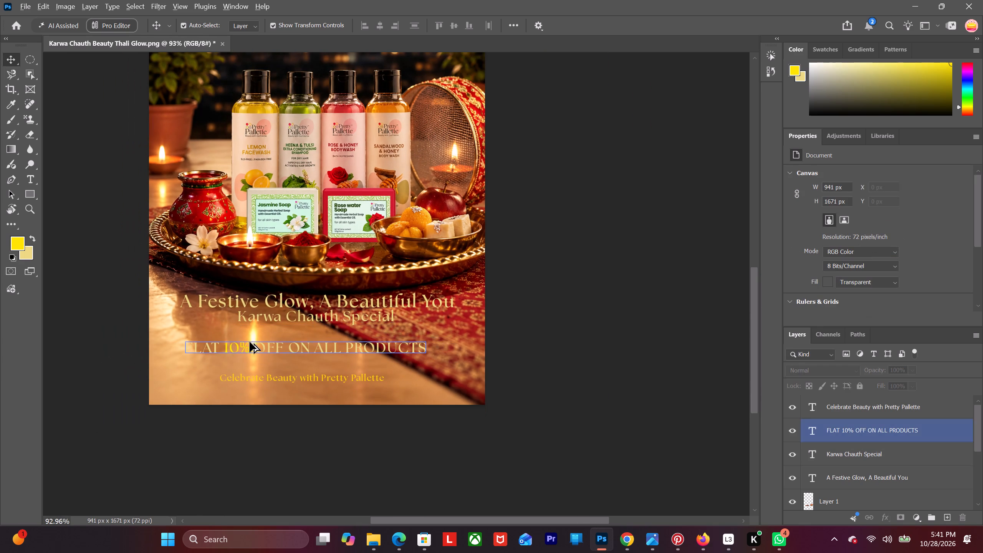
Add a Gradient fill layer above the "Karwa Chauth Special" layer and set both of its gradient's colour stops to black 000000.
{"action": "scroll", "coordinate": [251, 341], "scroll_direction": "up", "scroll_amount": 6, "text": "alt"}
{"action": "left_click", "coordinate": [300, 298]}
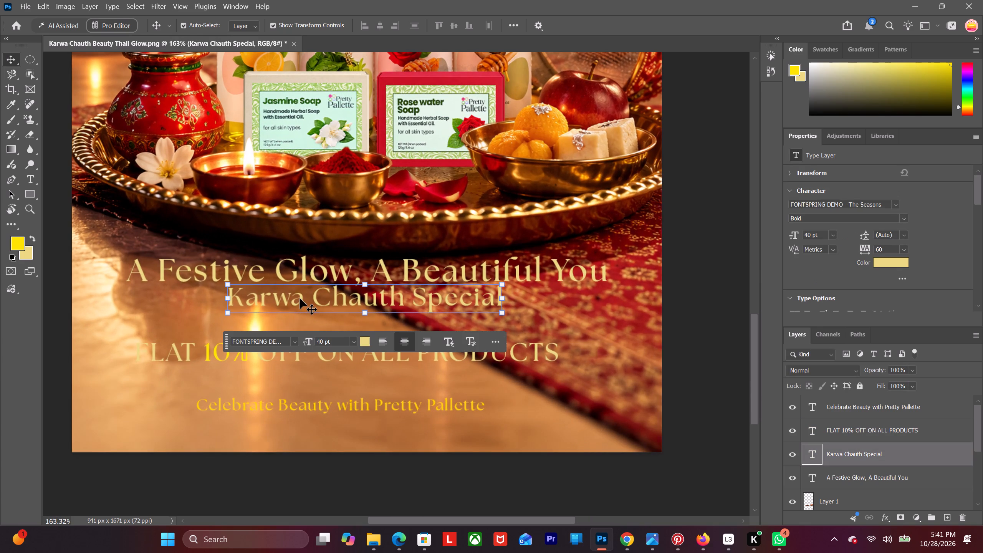
{"action": "left_click", "coordinate": [913, 515]}
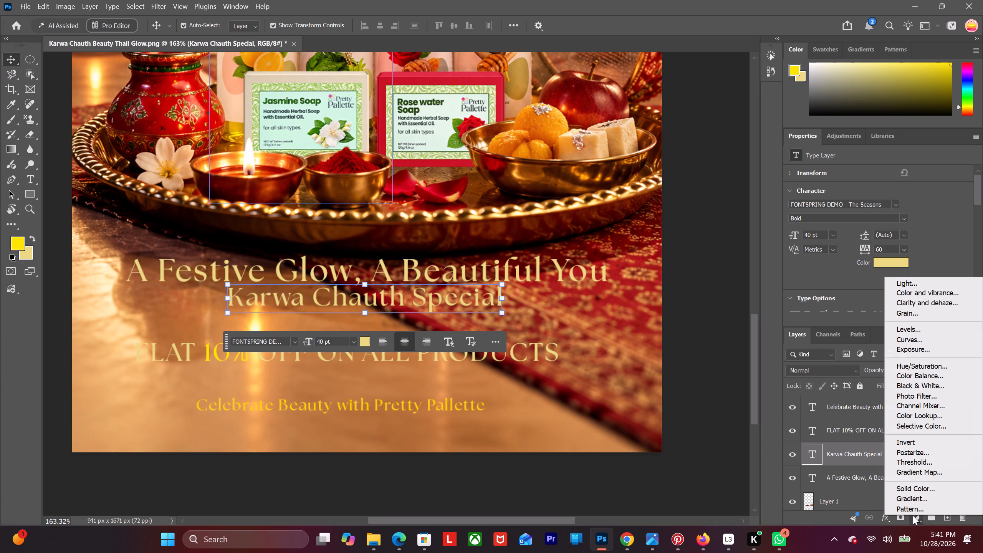
{"action": "left_click", "coordinate": [917, 502]}
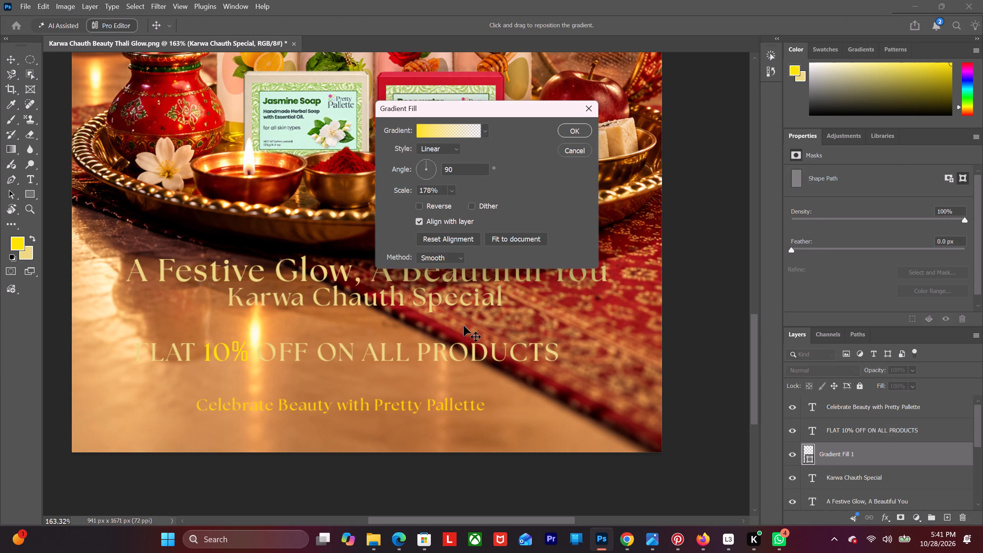
{"action": "left_click", "coordinate": [427, 129]}
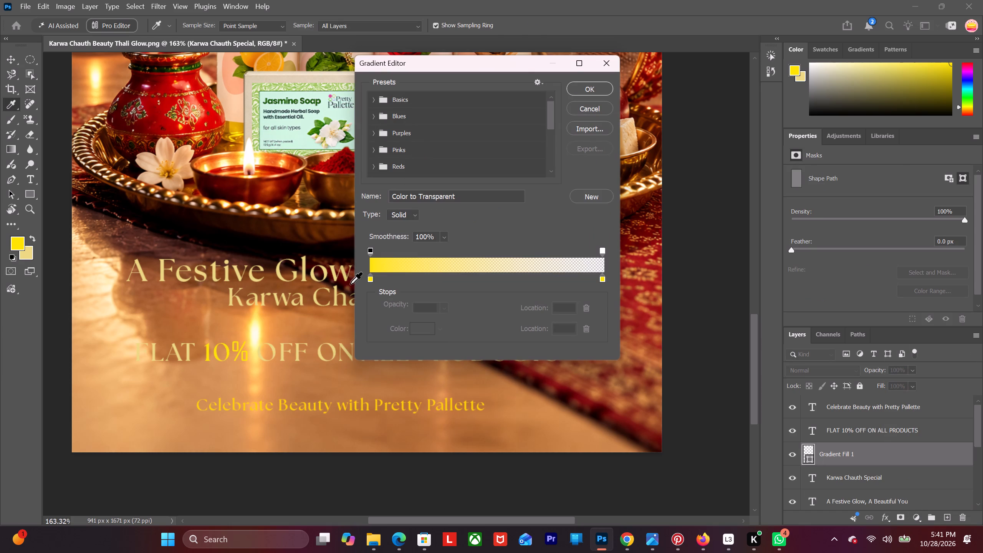
{"action": "left_click", "coordinate": [369, 278]}
{"action": "left_click", "coordinate": [417, 328]}
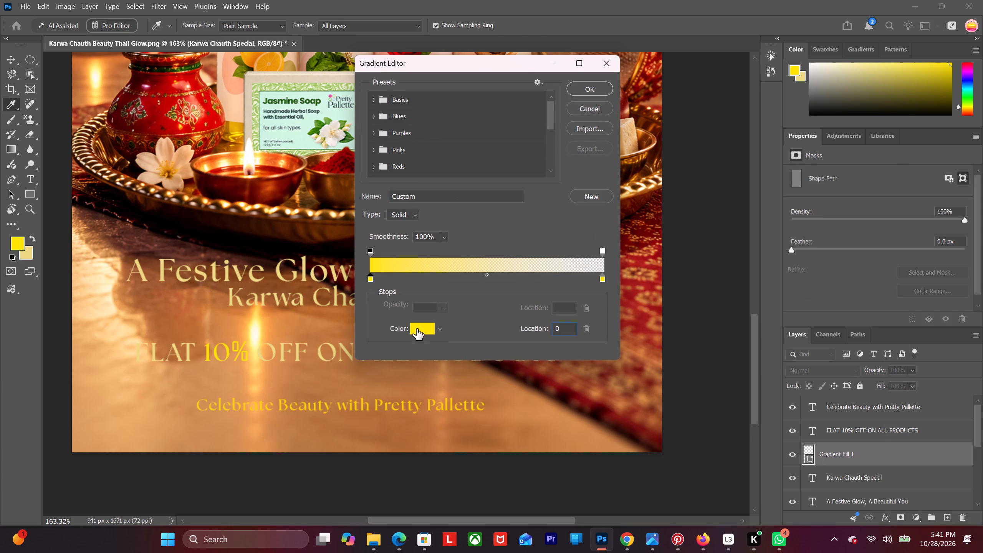
{"action": "left_click_drag", "start_coordinate": [435, 268], "coordinate": [434, 262]}
{"action": "left_click_drag", "start_coordinate": [407, 231], "coordinate": [637, 330]}
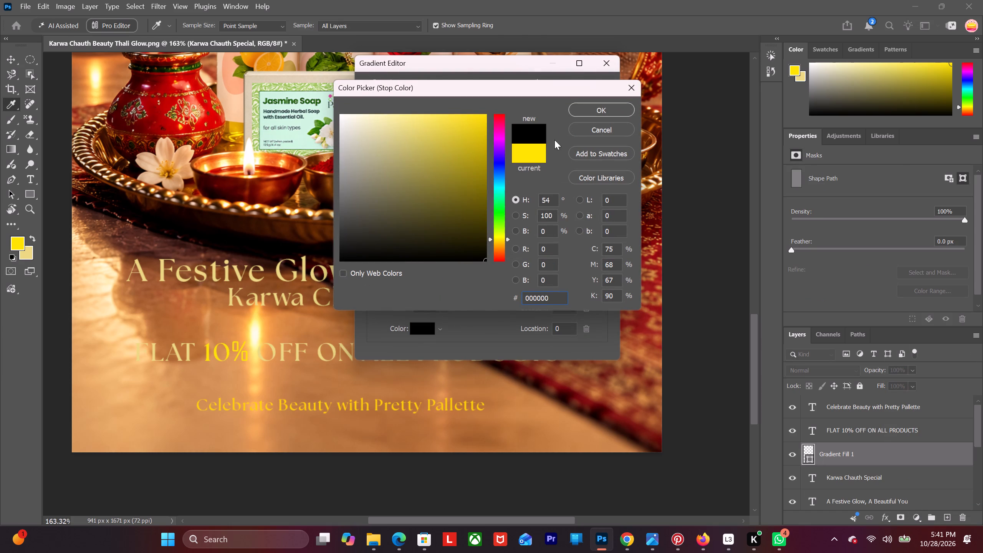
{"action": "left_click", "coordinate": [620, 104]}
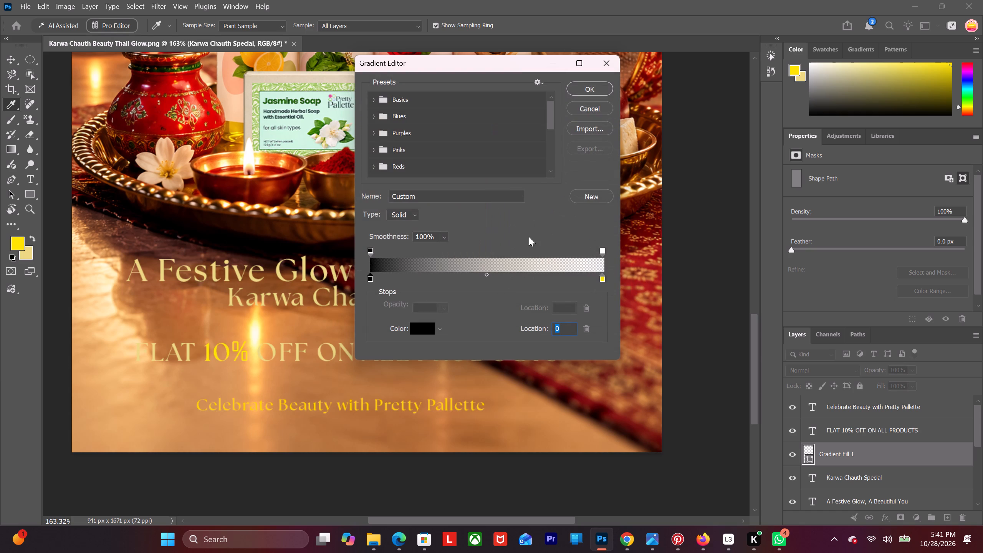
{"action": "left_click", "coordinate": [604, 277]}
{"action": "left_click", "coordinate": [427, 327]}
{"action": "left_click_drag", "start_coordinate": [415, 201], "coordinate": [583, 338]}
{"action": "left_click", "coordinate": [602, 108]}
Shift the gradient's end colour stop to about its midpoint and its 0% opacity stop to location 49.
{"action": "left_click_drag", "start_coordinate": [601, 279], "coordinate": [521, 283]}
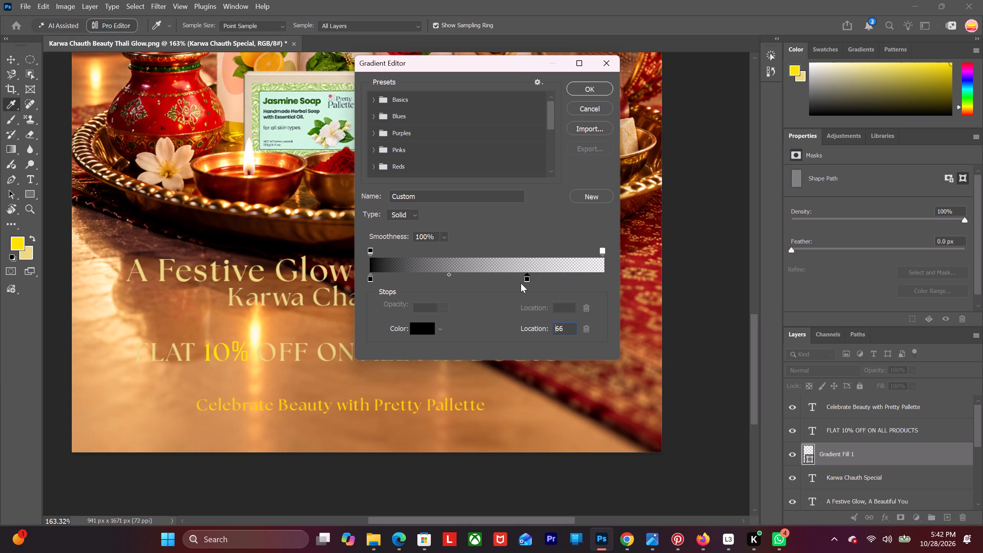
{"action": "left_click_drag", "start_coordinate": [521, 283], "coordinate": [506, 283]}
{"action": "left_click_drag", "start_coordinate": [599, 247], "coordinate": [548, 251]}
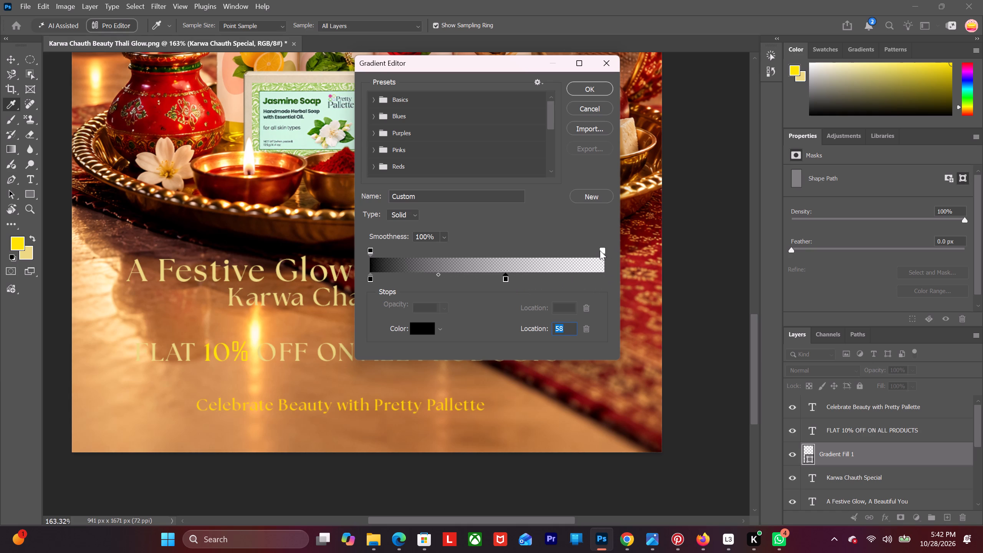
{"action": "left_click_drag", "start_coordinate": [602, 249], "coordinate": [508, 255]}
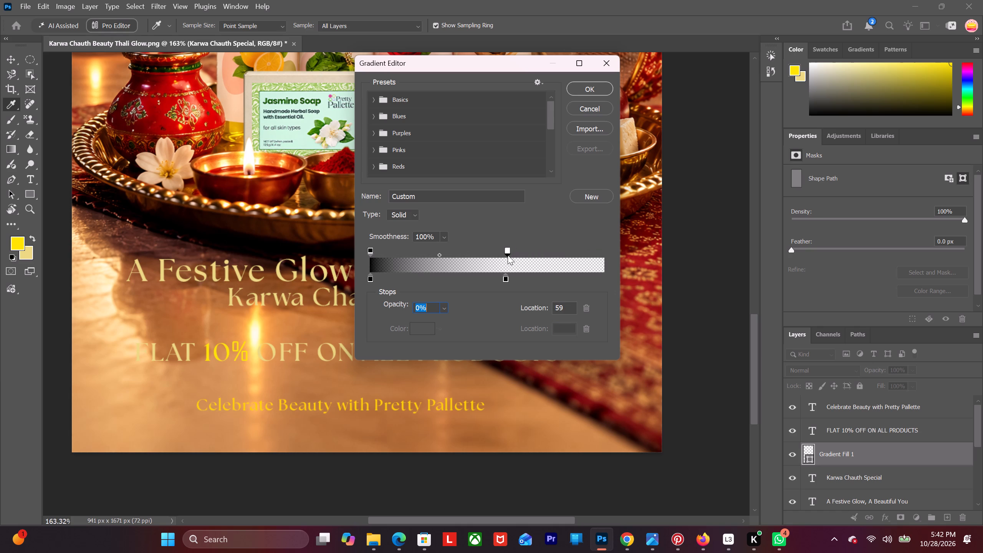
{"action": "left_click_drag", "start_coordinate": [508, 255], "coordinate": [506, 255]}
{"action": "left_click_drag", "start_coordinate": [506, 280], "coordinate": [491, 280]}
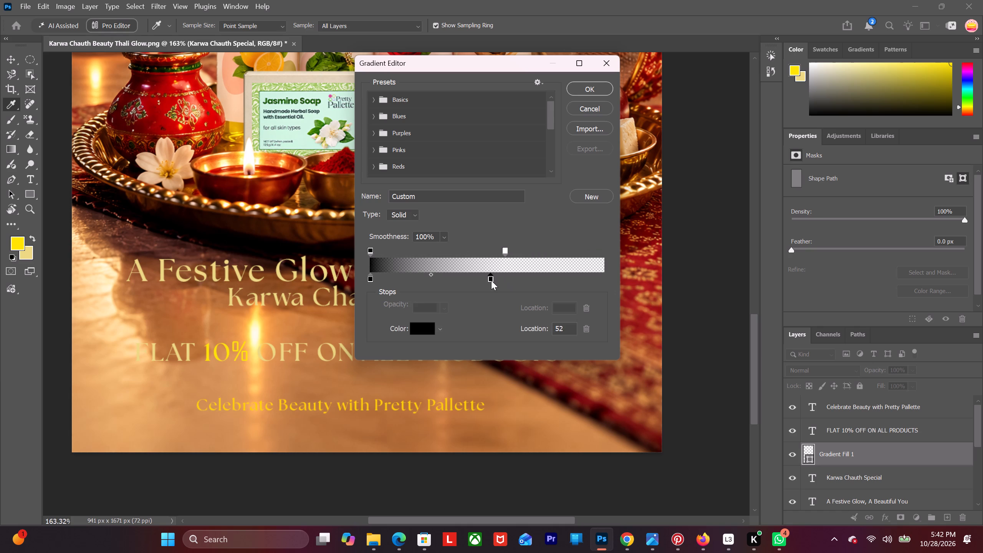
{"action": "left_click_drag", "start_coordinate": [491, 280], "coordinate": [486, 280]}
{"action": "left_click_drag", "start_coordinate": [503, 250], "coordinate": [488, 251]}
{"action": "left_click_drag", "start_coordinate": [488, 252], "coordinate": [484, 251]}
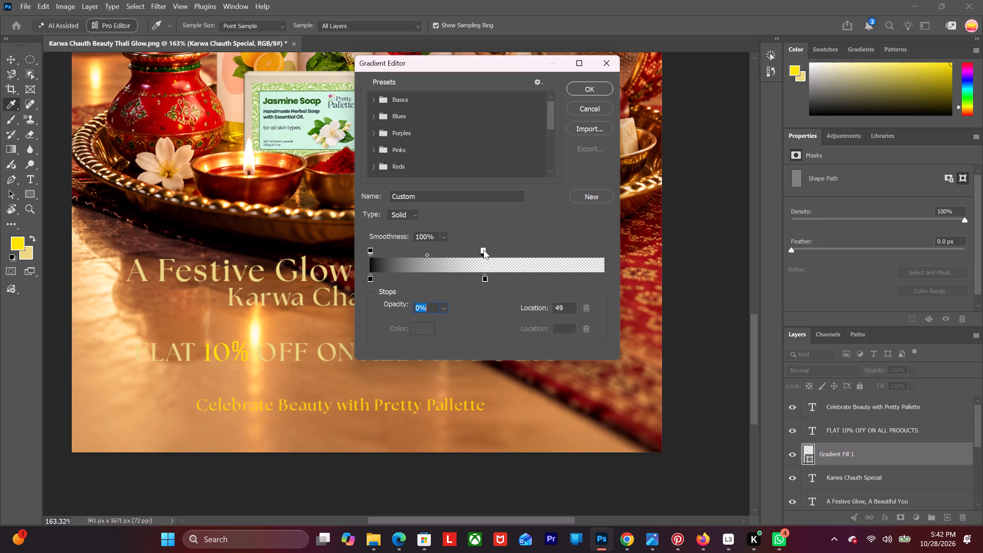
Add another 0% opacity stop to the gradient at location 42 and apply the black-to-transparent gradient fill.
{"action": "left_click_drag", "start_coordinate": [427, 253], "coordinate": [444, 254]}
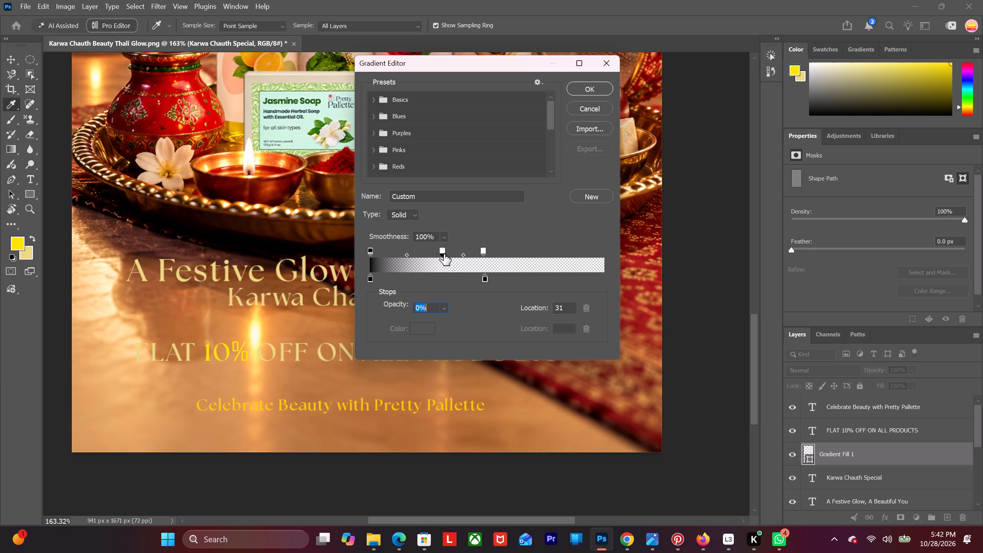
{"action": "left_click_drag", "start_coordinate": [444, 254], "coordinate": [445, 253]}
{"action": "left_click_drag", "start_coordinate": [446, 251], "coordinate": [453, 250]}
{"action": "left_click_drag", "start_coordinate": [453, 250], "coordinate": [468, 251]}
{"action": "left_click", "coordinate": [599, 87]}
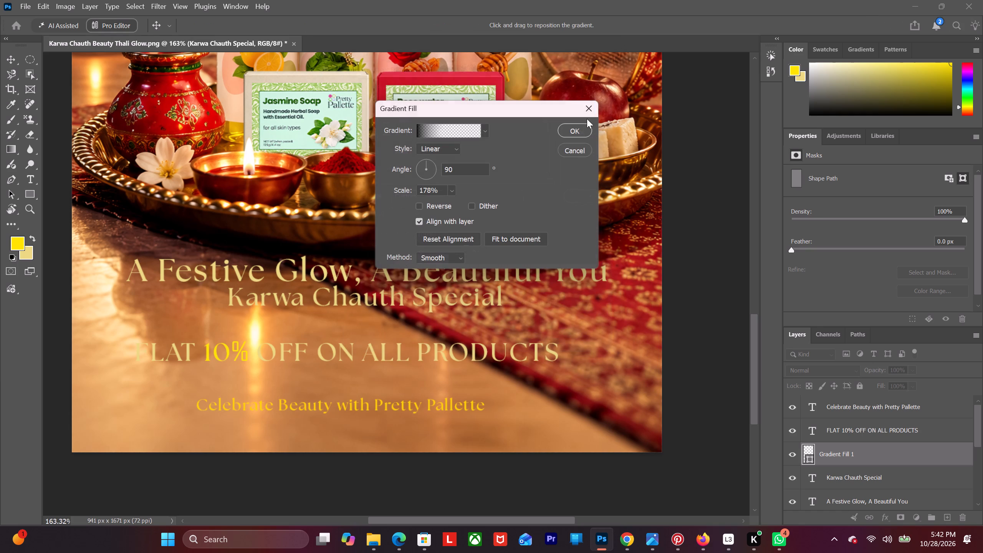
{"action": "left_click", "coordinate": [581, 138]}
{"action": "left_click", "coordinate": [579, 129]}
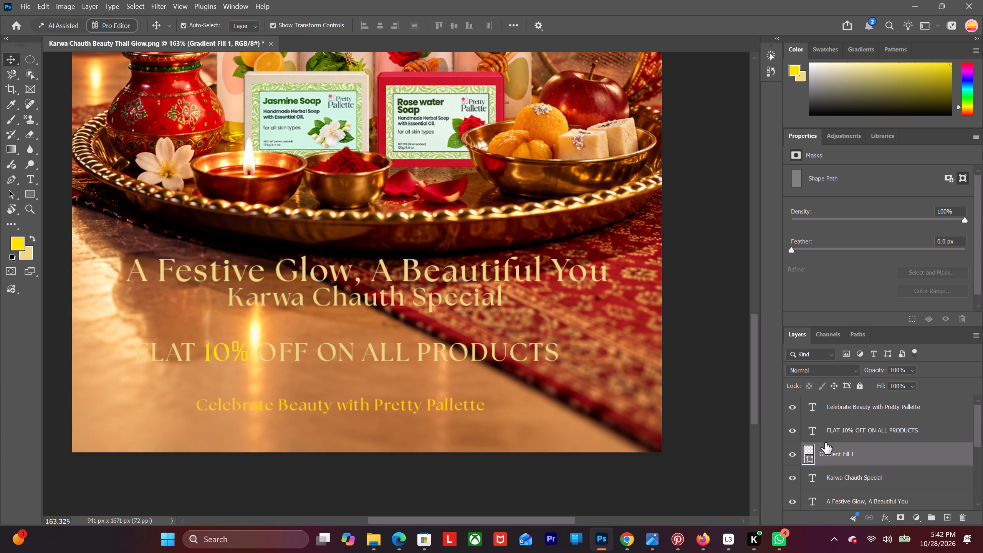
{"action": "scroll", "coordinate": [394, 338], "scroll_direction": "down", "scroll_amount": 3, "text": "alt"}
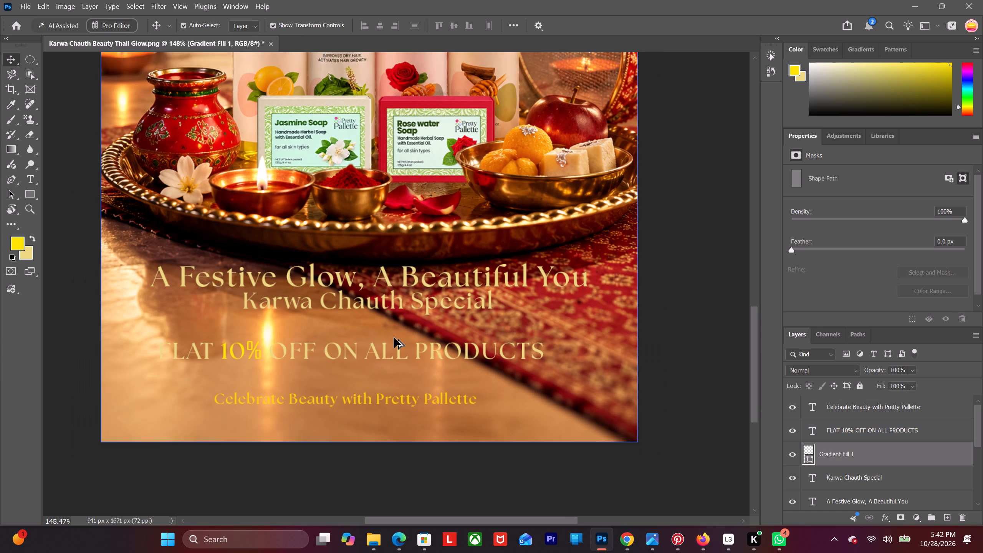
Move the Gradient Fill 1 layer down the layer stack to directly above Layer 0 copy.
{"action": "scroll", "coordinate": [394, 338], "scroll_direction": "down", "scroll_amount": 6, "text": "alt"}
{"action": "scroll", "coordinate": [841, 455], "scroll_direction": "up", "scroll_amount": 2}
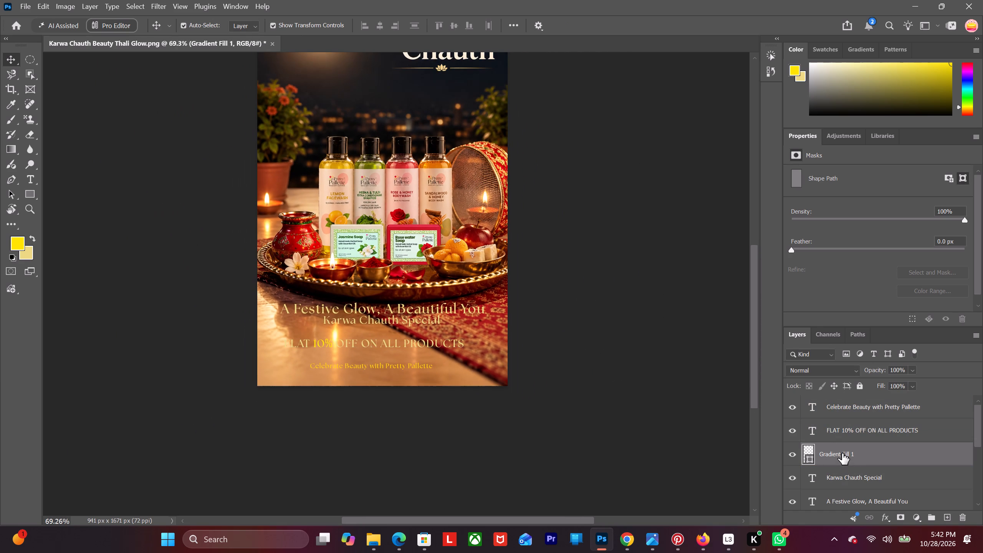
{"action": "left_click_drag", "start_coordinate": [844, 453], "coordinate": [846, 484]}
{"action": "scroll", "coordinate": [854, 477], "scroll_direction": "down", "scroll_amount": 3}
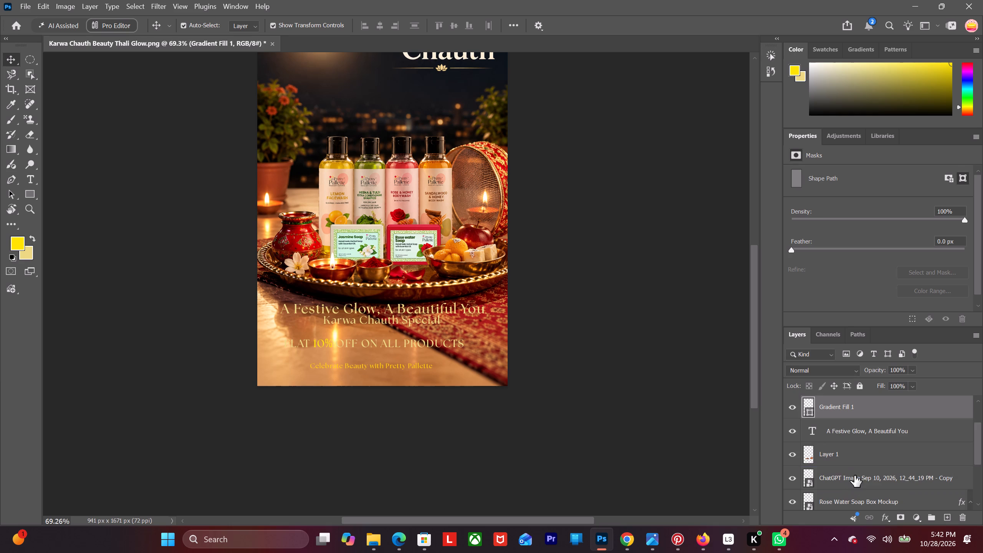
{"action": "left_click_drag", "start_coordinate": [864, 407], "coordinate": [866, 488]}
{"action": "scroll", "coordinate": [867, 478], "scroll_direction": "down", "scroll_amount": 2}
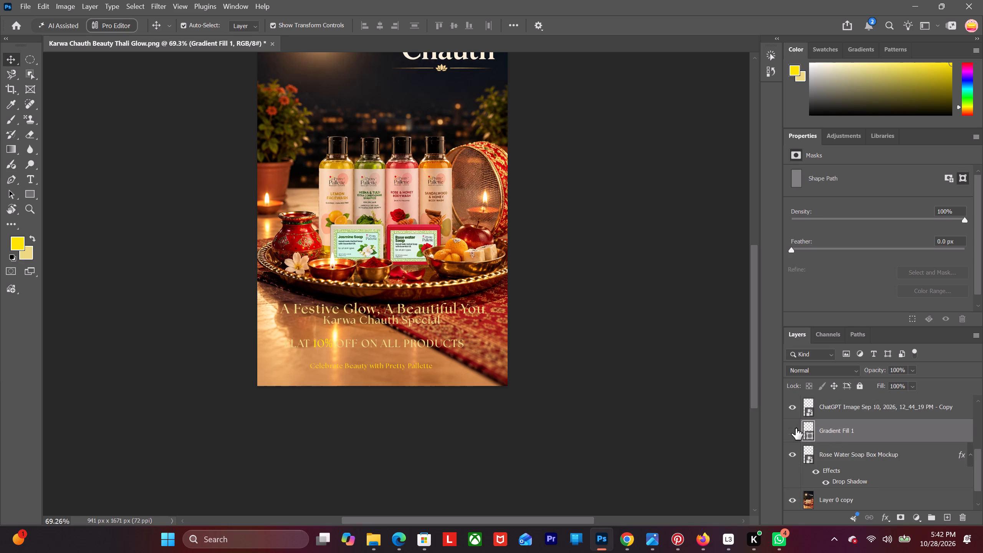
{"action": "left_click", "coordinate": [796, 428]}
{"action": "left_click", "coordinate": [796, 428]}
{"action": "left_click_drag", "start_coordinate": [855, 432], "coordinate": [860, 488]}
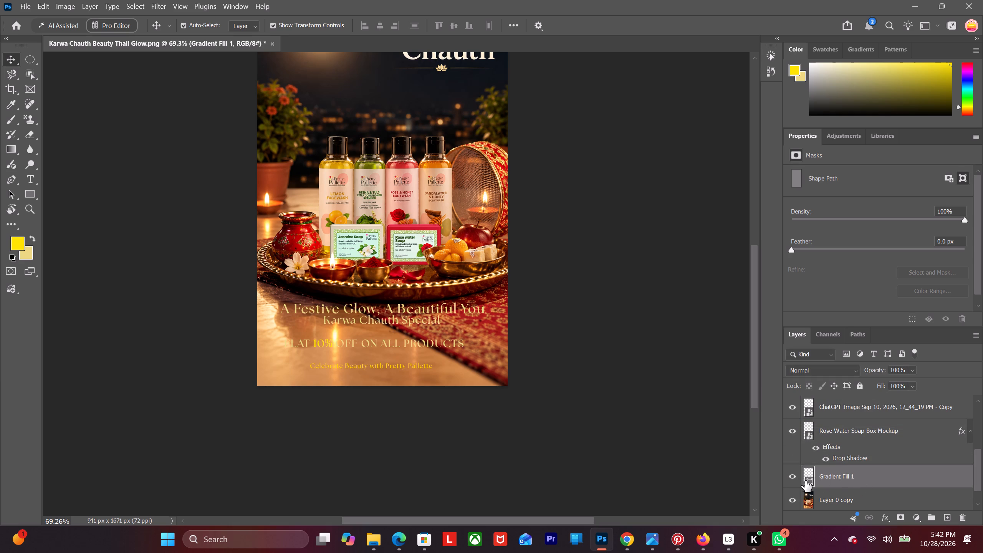
Delete the Gradient Fill 1 layer that sits above Layer 0 copy.
{"action": "left_click", "coordinate": [791, 474]}
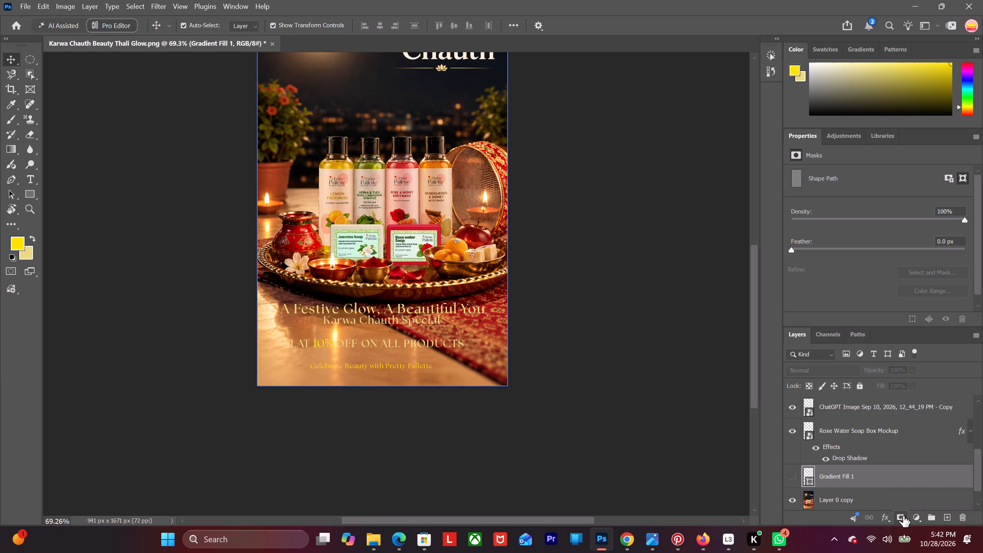
{"action": "left_click", "coordinate": [899, 516]}
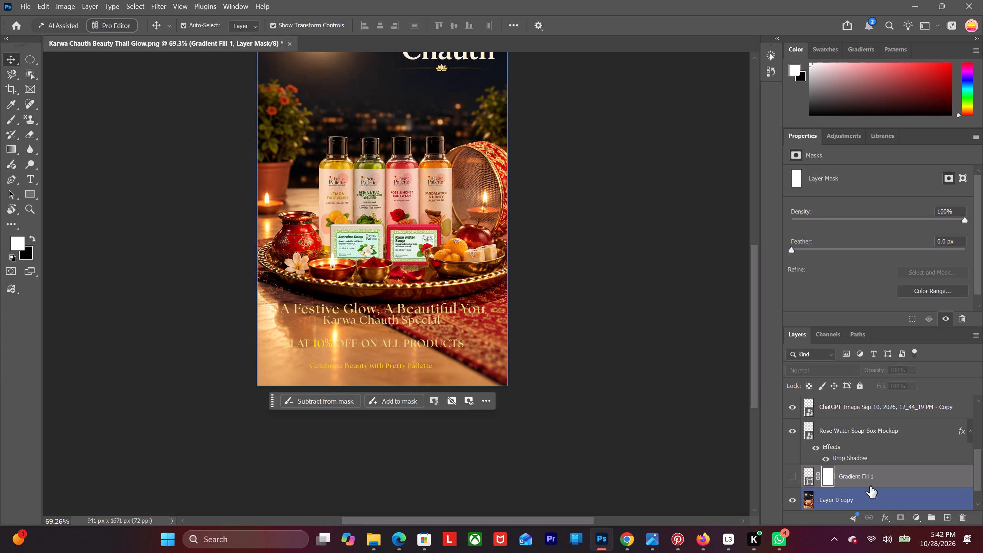
{"action": "left_click", "coordinate": [875, 479]}
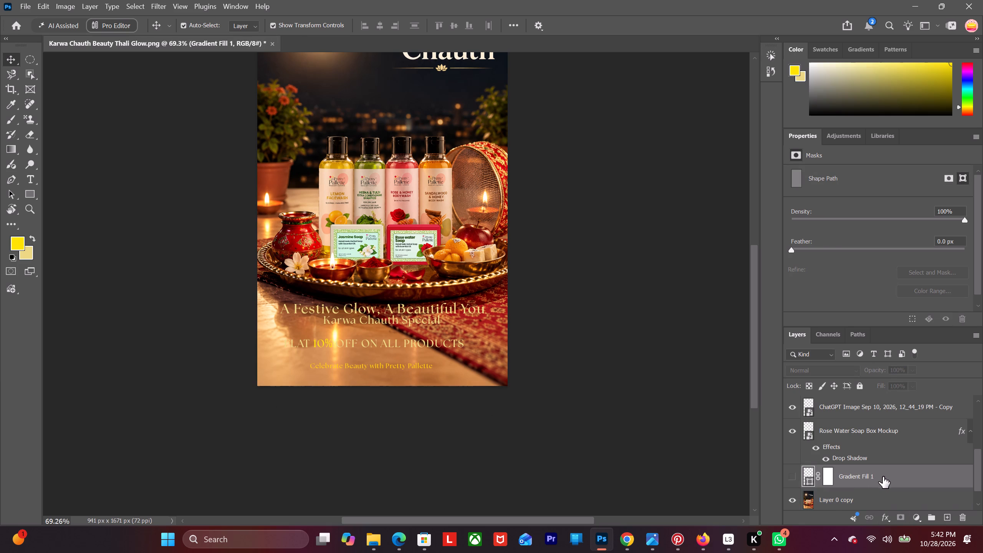
{"action": "key", "text": "Delete"}
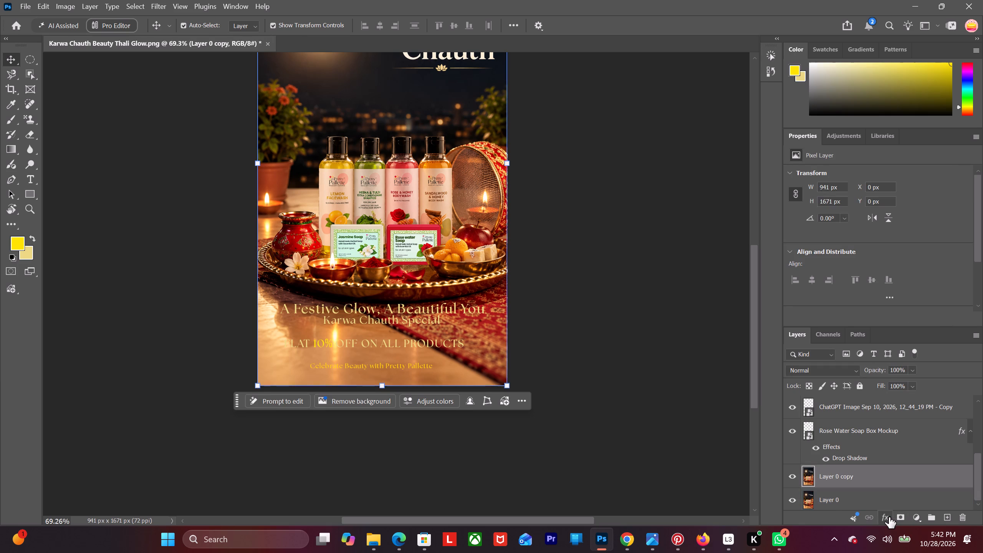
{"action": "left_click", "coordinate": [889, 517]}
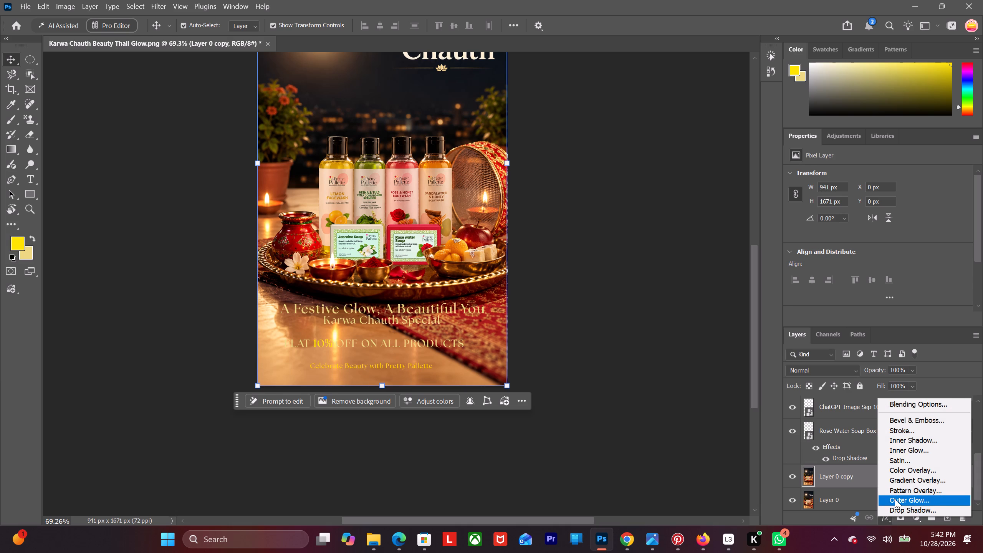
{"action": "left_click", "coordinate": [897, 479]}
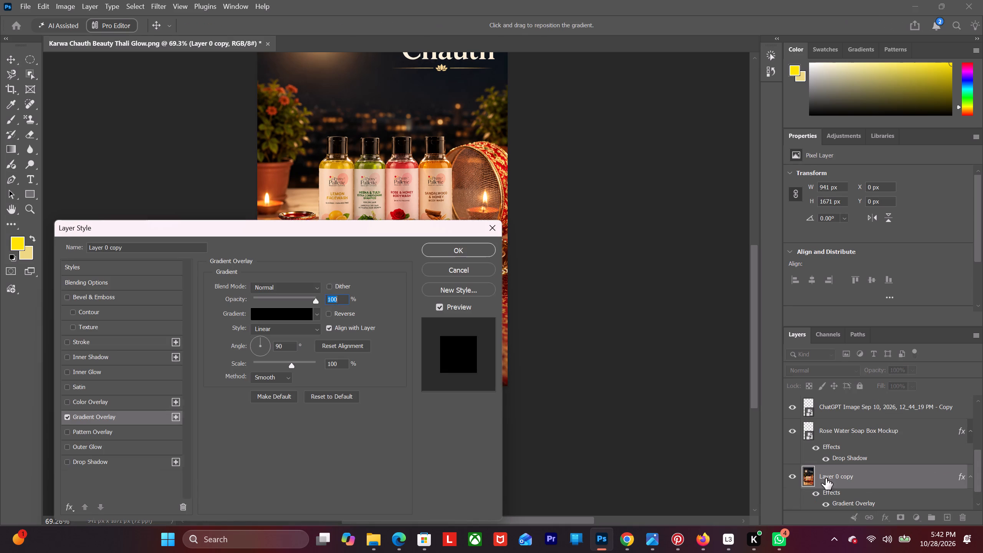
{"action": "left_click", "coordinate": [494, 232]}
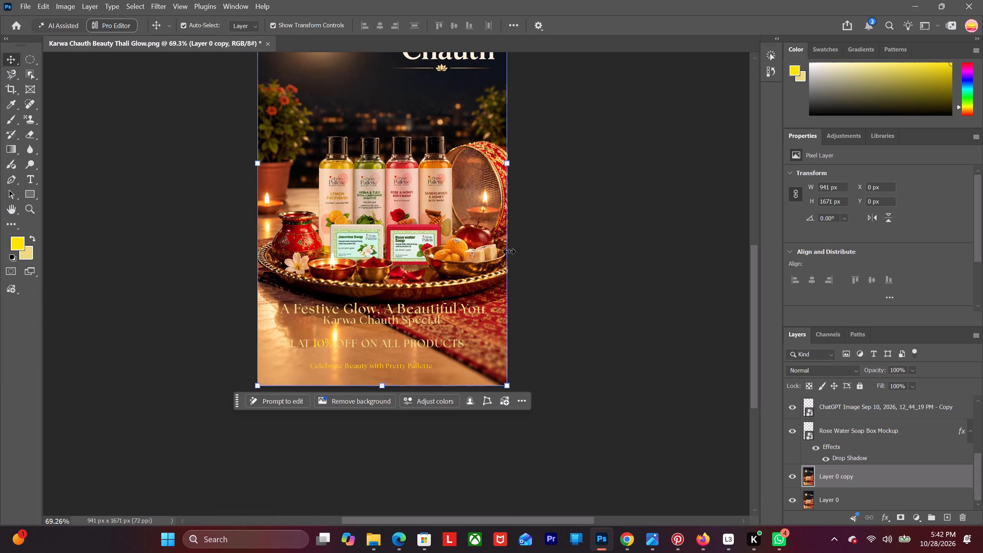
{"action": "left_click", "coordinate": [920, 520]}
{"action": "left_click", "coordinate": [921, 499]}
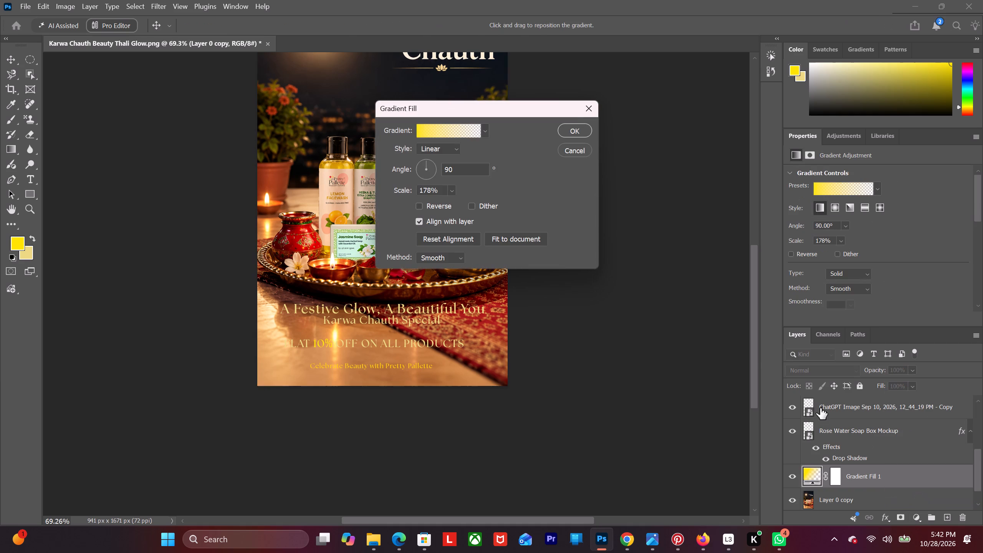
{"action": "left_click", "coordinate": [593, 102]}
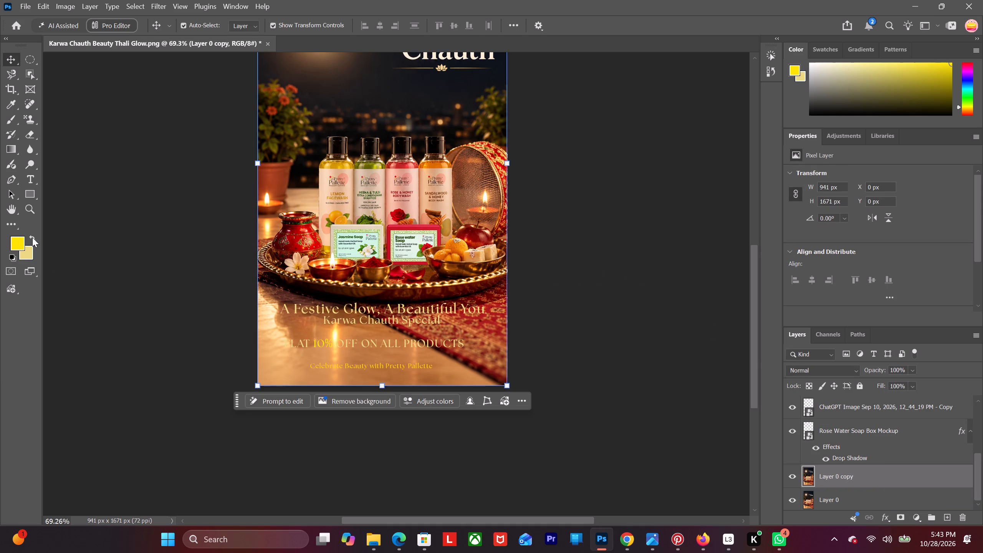
Set the foreground colour to black.
{"action": "left_click", "coordinate": [32, 237]}
{"action": "left_click", "coordinate": [31, 237]}
{"action": "left_click", "coordinate": [21, 242]}
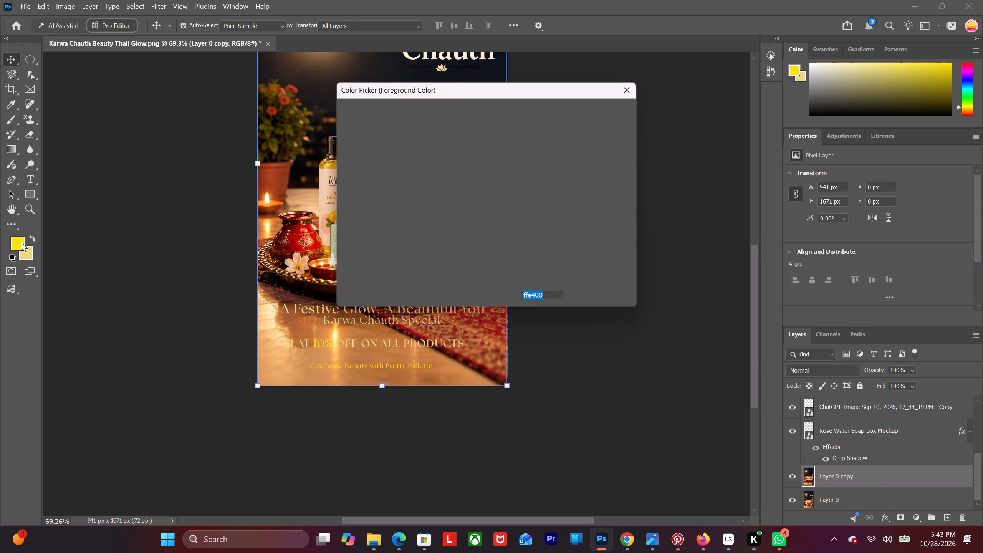
{"action": "left_click_drag", "start_coordinate": [404, 195], "coordinate": [569, 331]}
{"action": "left_click", "coordinate": [604, 108]}
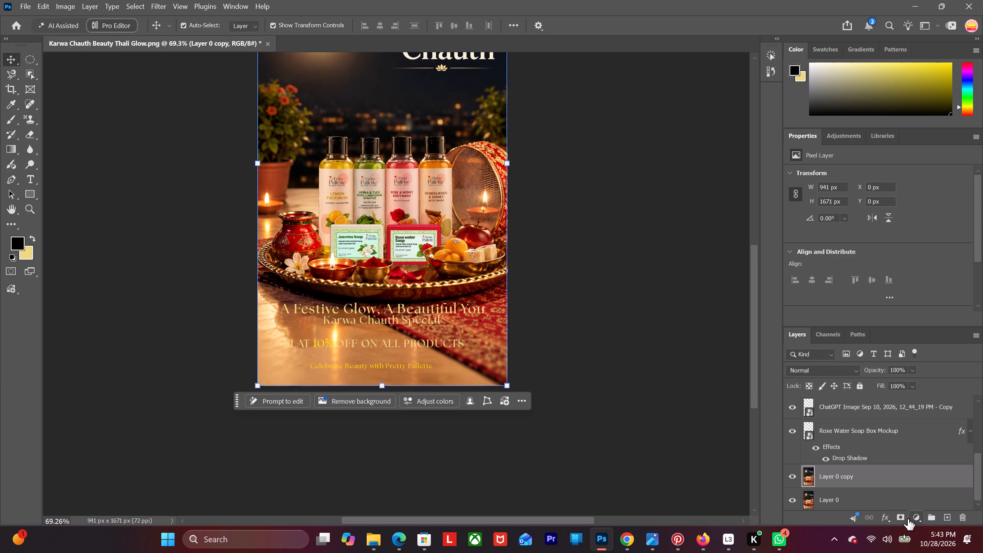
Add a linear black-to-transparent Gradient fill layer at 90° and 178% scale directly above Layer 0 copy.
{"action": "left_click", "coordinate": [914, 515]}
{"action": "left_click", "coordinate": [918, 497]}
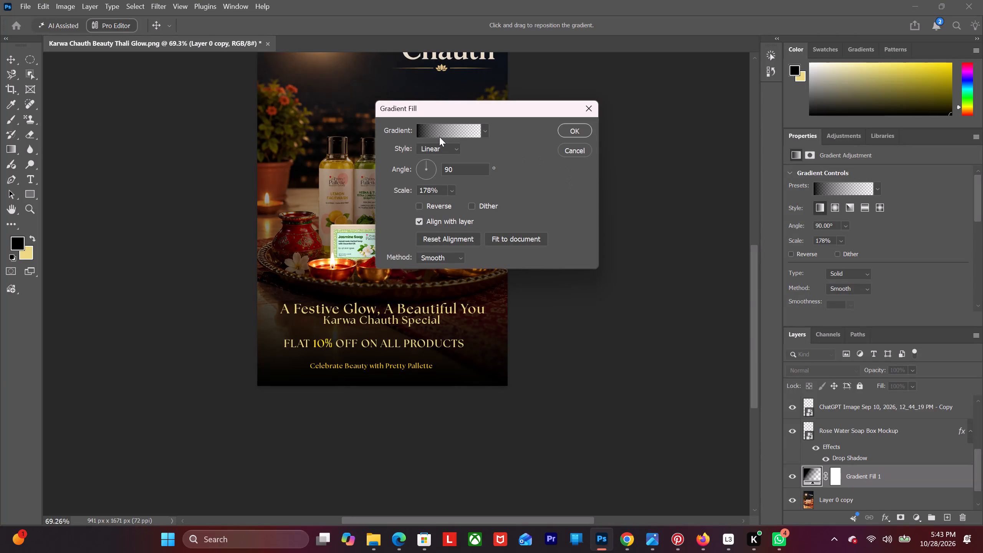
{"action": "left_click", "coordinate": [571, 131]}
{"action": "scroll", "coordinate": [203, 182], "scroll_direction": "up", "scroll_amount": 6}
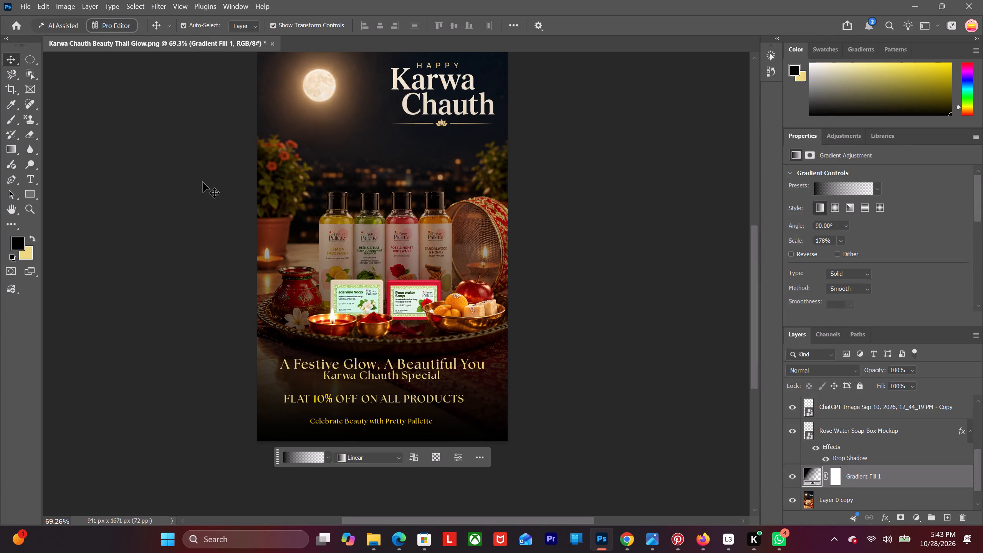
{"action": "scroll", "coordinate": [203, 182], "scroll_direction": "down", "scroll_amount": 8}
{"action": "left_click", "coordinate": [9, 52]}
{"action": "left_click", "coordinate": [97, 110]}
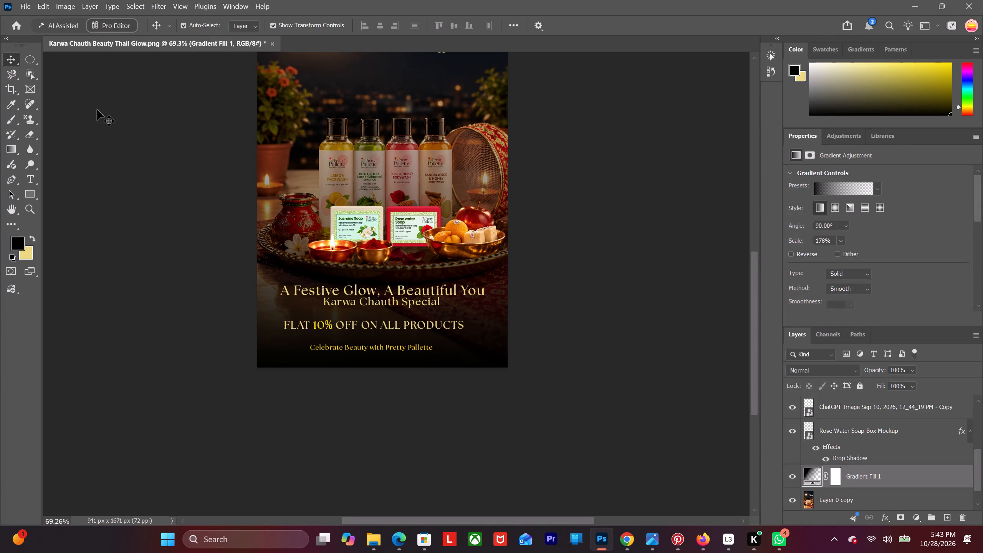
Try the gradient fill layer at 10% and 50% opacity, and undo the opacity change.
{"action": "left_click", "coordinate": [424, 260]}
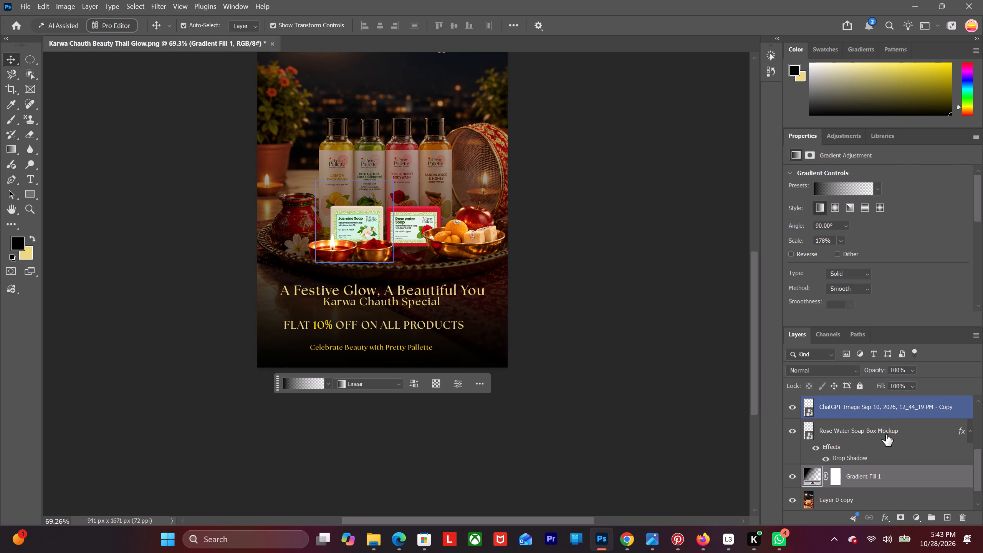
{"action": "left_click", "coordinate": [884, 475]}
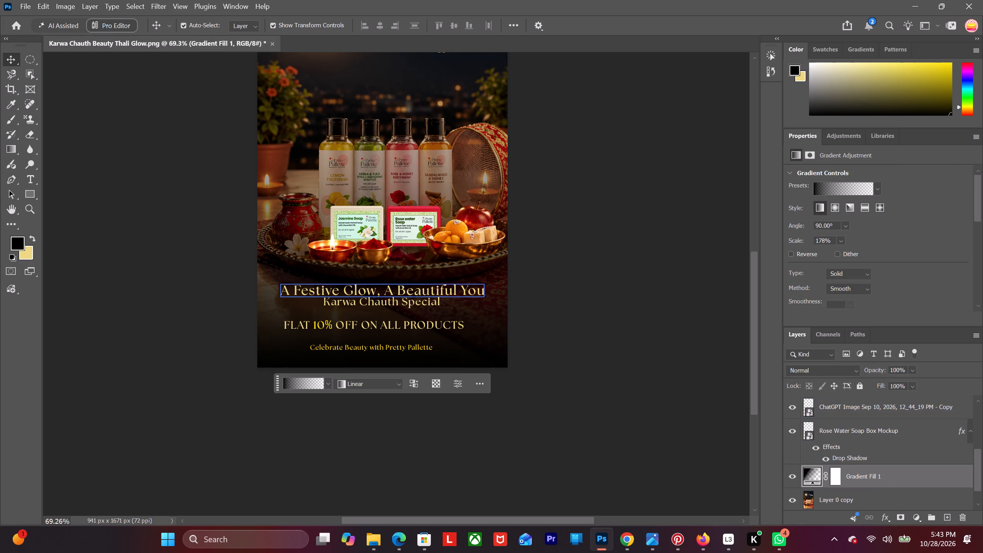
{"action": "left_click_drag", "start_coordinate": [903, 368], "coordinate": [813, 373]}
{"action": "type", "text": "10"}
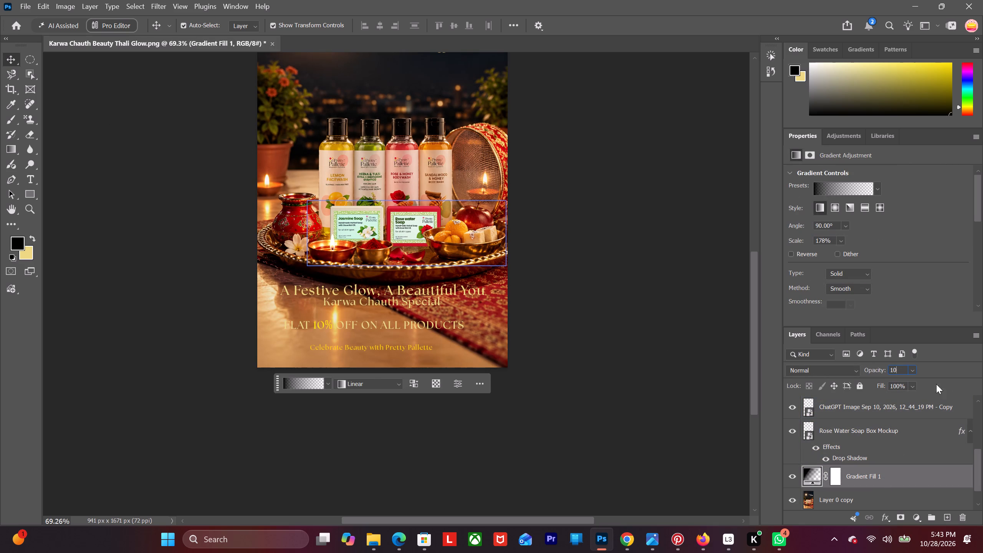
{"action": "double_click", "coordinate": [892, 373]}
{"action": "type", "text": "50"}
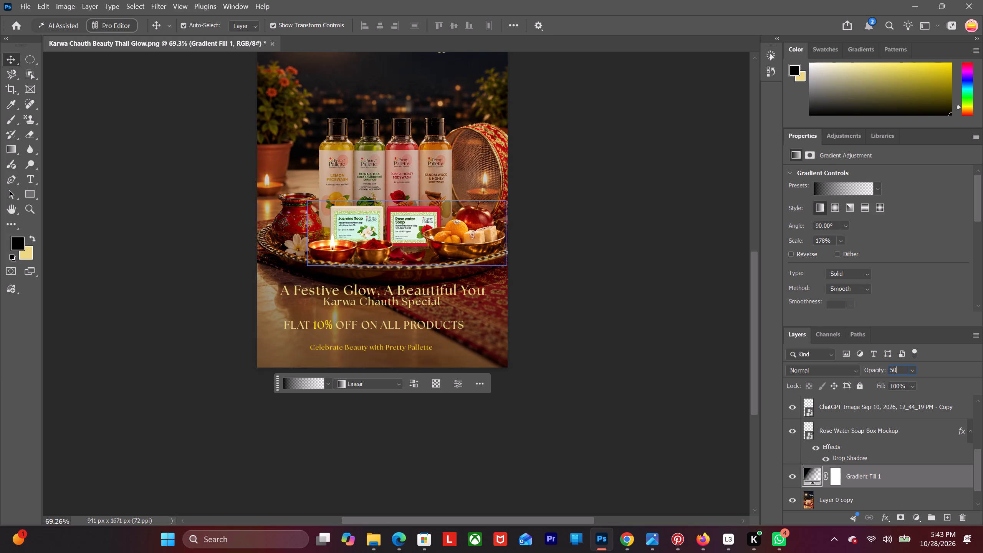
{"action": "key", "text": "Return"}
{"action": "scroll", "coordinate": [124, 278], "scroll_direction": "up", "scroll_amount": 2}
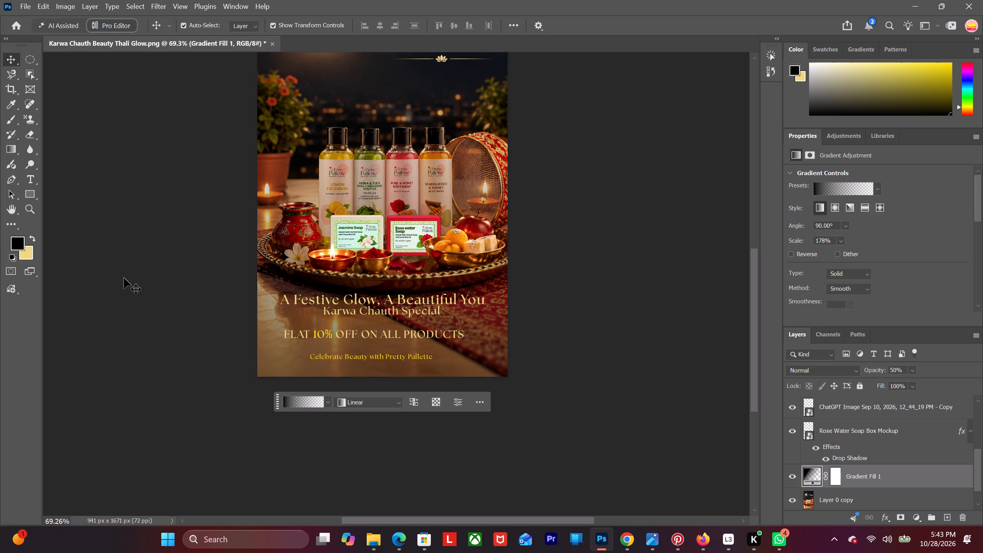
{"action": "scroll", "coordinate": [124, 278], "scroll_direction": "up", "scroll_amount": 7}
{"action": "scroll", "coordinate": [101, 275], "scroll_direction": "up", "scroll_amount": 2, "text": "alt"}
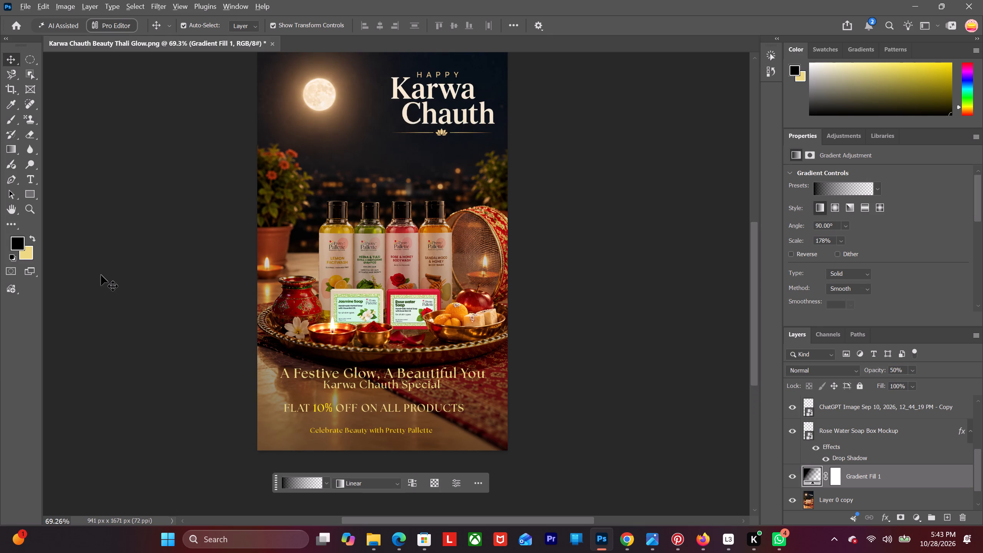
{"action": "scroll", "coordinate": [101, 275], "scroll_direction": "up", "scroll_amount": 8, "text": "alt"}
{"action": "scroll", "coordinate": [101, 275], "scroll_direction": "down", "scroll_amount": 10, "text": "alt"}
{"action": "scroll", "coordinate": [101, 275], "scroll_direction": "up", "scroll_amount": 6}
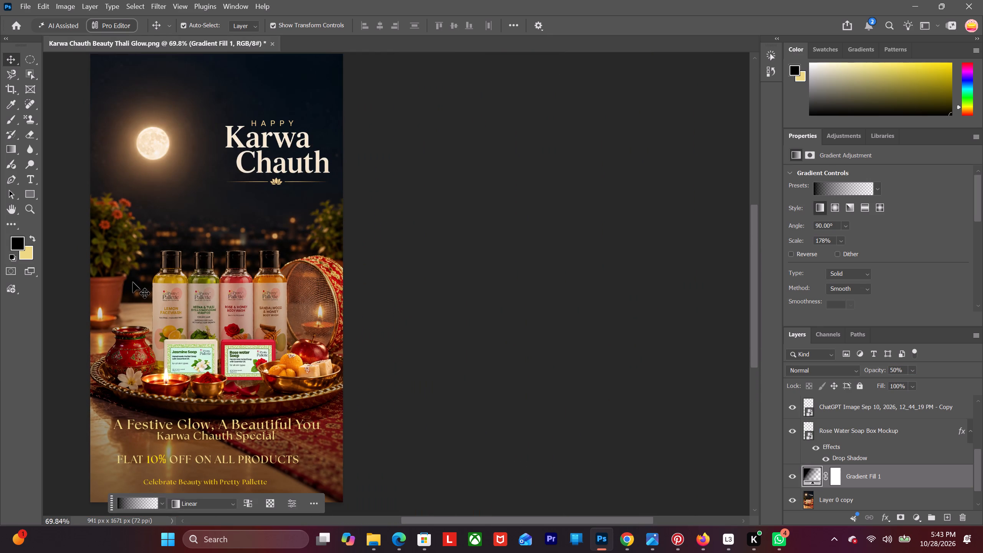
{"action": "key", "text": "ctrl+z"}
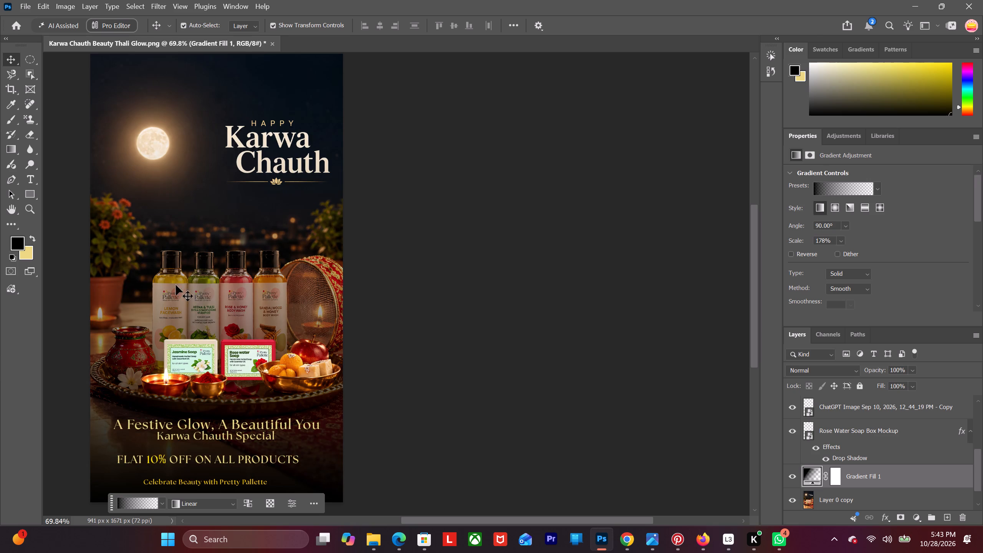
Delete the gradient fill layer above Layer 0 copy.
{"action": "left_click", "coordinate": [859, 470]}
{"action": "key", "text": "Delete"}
Add a black-to-transparent Gradient fill layer above Layer 0 copy, with its end colour stop at location 55 and its 0% opacity stop at 54.
{"action": "left_click", "coordinate": [913, 514]}
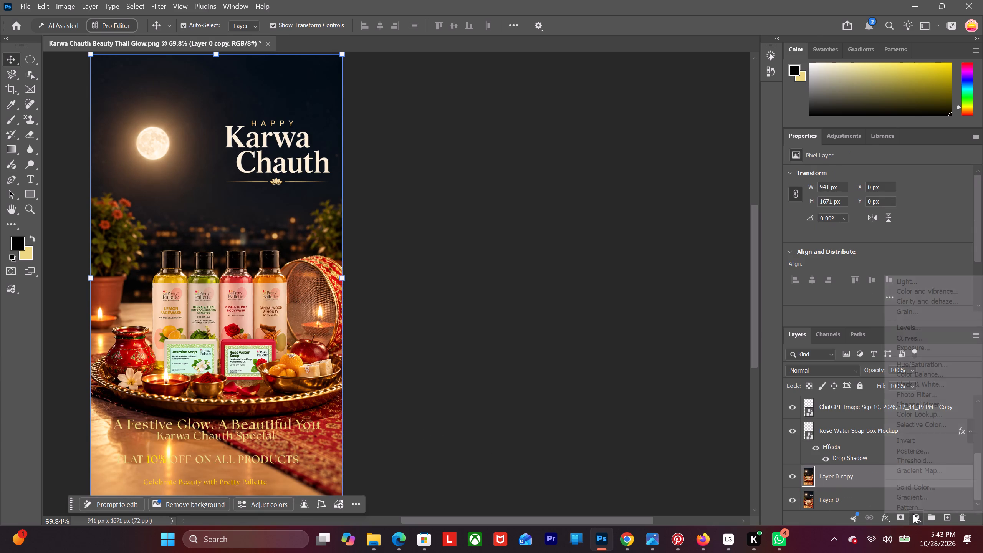
{"action": "left_click", "coordinate": [913, 499]}
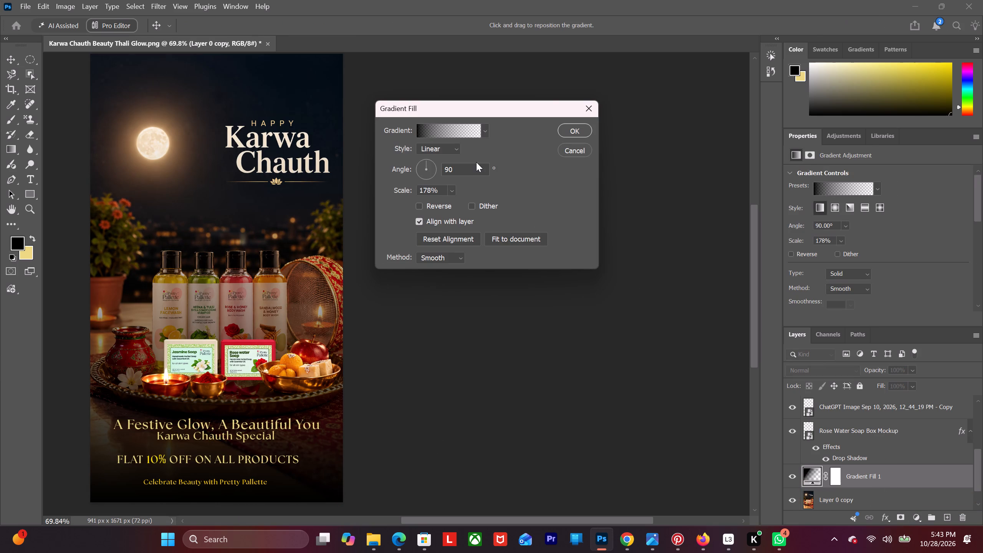
{"action": "left_click", "coordinate": [448, 128]}
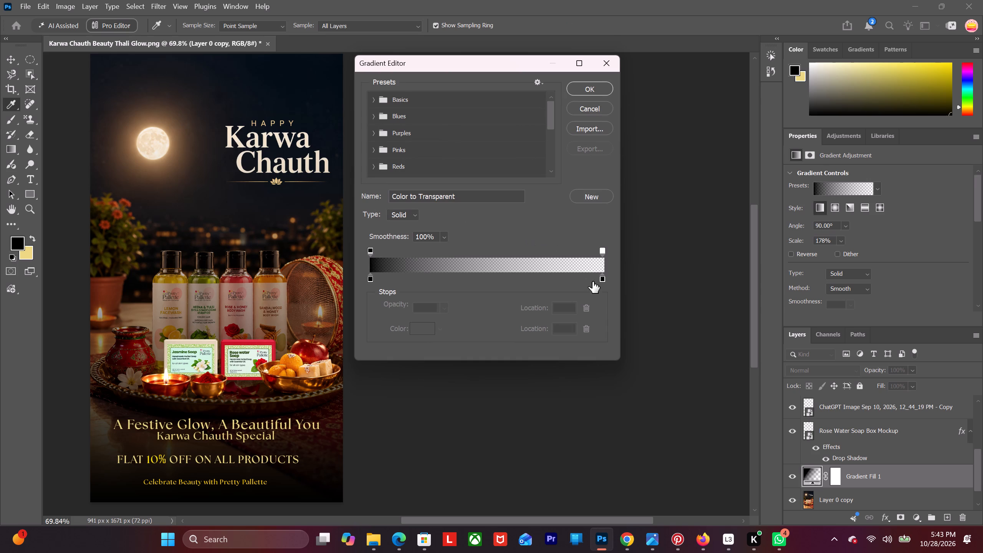
{"action": "left_click_drag", "start_coordinate": [603, 279], "coordinate": [530, 276]}
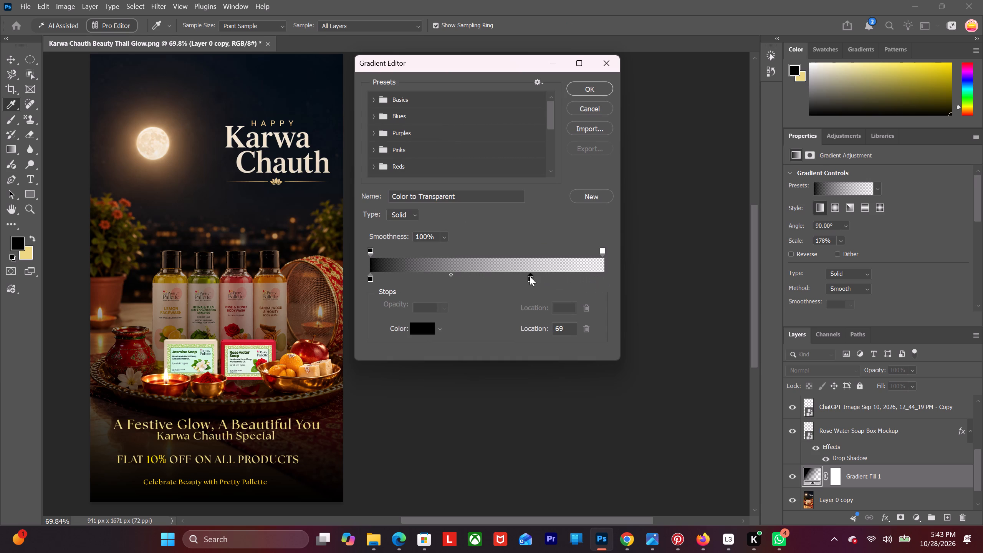
{"action": "left_click_drag", "start_coordinate": [530, 276], "coordinate": [498, 280]}
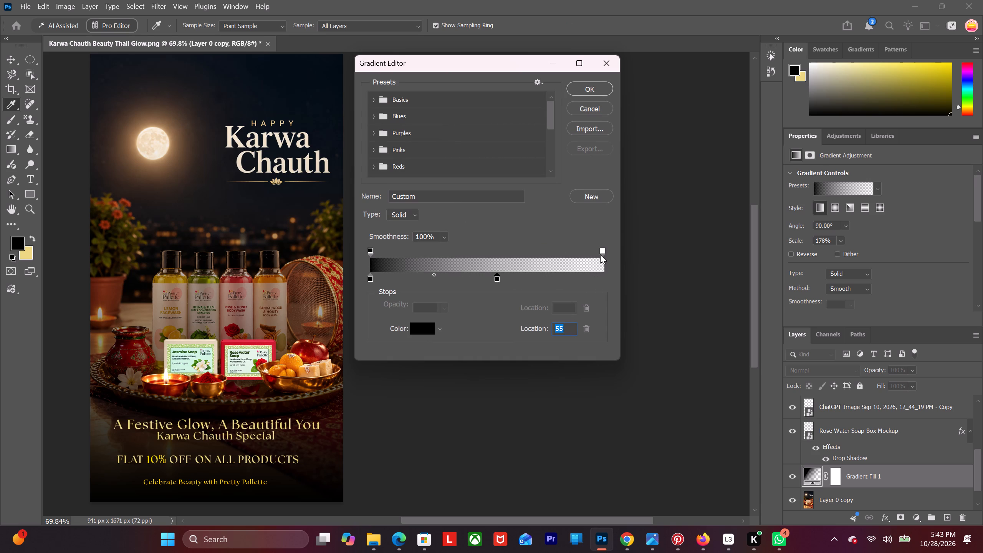
{"action": "left_click_drag", "start_coordinate": [602, 250], "coordinate": [499, 259]}
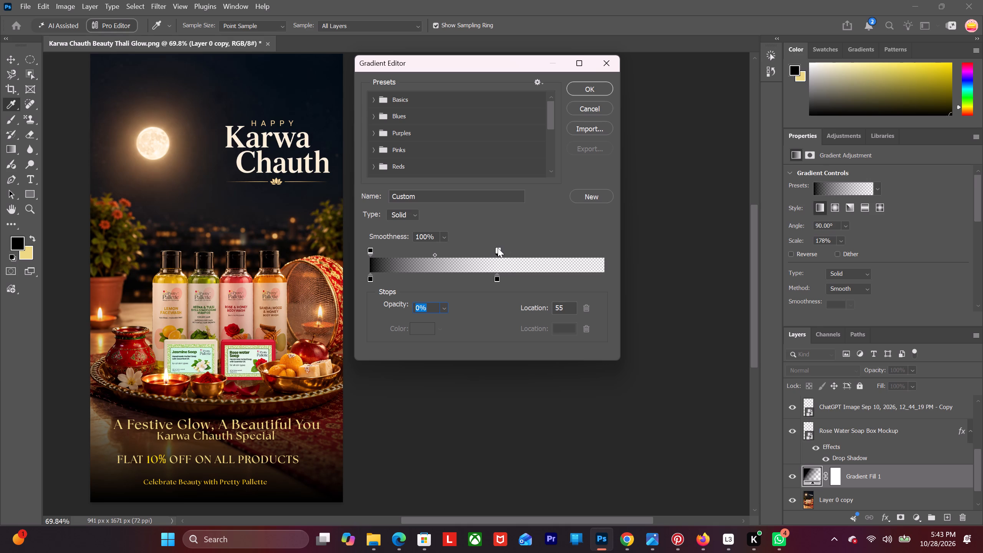
{"action": "left_click", "coordinate": [498, 248]}
{"action": "left_click", "coordinate": [597, 88]}
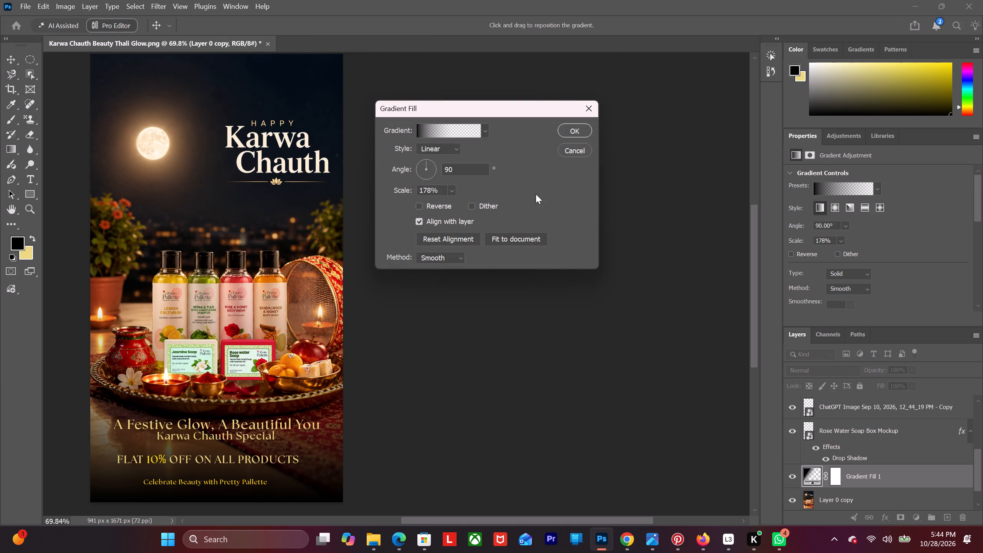
{"action": "left_click", "coordinate": [570, 127]}
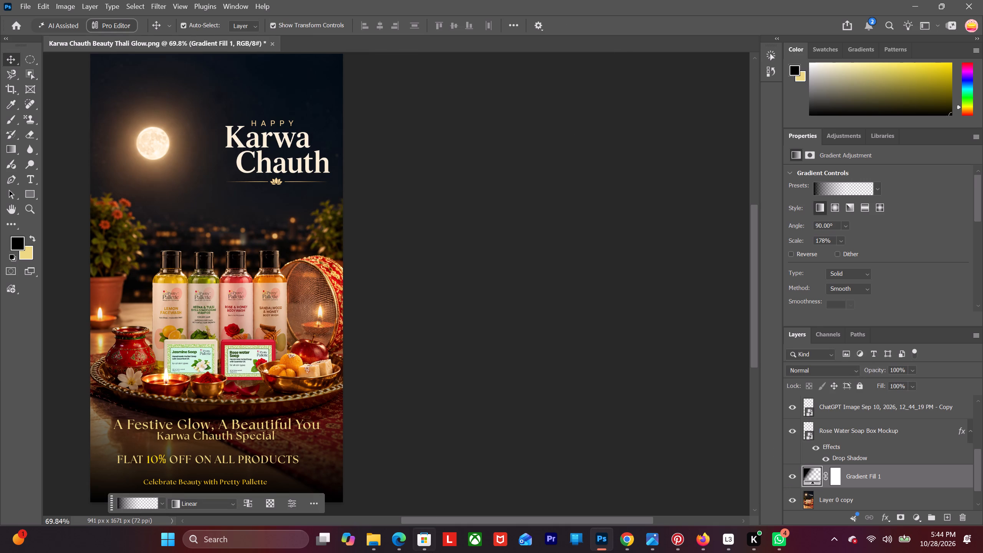
Select the "A Festive Glow, A Beautiful You" text and set the foreground colour to white, ffffff.
{"action": "scroll", "coordinate": [306, 425], "scroll_direction": "down", "scroll_amount": 3}
{"action": "left_click_drag", "start_coordinate": [407, 518], "coordinate": [353, 520]}
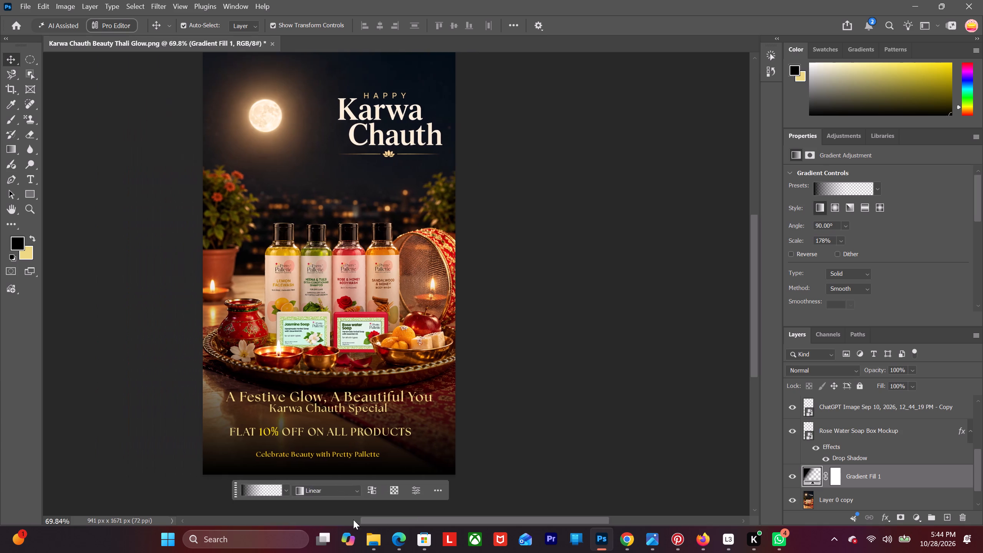
{"action": "left_click_drag", "start_coordinate": [353, 520], "coordinate": [327, 515]}
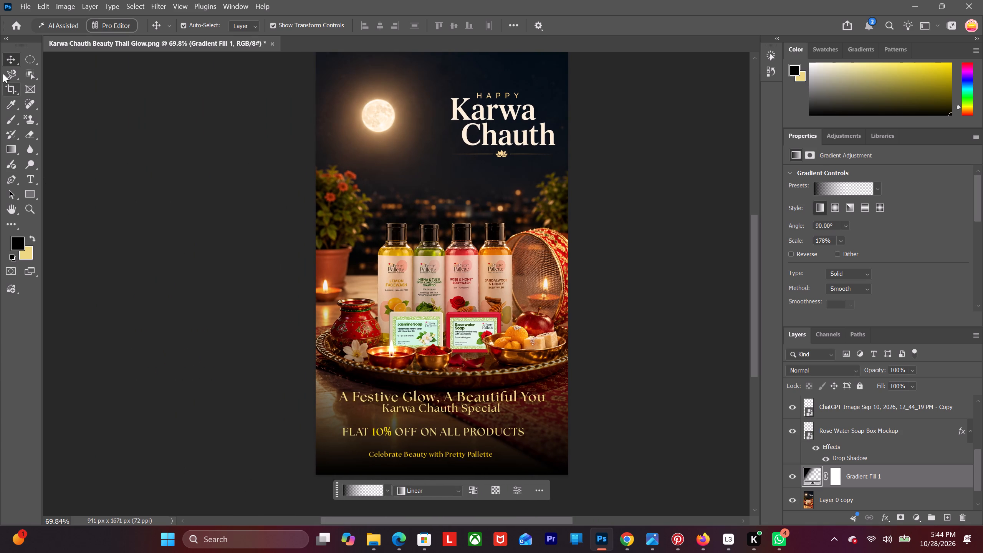
{"action": "left_click", "coordinate": [6, 61]}
{"action": "left_click", "coordinate": [131, 149]}
{"action": "scroll", "coordinate": [234, 267], "scroll_direction": "up", "scroll_amount": 3, "text": "alt"}
{"action": "scroll", "coordinate": [235, 273], "scroll_direction": "down", "scroll_amount": 2, "text": "alt"}
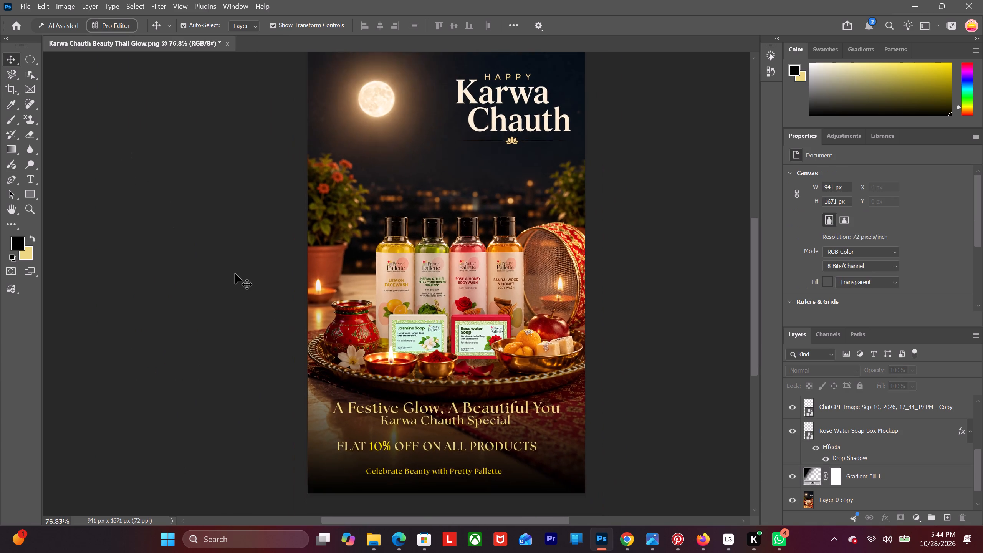
{"action": "scroll", "coordinate": [235, 273], "scroll_direction": "down", "scroll_amount": 1, "text": "alt"}
{"action": "left_click", "coordinate": [350, 398]}
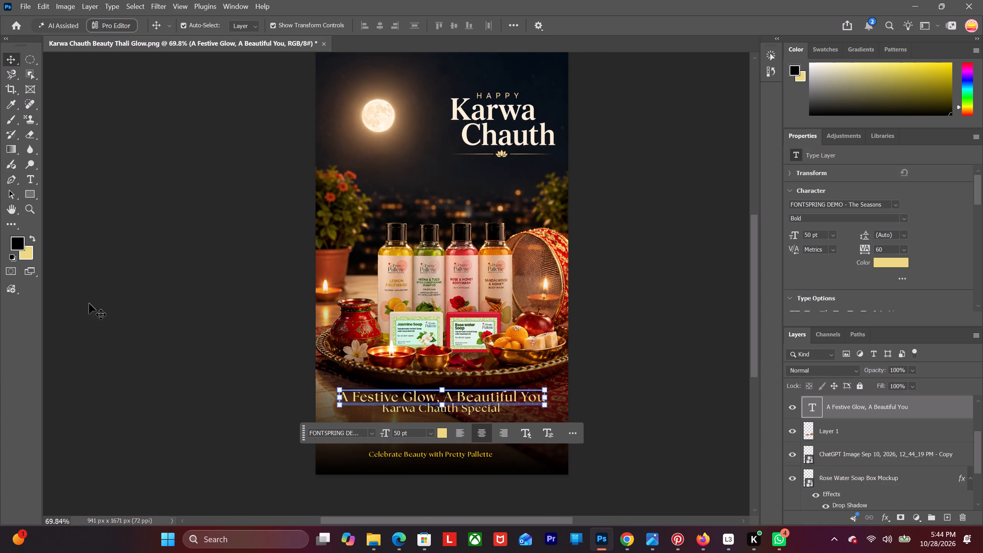
{"action": "left_click", "coordinate": [17, 240]}
{"action": "left_click_drag", "start_coordinate": [406, 194], "coordinate": [5, 0]}
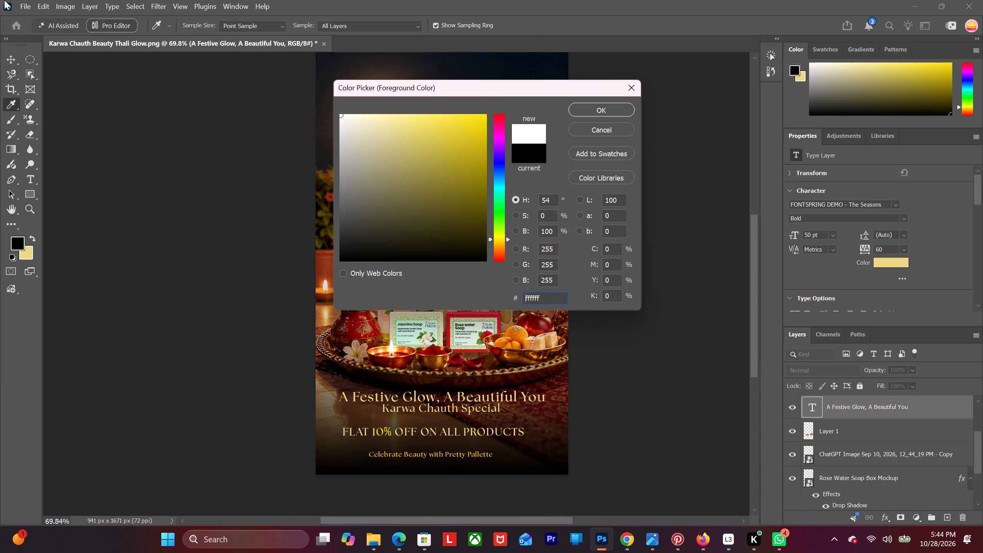
{"action": "left_click", "coordinate": [602, 107]}
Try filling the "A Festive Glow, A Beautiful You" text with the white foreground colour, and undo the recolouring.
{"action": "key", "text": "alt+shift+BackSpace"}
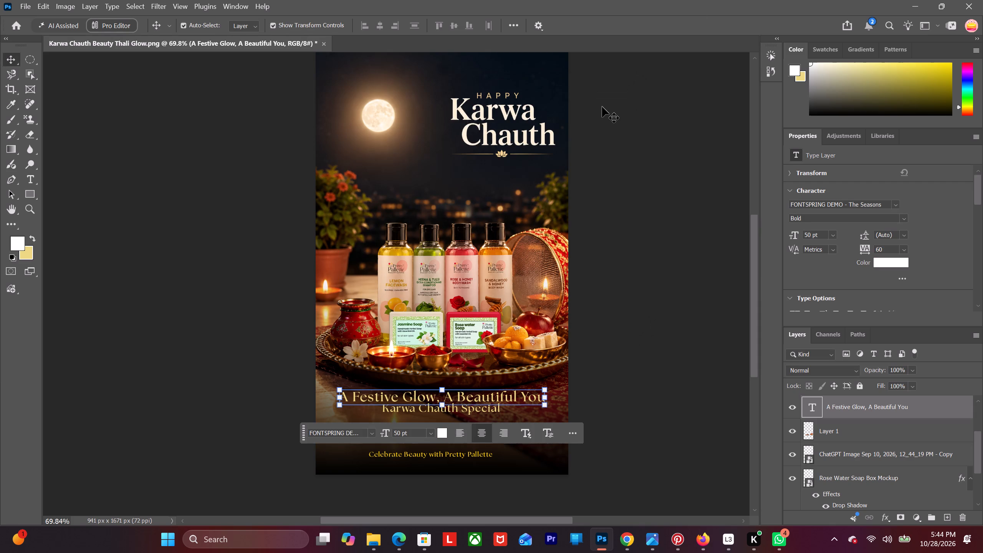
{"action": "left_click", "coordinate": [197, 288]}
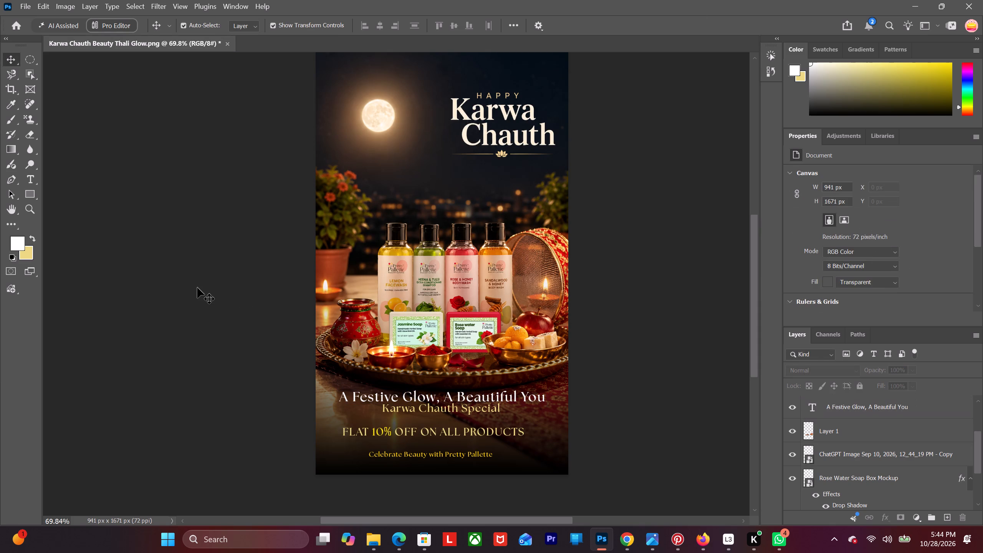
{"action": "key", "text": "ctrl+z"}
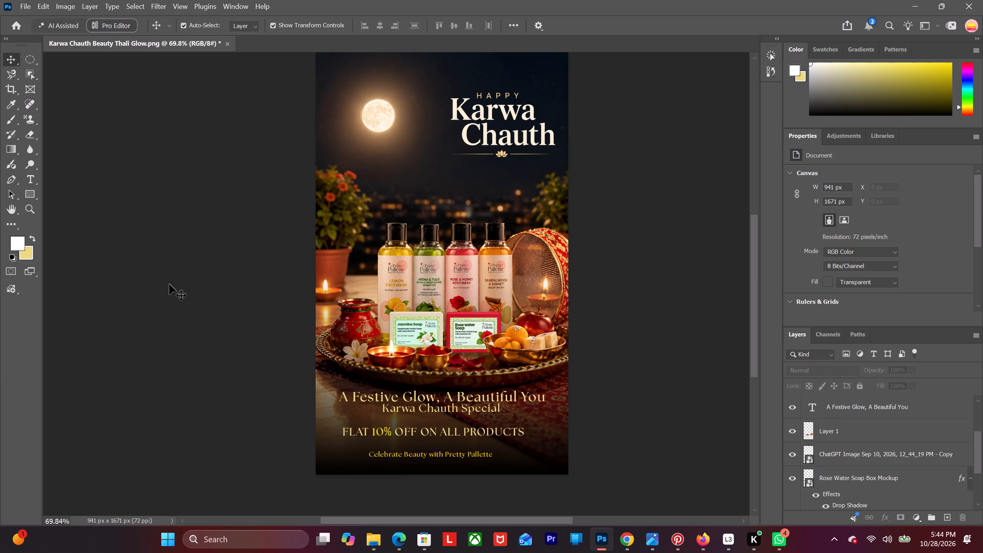
Move the "Karwa Chauth Special" text slightly down to leave a small gap beneath "A Festive Glow, A Beautiful You".
{"action": "scroll", "coordinate": [169, 284], "scroll_direction": "up", "scroll_amount": 4, "text": "alt"}
{"action": "scroll", "coordinate": [169, 301], "scroll_direction": "down", "scroll_amount": 6}
{"action": "left_click_drag", "start_coordinate": [428, 412], "coordinate": [428, 422]}
{"action": "scroll", "coordinate": [428, 419], "scroll_direction": "up", "scroll_amount": 6, "text": "alt"}
{"action": "scroll", "coordinate": [427, 417], "scroll_direction": "down", "scroll_amount": 2}
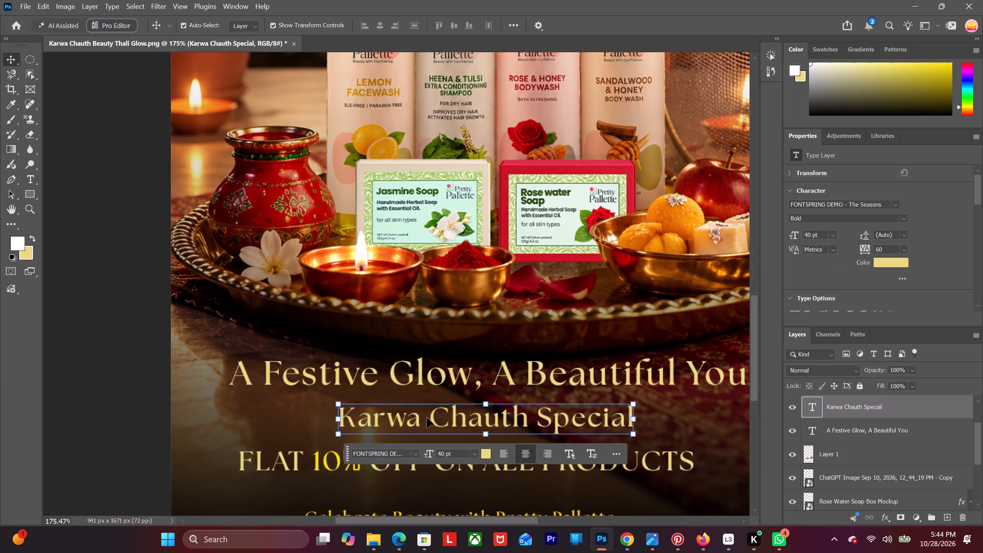
{"action": "scroll", "coordinate": [427, 417], "scroll_direction": "down", "scroll_amount": 1}
{"action": "left_click_drag", "start_coordinate": [431, 397], "coordinate": [433, 390]}
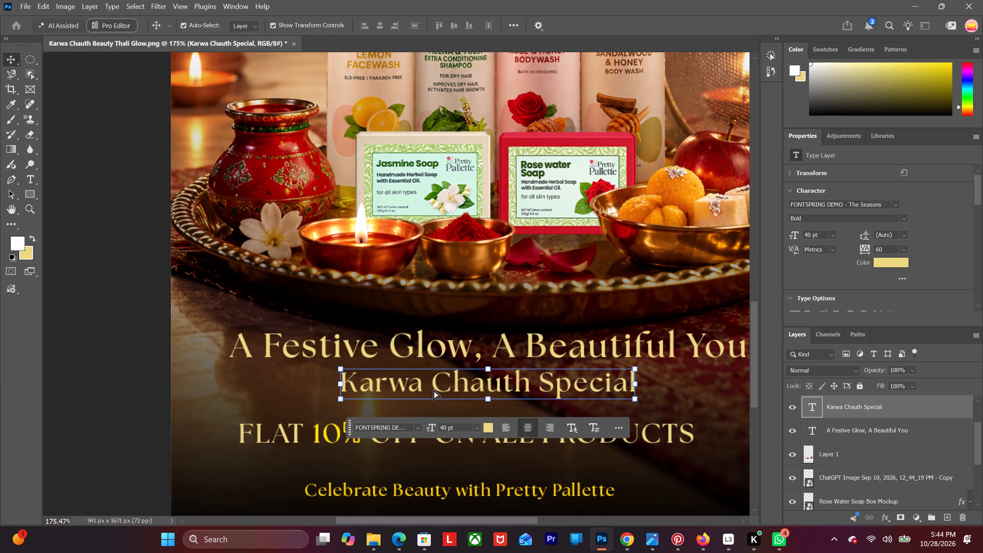
{"action": "scroll", "coordinate": [438, 414], "scroll_direction": "down", "scroll_amount": 2}
{"action": "left_click", "coordinate": [428, 419]}
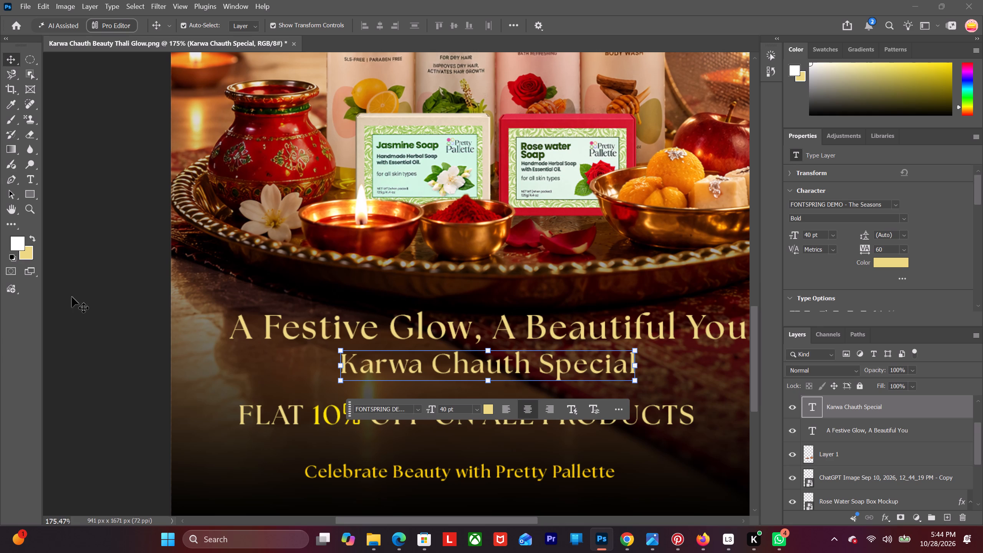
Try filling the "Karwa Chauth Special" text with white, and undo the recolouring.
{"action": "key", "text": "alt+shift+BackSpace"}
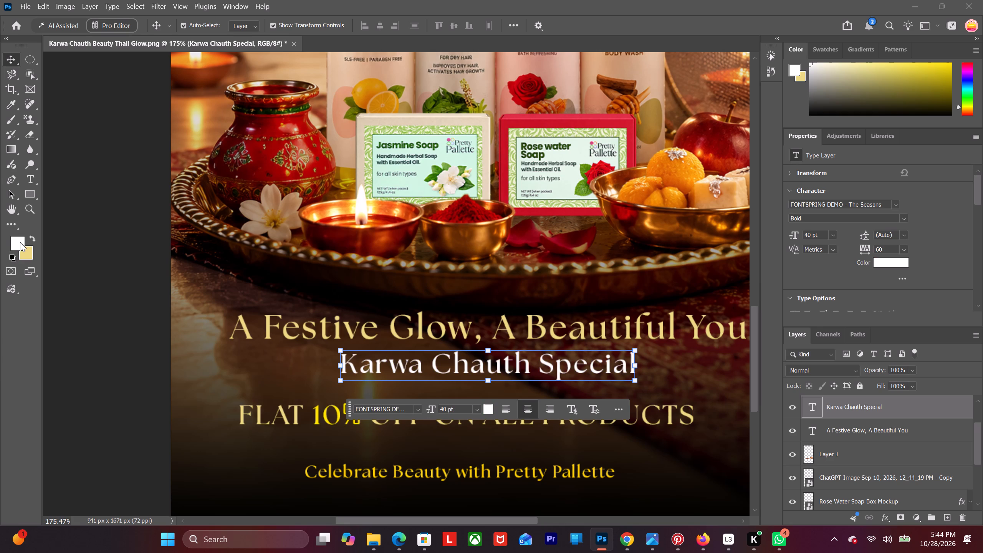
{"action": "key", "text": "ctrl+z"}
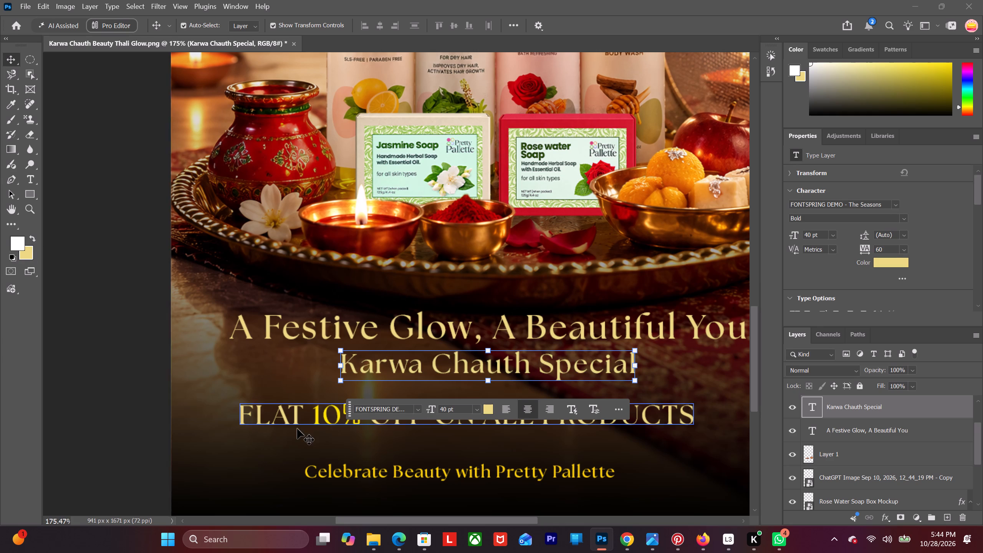
Fill the whole "FLAT 10% OFF ON ALL PRODUCTS" text with the white foreground colour.
{"action": "left_click", "coordinate": [297, 421]}
{"action": "key", "text": "alt+shift+BackSpace"}
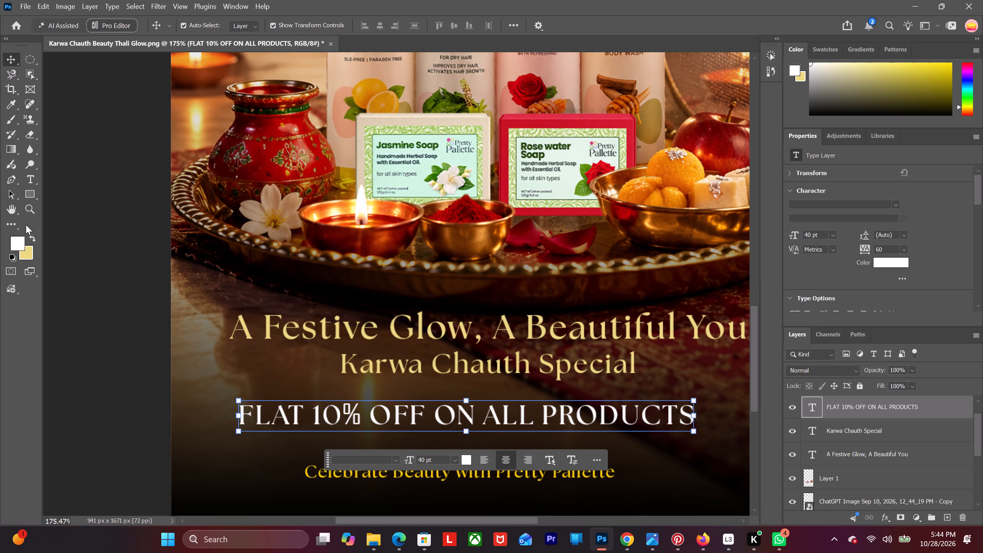
Swap the foreground and background colours and recolour only the "10%" characters of the offer line pale gold.
{"action": "left_click", "coordinate": [29, 238]}
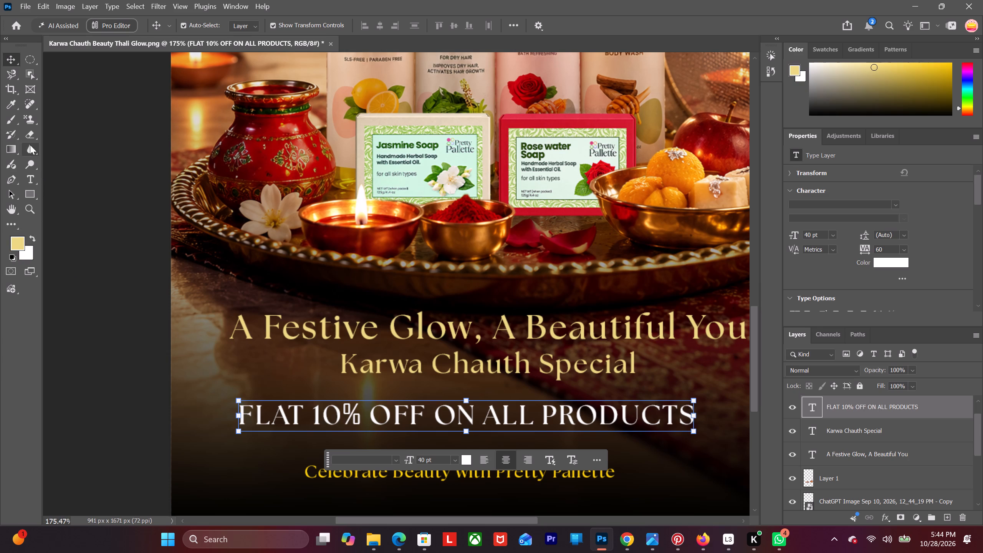
{"action": "left_click", "coordinate": [31, 178]}
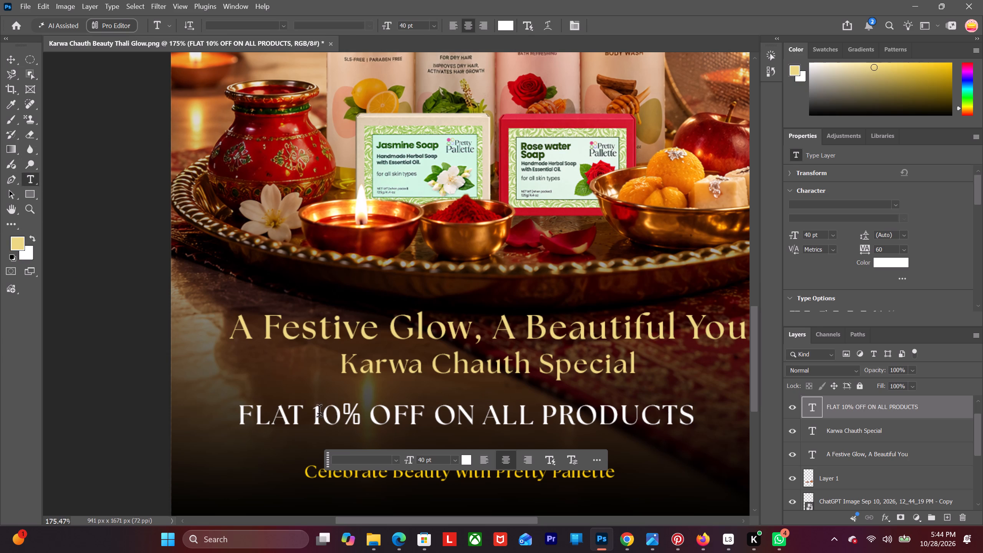
{"action": "left_click_drag", "start_coordinate": [312, 414], "coordinate": [358, 416]}
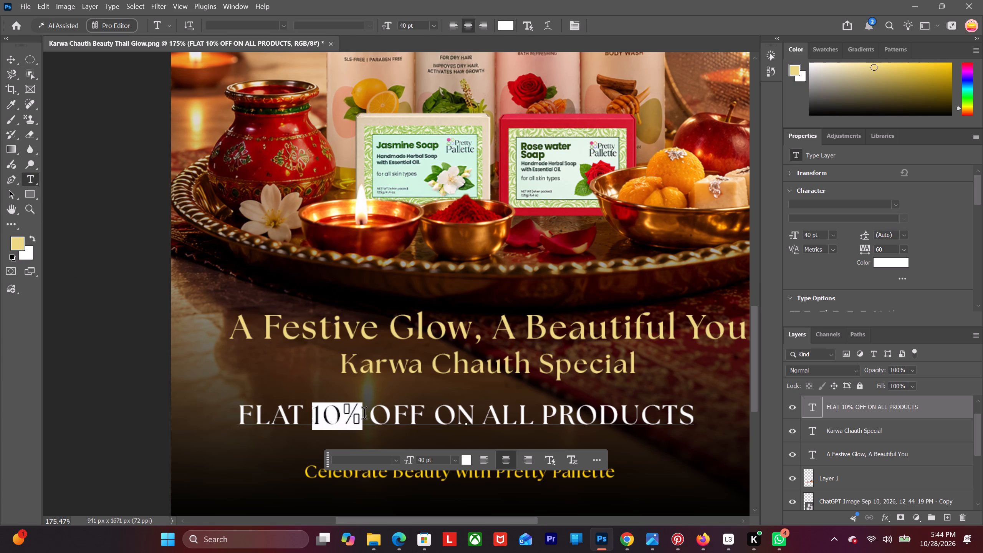
{"action": "key", "text": "alt+shift+BackSpace"}
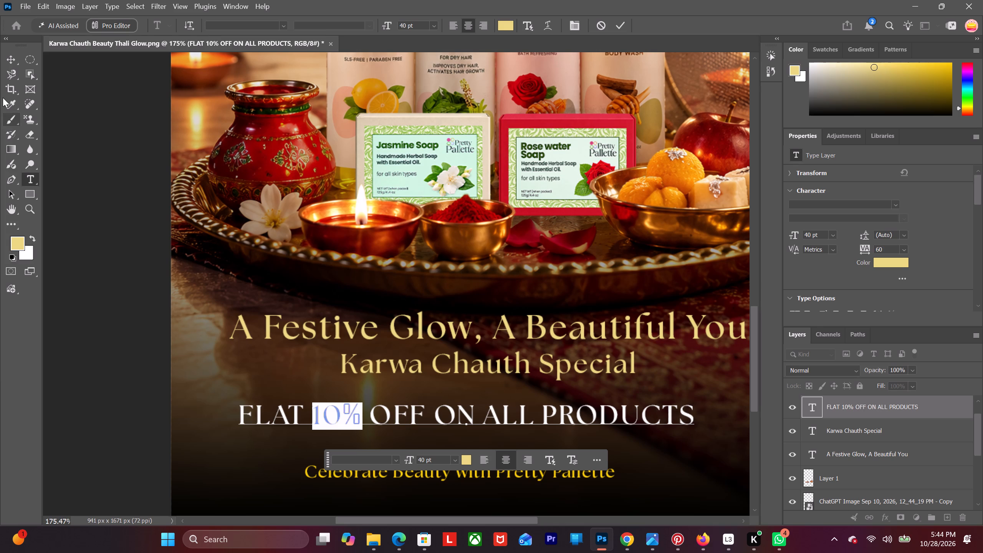
{"action": "left_click", "coordinate": [8, 62]}
{"action": "left_click", "coordinate": [105, 149]}
Swap the foreground colour back to white and fill the "Karwa Chauth Special" text with it.
{"action": "scroll", "coordinate": [90, 227], "scroll_direction": "down", "scroll_amount": 4, "text": "alt"}
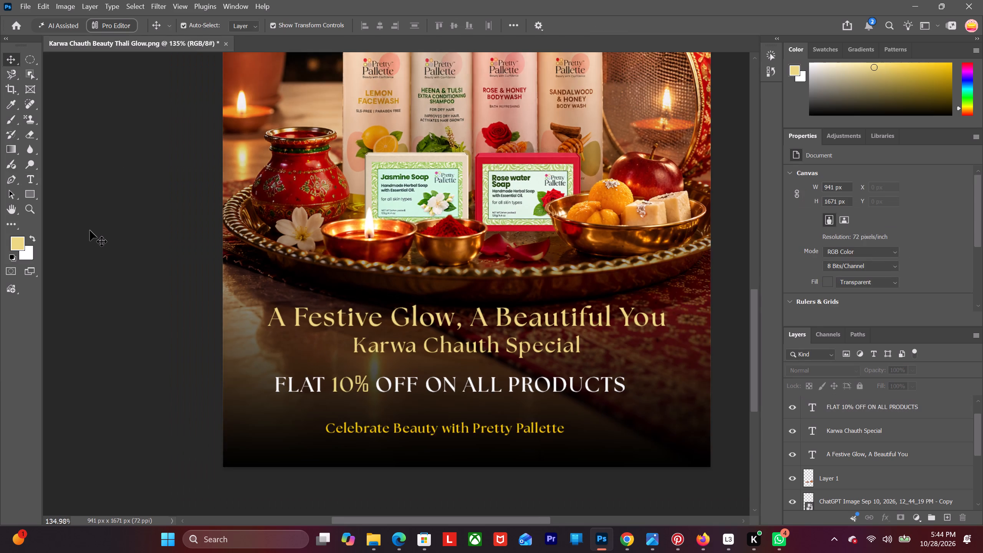
{"action": "scroll", "coordinate": [90, 230], "scroll_direction": "down", "scroll_amount": 1, "text": "alt"}
{"action": "scroll", "coordinate": [163, 300], "scroll_direction": "down", "scroll_amount": 1}
{"action": "left_click", "coordinate": [417, 322]}
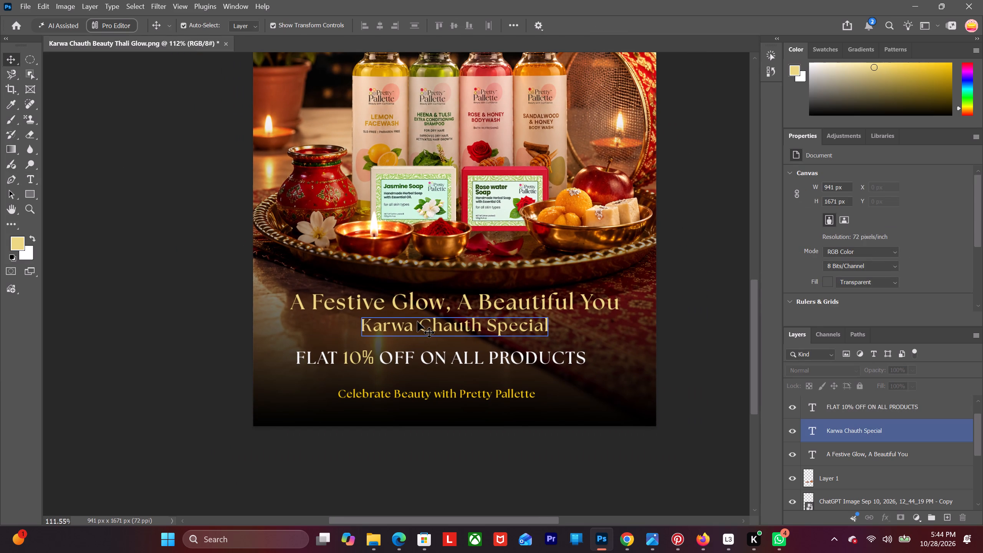
{"action": "left_click", "coordinate": [32, 236]}
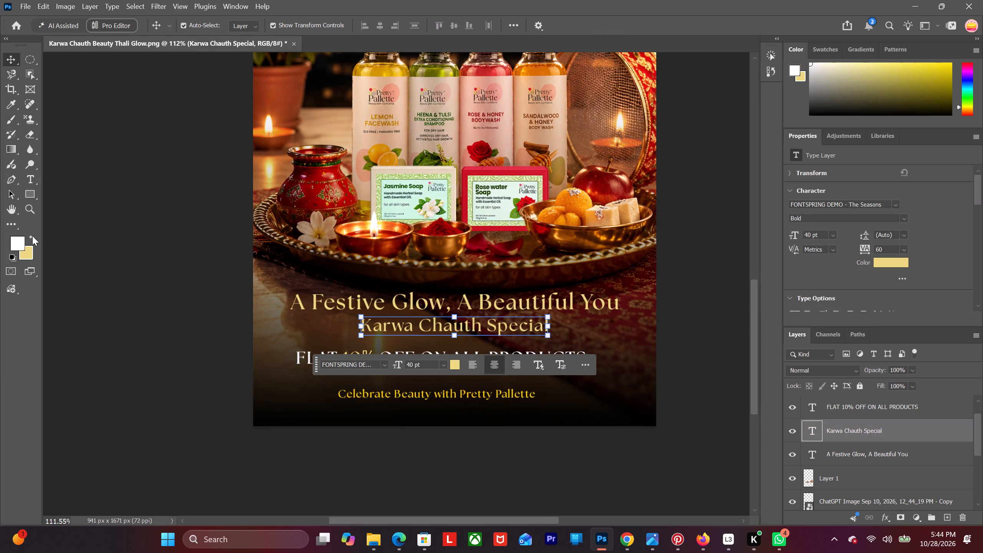
{"action": "key", "text": "alt+shift+BackSpace"}
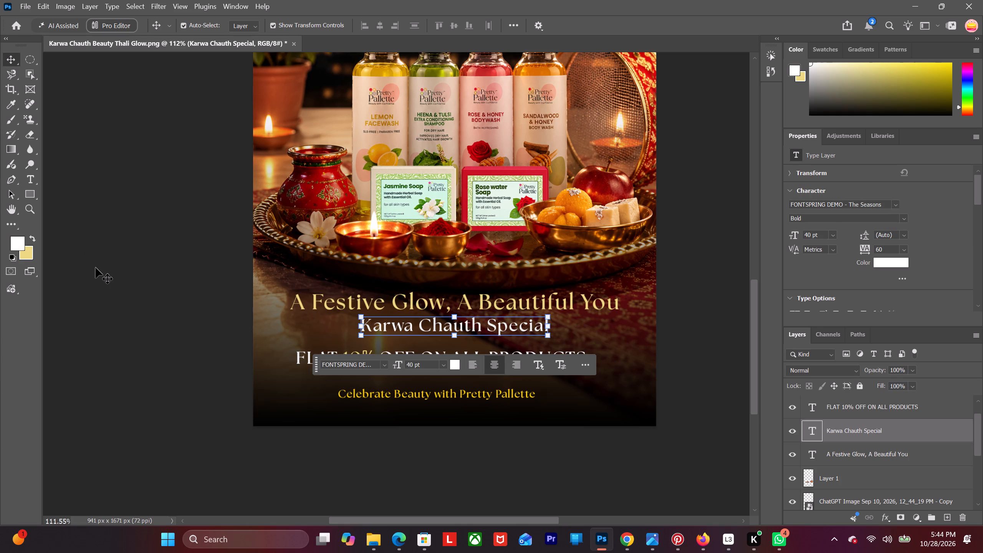
{"action": "left_click", "coordinate": [96, 268]}
Move the "Celebrate Beauty with Pretty Pallette" text slightly to the right, keeping it at the same height.
{"action": "scroll", "coordinate": [96, 268], "scroll_direction": "up", "scroll_amount": 2, "text": "alt"}
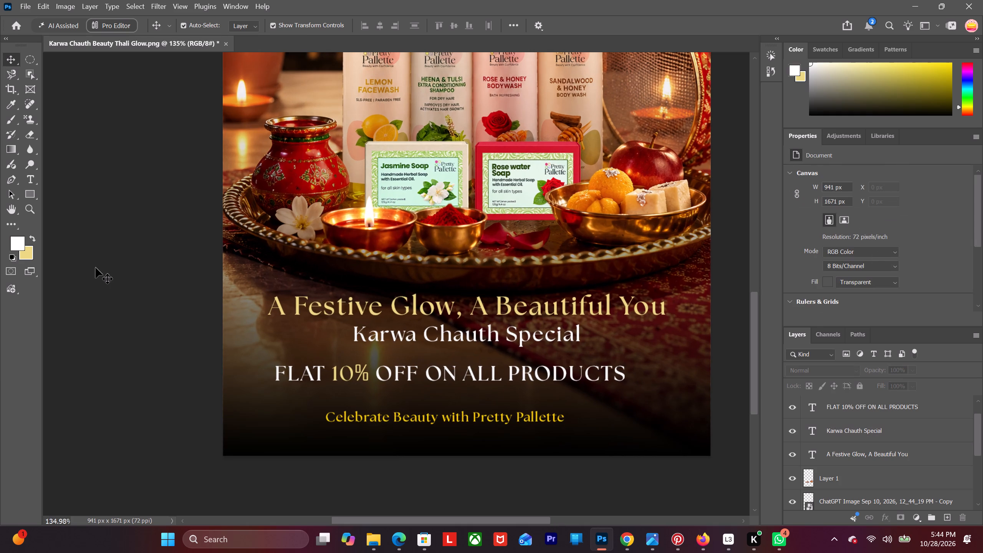
{"action": "left_click_drag", "start_coordinate": [432, 419], "coordinate": [444, 418]}
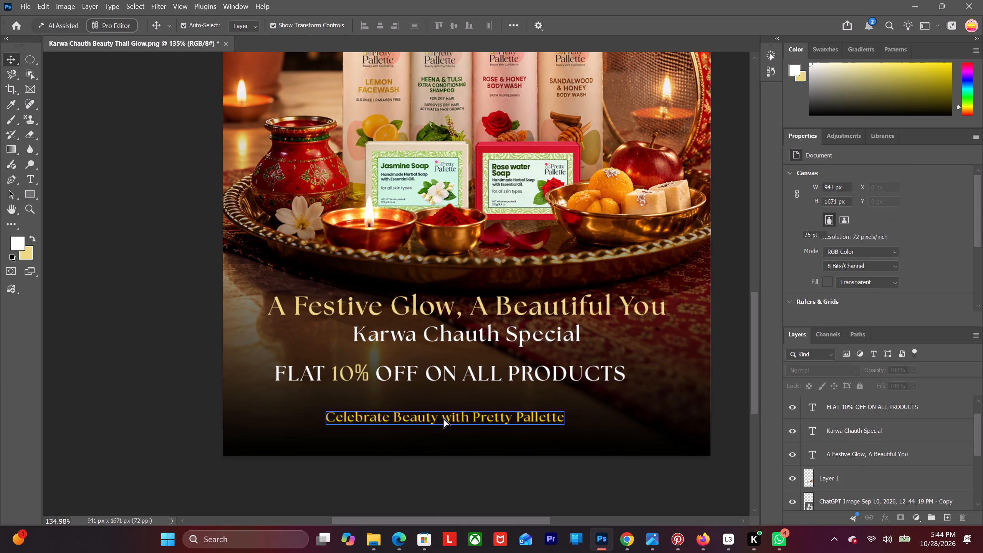
{"action": "left_click_drag", "start_coordinate": [444, 418], "coordinate": [445, 418]}
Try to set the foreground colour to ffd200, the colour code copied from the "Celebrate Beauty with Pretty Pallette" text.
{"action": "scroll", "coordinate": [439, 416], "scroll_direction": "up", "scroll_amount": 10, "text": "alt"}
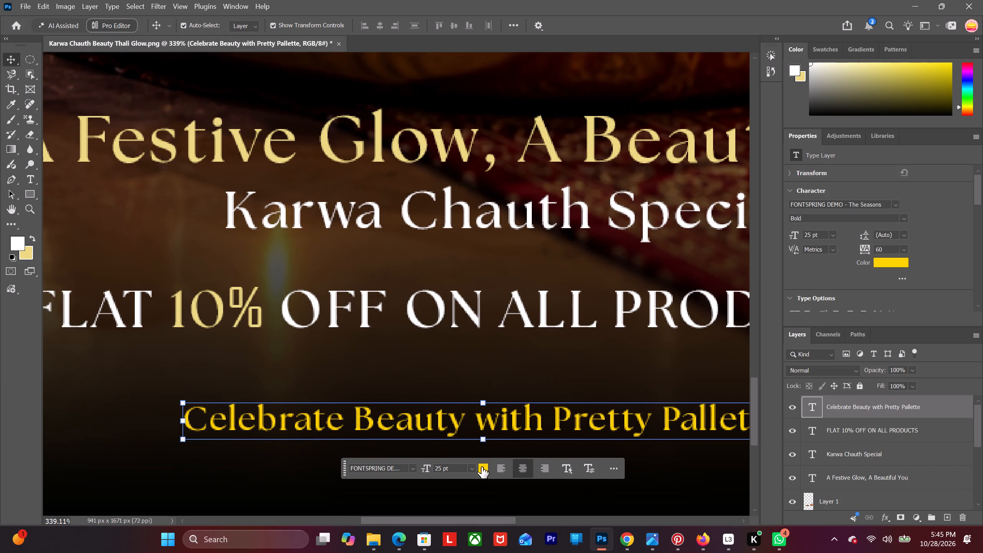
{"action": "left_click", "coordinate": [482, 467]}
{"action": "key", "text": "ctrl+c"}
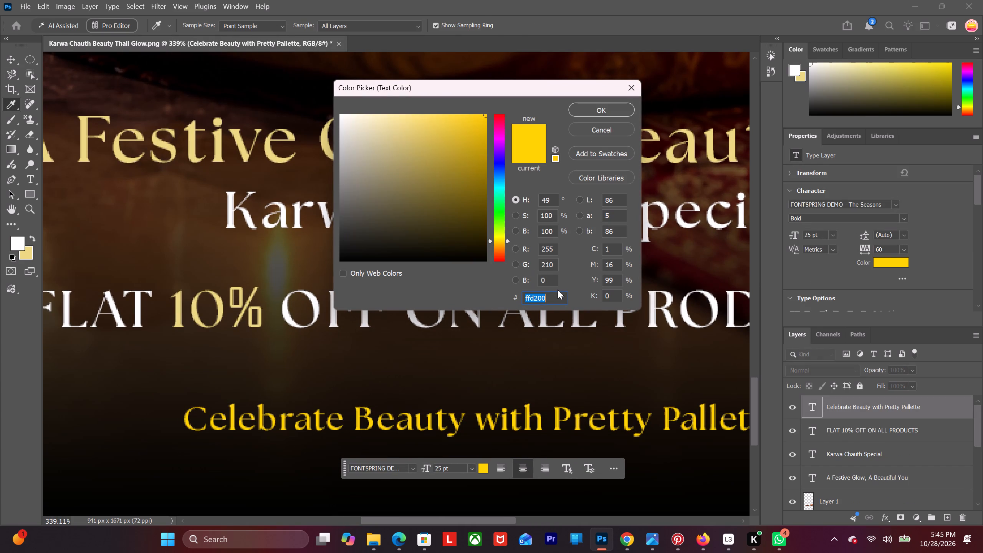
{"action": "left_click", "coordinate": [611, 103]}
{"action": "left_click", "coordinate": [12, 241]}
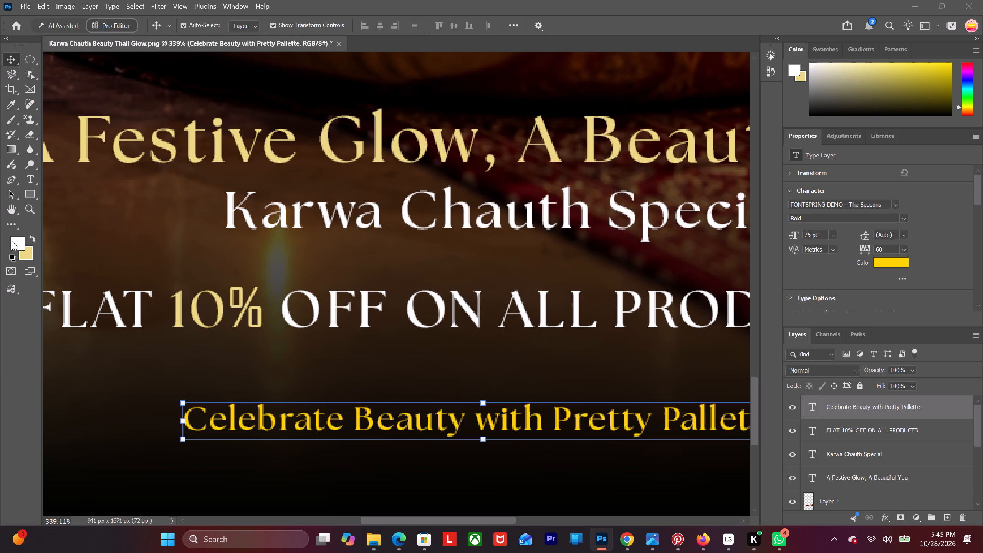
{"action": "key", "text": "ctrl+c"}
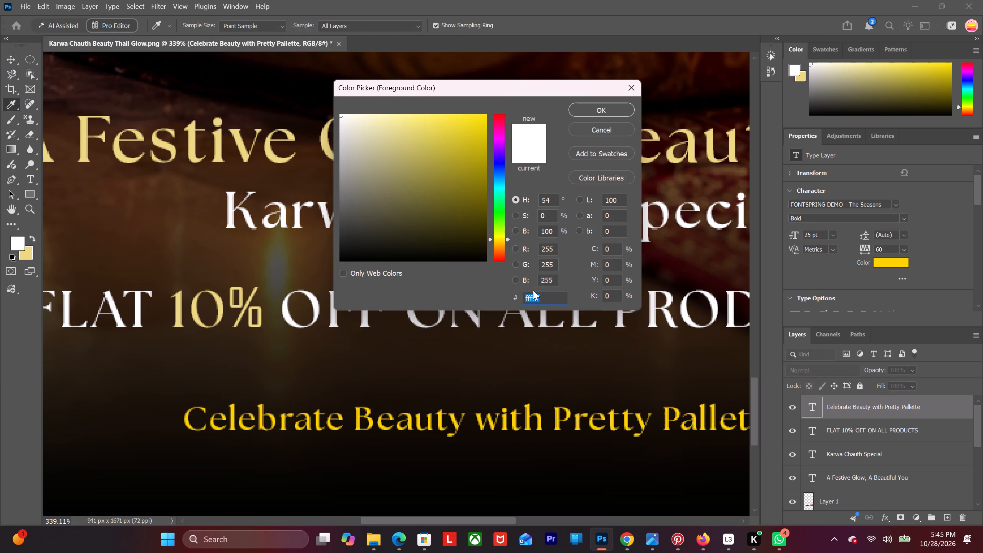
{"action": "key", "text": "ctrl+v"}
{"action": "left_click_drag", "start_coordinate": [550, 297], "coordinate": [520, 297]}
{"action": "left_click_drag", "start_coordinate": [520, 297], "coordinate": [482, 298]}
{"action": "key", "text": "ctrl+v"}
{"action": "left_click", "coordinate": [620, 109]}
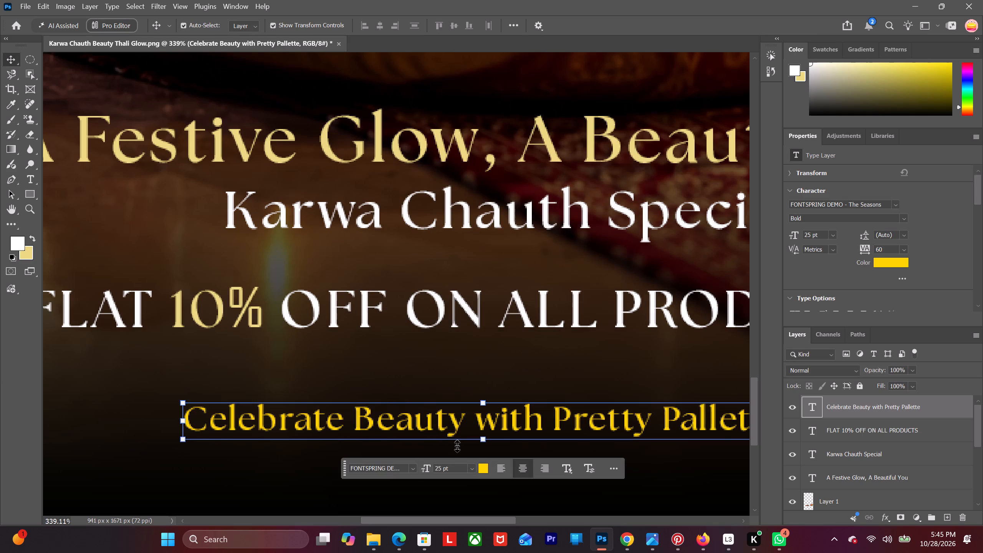
Copy the colour code ffd200 from the "Celebrate Beauty with Pretty Pallette" text and fill that text with the white foreground colour.
{"action": "left_click", "coordinate": [483, 470]}
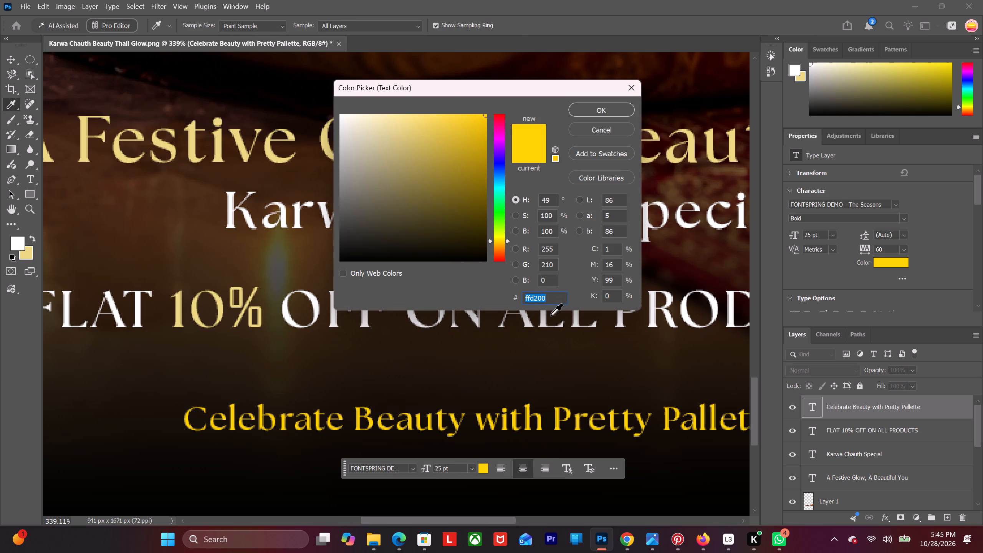
{"action": "key", "text": "ctrl+x"}
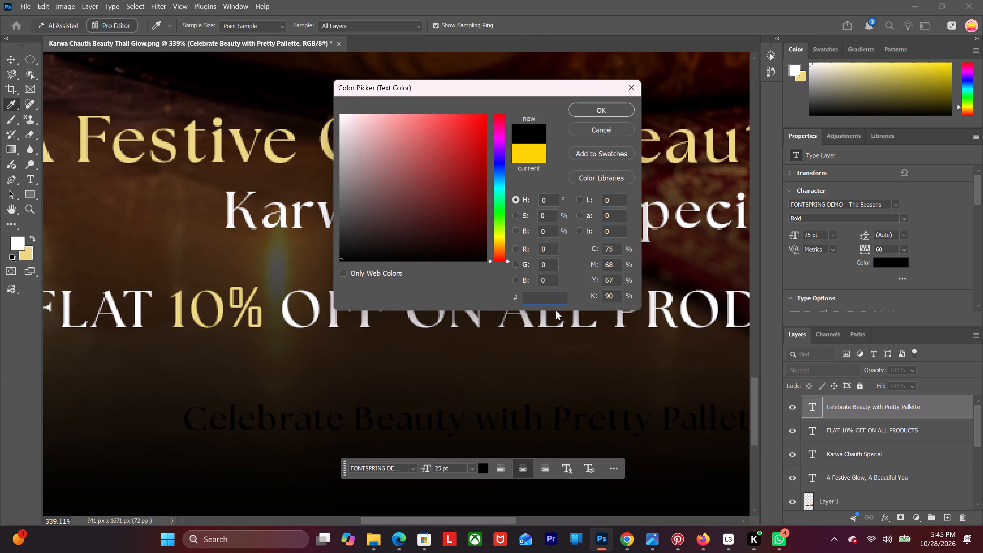
{"action": "key", "text": "ctrl+z"}
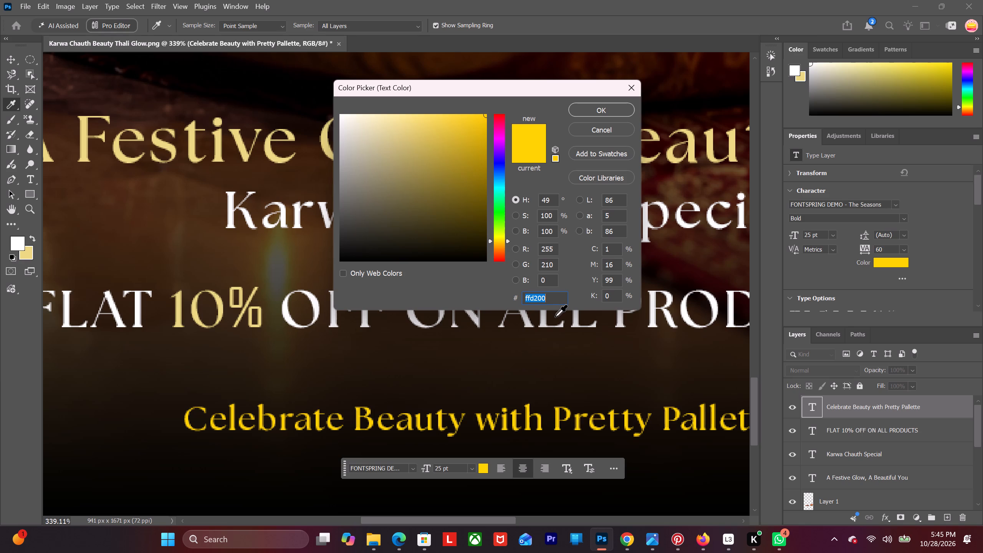
{"action": "key", "text": "ctrl+c"}
{"action": "left_click", "coordinate": [611, 114]}
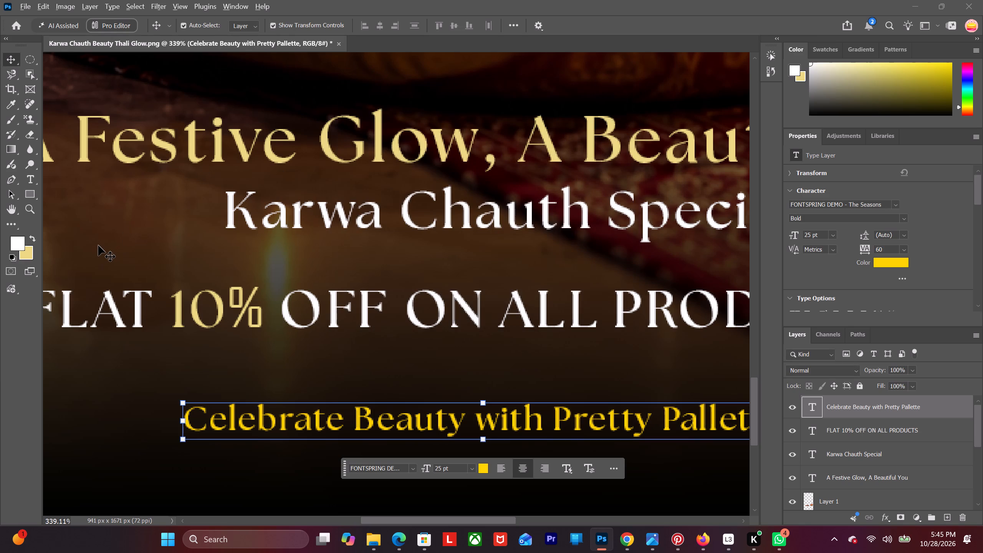
{"action": "key", "text": "alt+shift+BackSpace"}
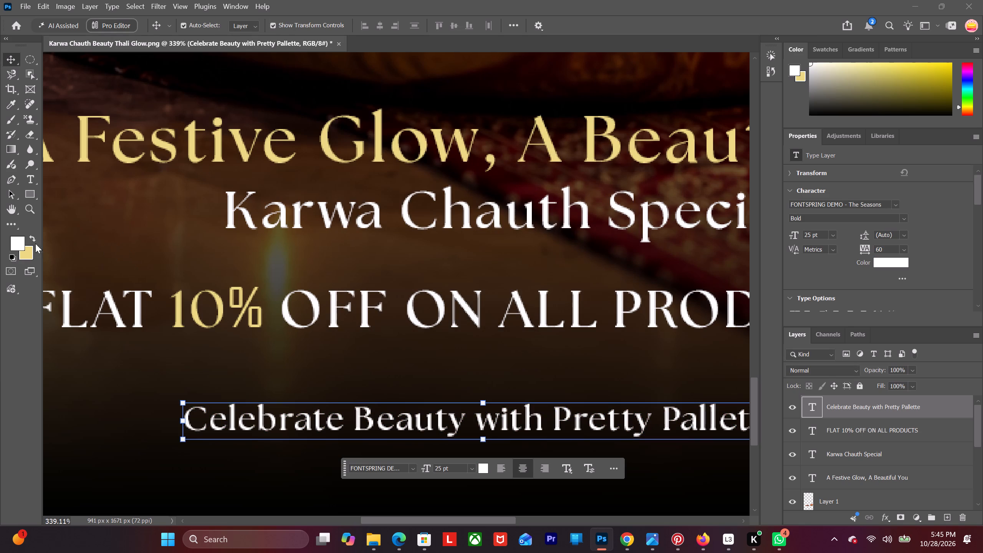
Recolour only the "10%" characters of the offer line with the copied colour ffd200, set as the foreground colour.
{"action": "left_click", "coordinate": [30, 182]}
{"action": "left_click_drag", "start_coordinate": [176, 307], "coordinate": [245, 308]}
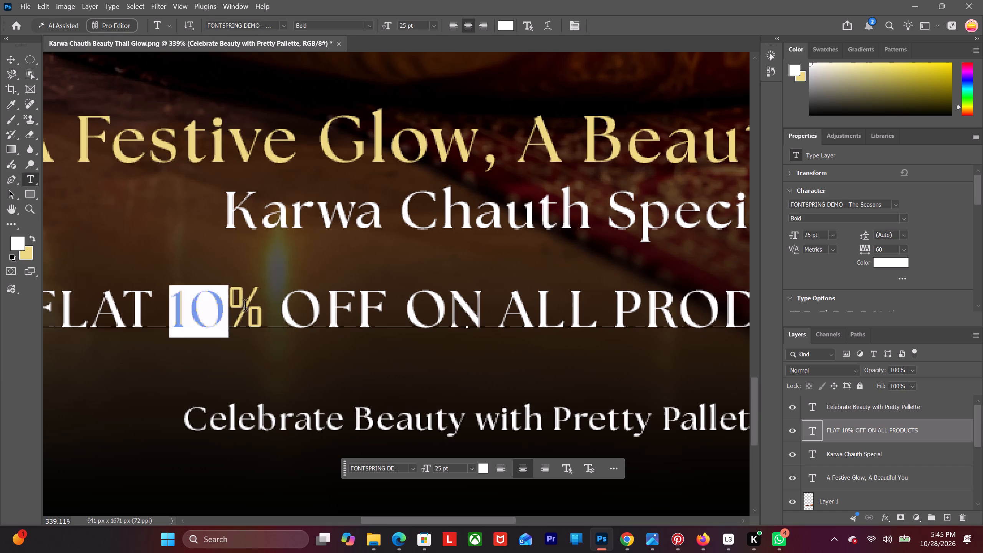
{"action": "left_click_drag", "start_coordinate": [245, 308], "coordinate": [273, 308]}
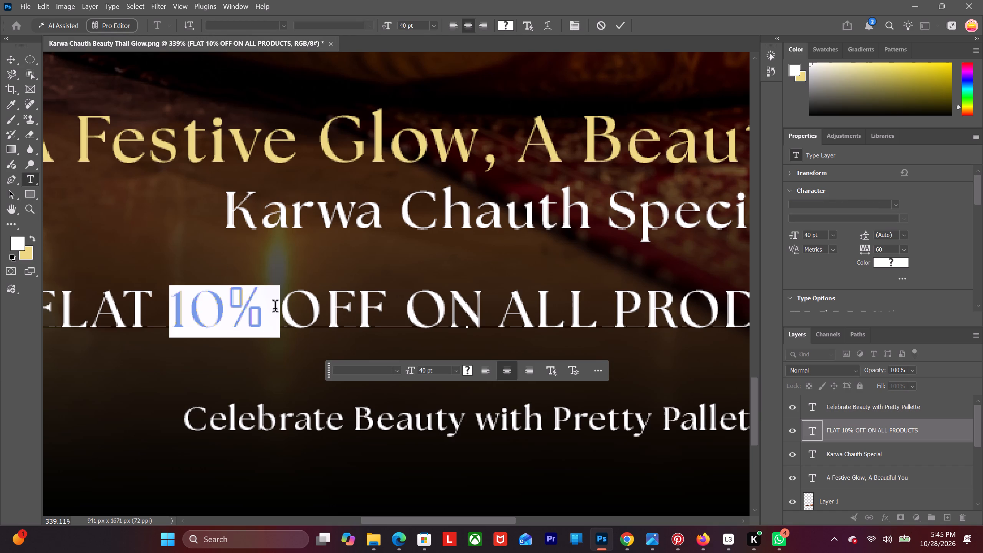
{"action": "left_click", "coordinate": [22, 241]}
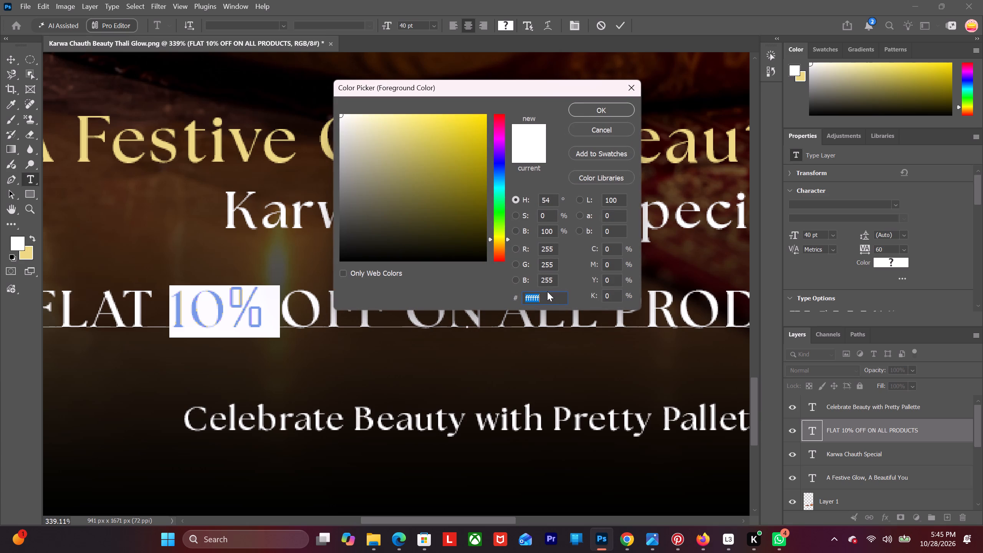
{"action": "key", "text": "ctrl+v"}
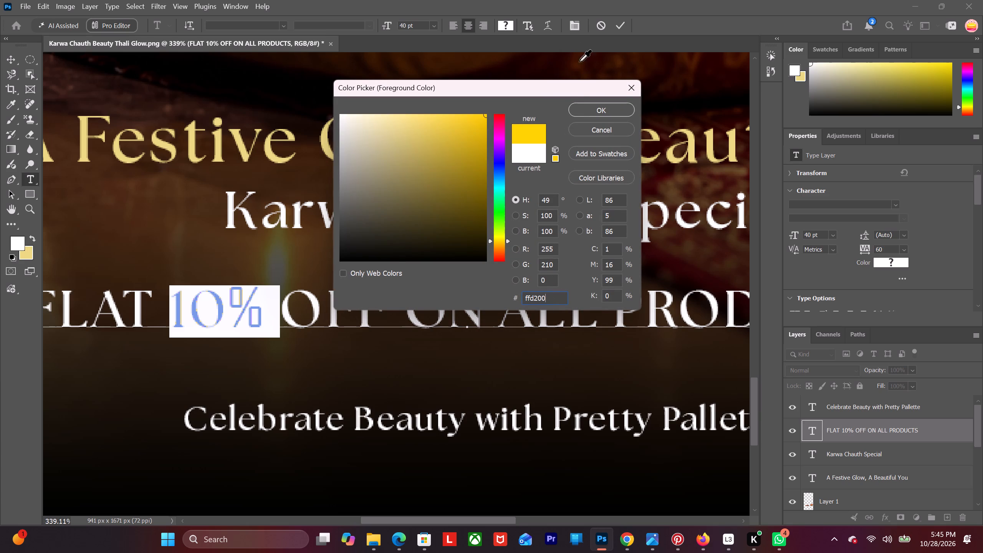
{"action": "left_click", "coordinate": [586, 104]}
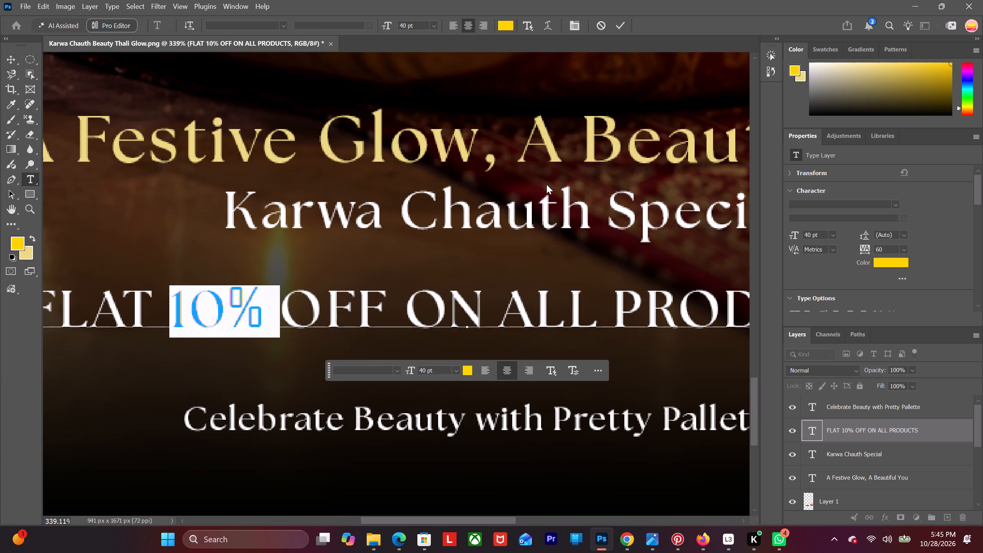
{"action": "key", "text": "alt+shift+BackSpace"}
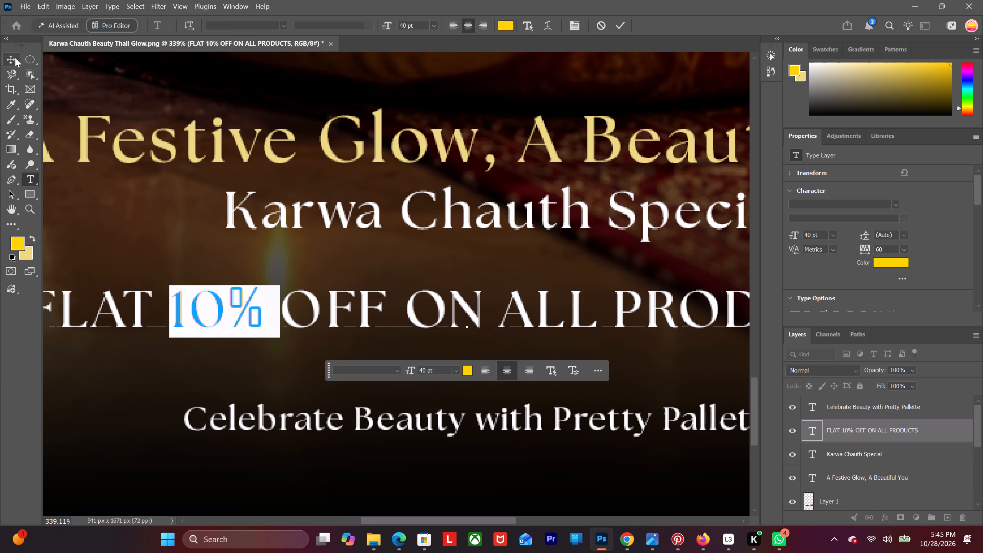
{"action": "left_click", "coordinate": [15, 58]}
{"action": "scroll", "coordinate": [347, 379], "scroll_direction": "down", "scroll_amount": 9, "text": "alt"}
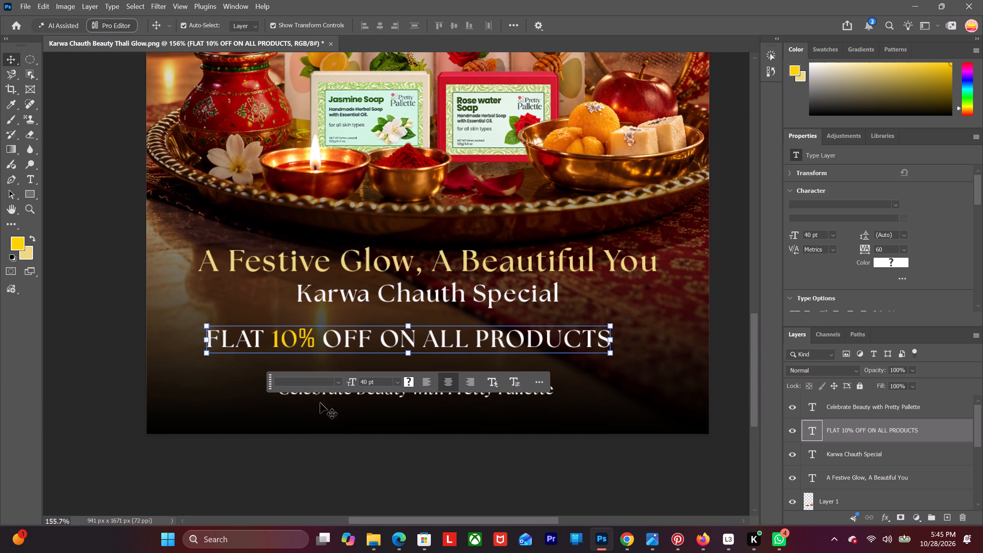
{"action": "left_click", "coordinate": [94, 338]}
Move the "Karwa Chauth Special" text straight down a little, away from the "A Festive Glow, A Beautiful You" headline.
{"action": "scroll", "coordinate": [94, 338], "scroll_direction": "up", "scroll_amount": 4}
{"action": "scroll", "coordinate": [100, 350], "scroll_direction": "down", "scroll_amount": 4, "text": "alt"}
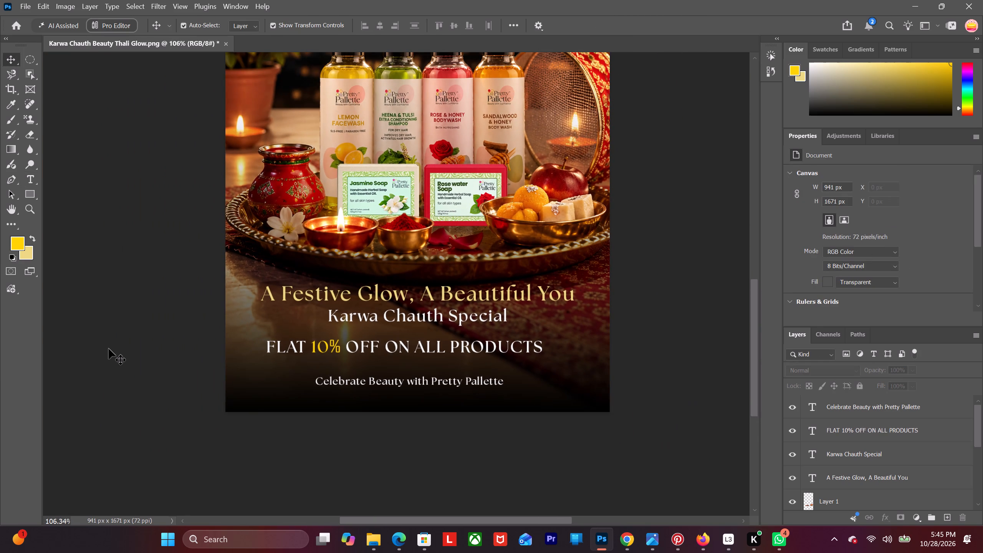
{"action": "scroll", "coordinate": [109, 349], "scroll_direction": "up", "scroll_amount": 8}
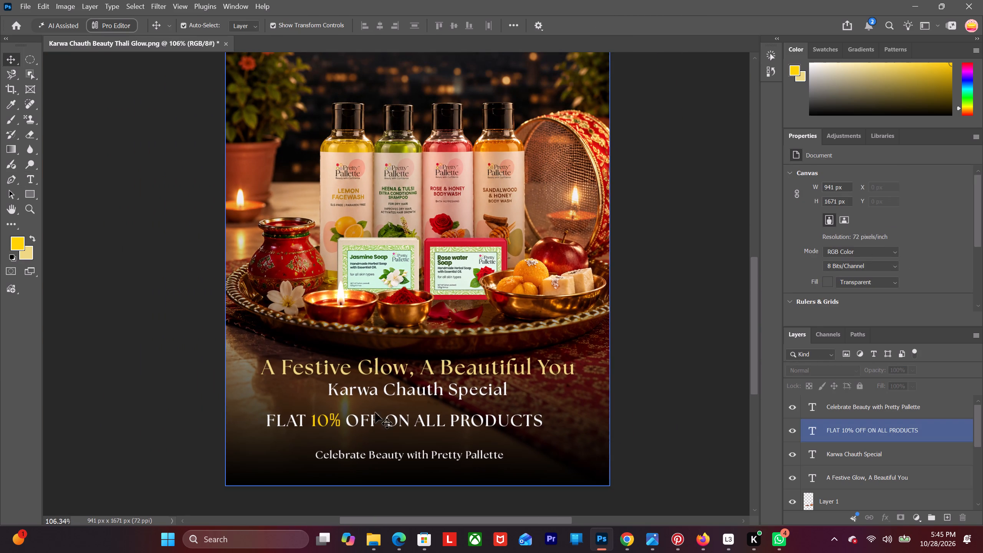
{"action": "scroll", "coordinate": [390, 417], "scroll_direction": "up", "scroll_amount": 4, "text": "alt"}
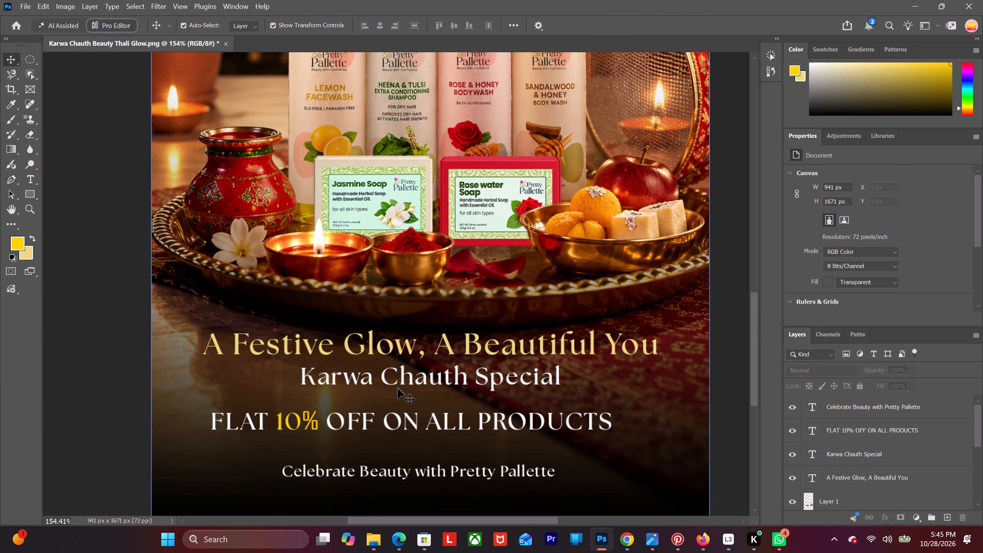
{"action": "left_click_drag", "start_coordinate": [401, 380], "coordinate": [401, 391]}
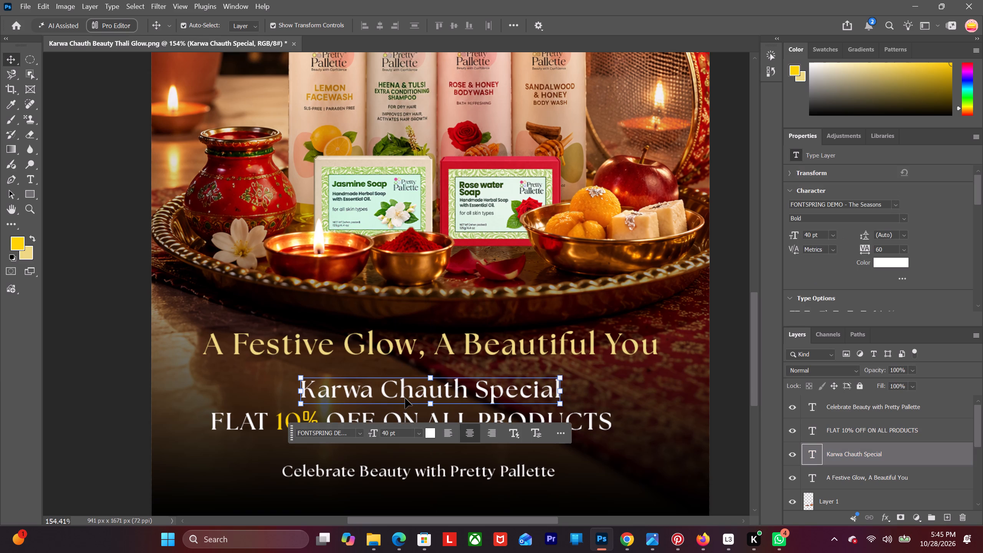
Set the font size of the "Karwa Chauth Special" text to 30 pt.
{"action": "left_click_drag", "start_coordinate": [405, 432], "coordinate": [370, 433]}
{"action": "type", "text": "30"}
{"action": "key", "text": "Return"}
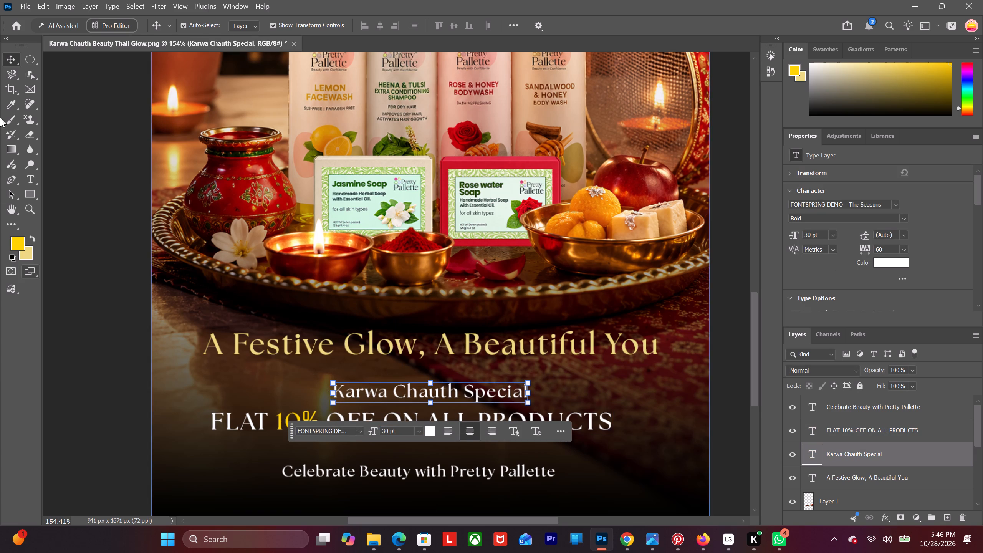
{"action": "left_click", "coordinate": [7, 60]}
{"action": "left_click", "coordinate": [111, 270]}
Set the font size of the "FLAT 10% OFF ON ALL PRODUCTS" text to 37 pt.
{"action": "scroll", "coordinate": [112, 272], "scroll_direction": "down", "scroll_amount": 4, "text": "alt"}
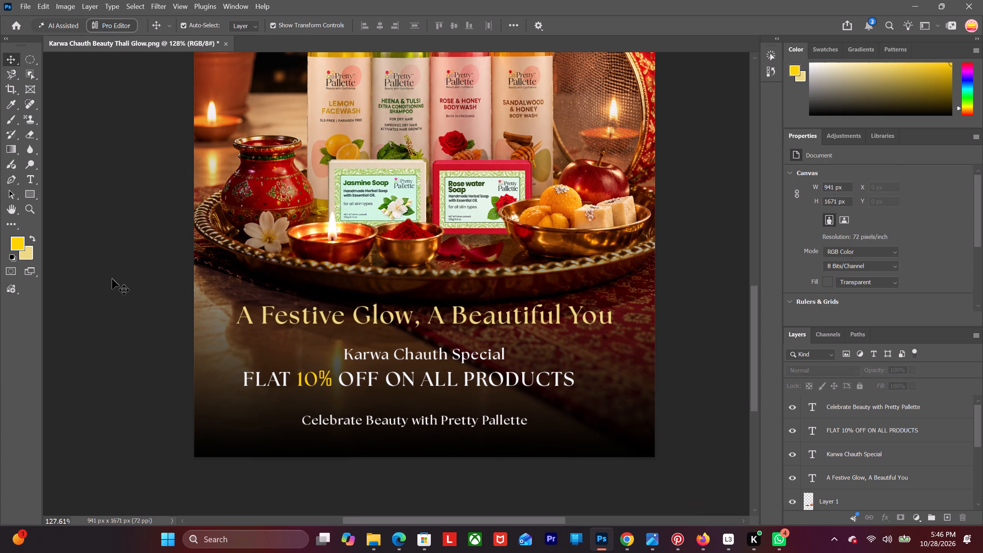
{"action": "left_click", "coordinate": [367, 374]}
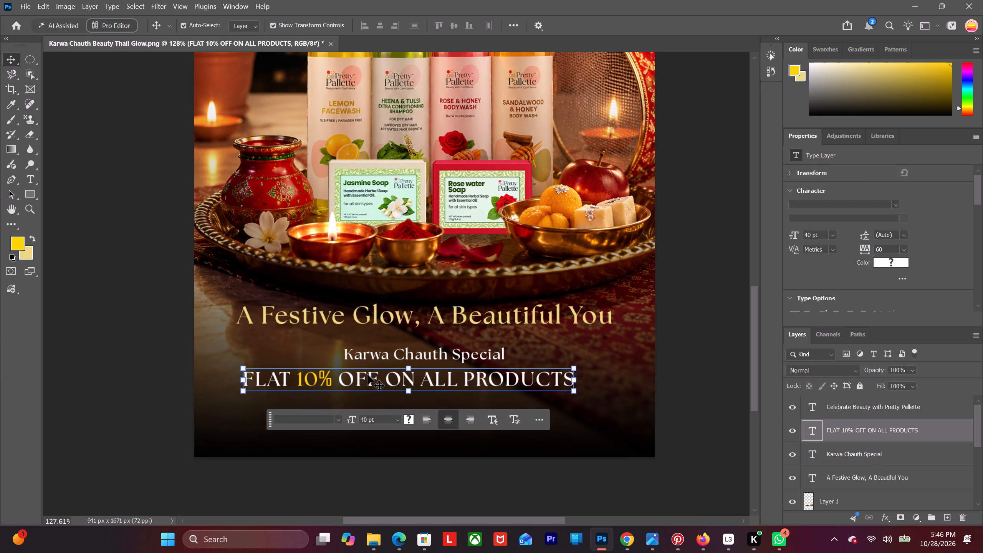
{"action": "left_click_drag", "start_coordinate": [374, 420], "coordinate": [351, 420]}
{"action": "type", "text": "37"}
{"action": "key", "text": "Return"}
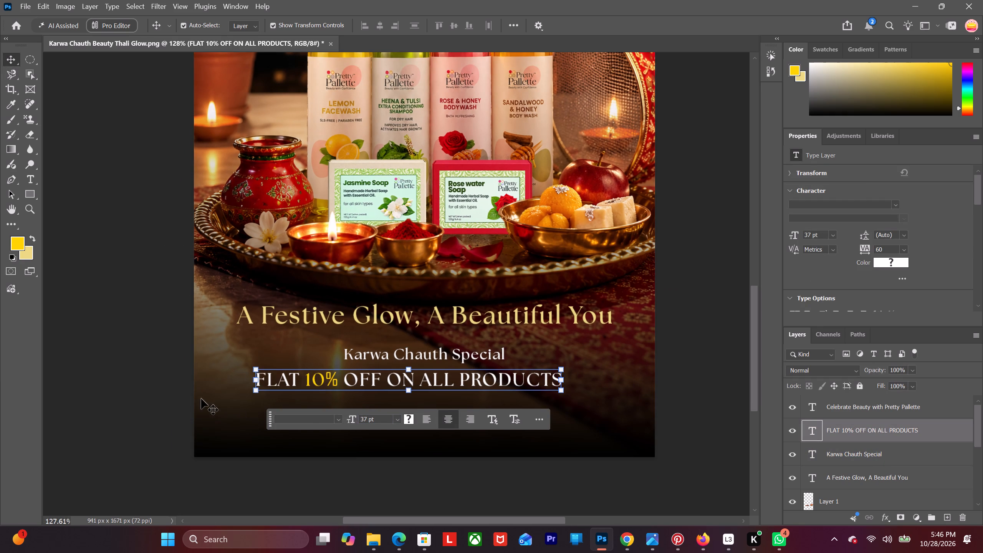
{"action": "left_click", "coordinate": [113, 354]}
Set the font size of the "Celebrate Beauty with Pretty Pallette" text to 28 pt.
{"action": "left_click", "coordinate": [360, 420]}
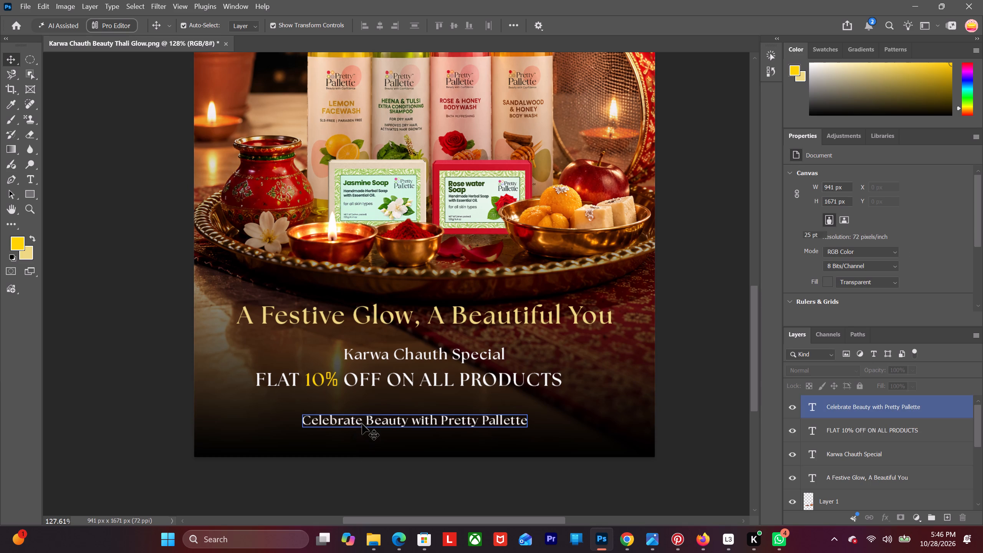
{"action": "left_click_drag", "start_coordinate": [387, 450], "coordinate": [353, 449]}
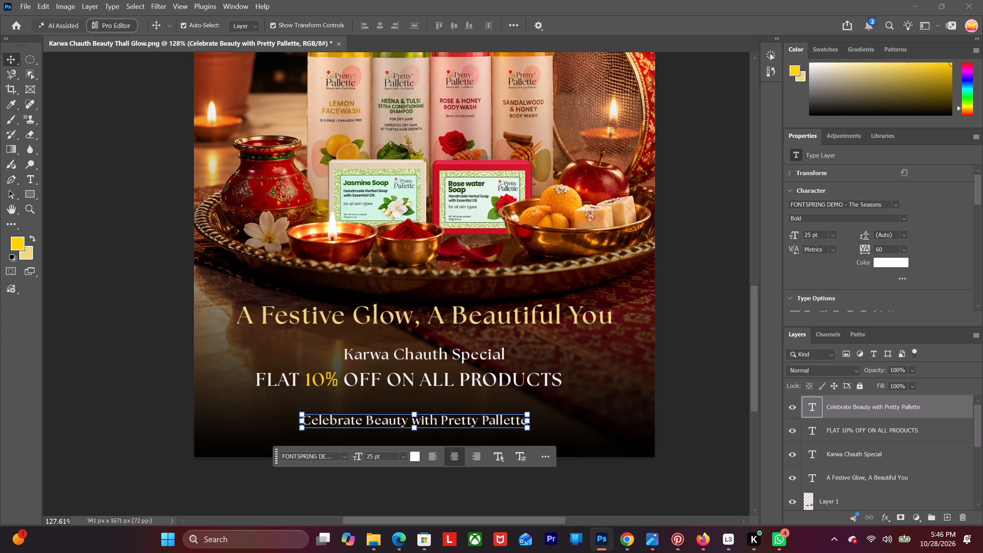
{"action": "left_click_drag", "start_coordinate": [385, 454], "coordinate": [361, 454]}
{"action": "type", "text": "28"}
{"action": "key", "text": "Return"}
{"action": "left_click", "coordinate": [59, 397]}
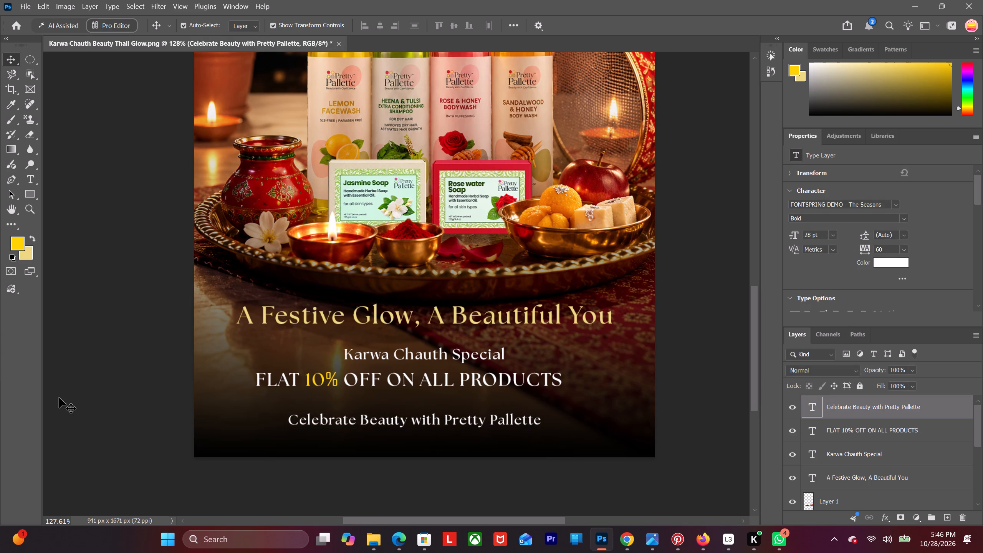
Move the "FLAT 10% OFF ON ALL PRODUCTS" text slightly down, closer to the "Celebrate Beauty with Pretty Pallette" line.
{"action": "left_click_drag", "start_coordinate": [458, 372], "coordinate": [458, 380]}
{"action": "left_click_drag", "start_coordinate": [434, 376], "coordinate": [434, 383]}
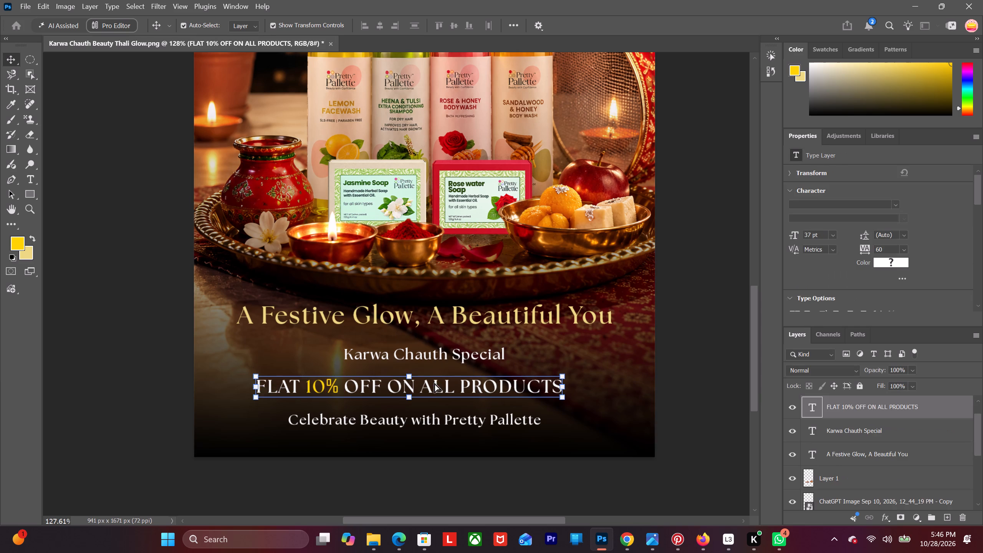
{"action": "left_click", "coordinate": [99, 315]}
Move the "Karwa Chauth Special" text straight down so it sits closer above the offer line.
{"action": "scroll", "coordinate": [362, 348], "scroll_direction": "up", "scroll_amount": 4, "text": "alt"}
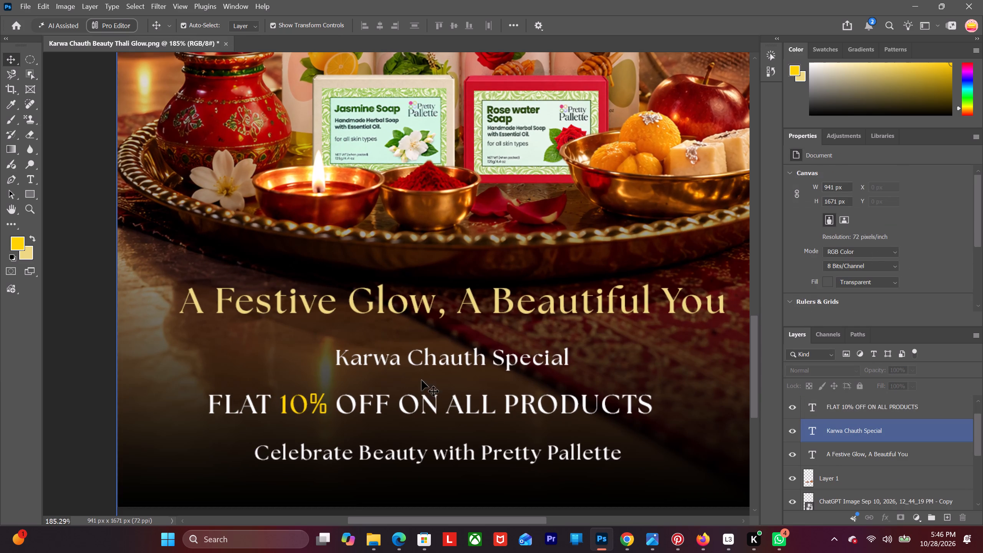
{"action": "left_click_drag", "start_coordinate": [423, 365], "coordinate": [424, 380]}
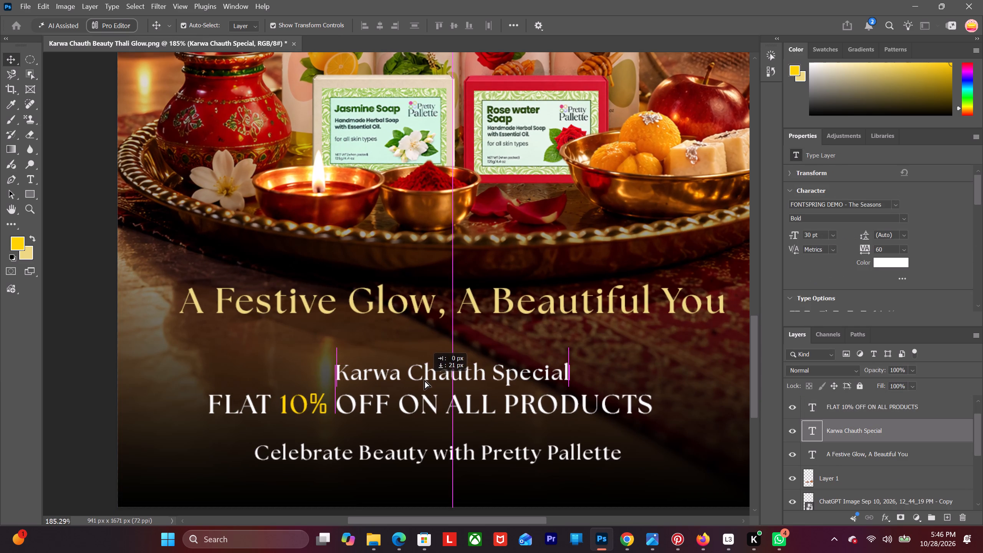
{"action": "left_click_drag", "start_coordinate": [424, 380], "coordinate": [424, 376]}
Change the font of the "Celebrate Beauty with Pretty Pallette" text to Outfit in the Regular style.
{"action": "left_click", "coordinate": [414, 453]}
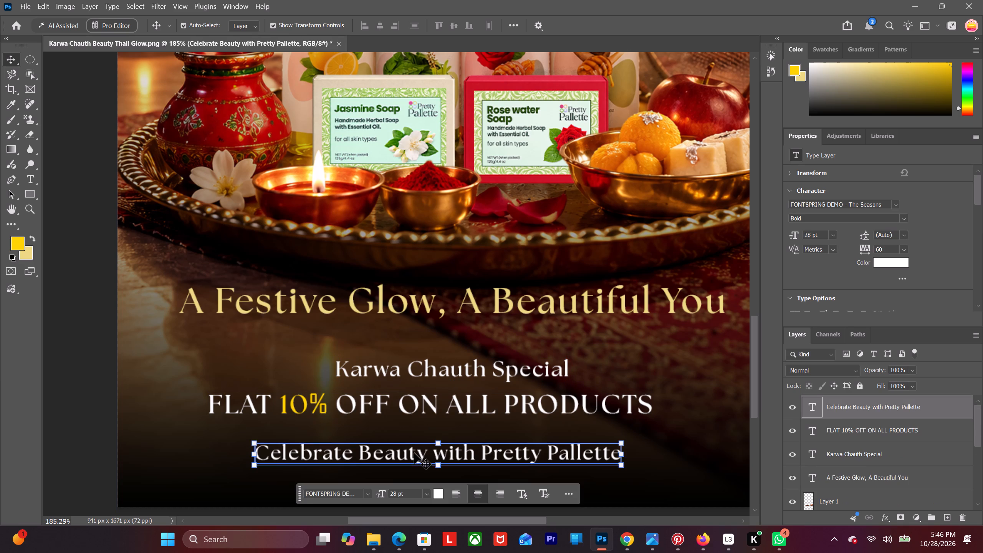
{"action": "left_click", "coordinate": [370, 492]}
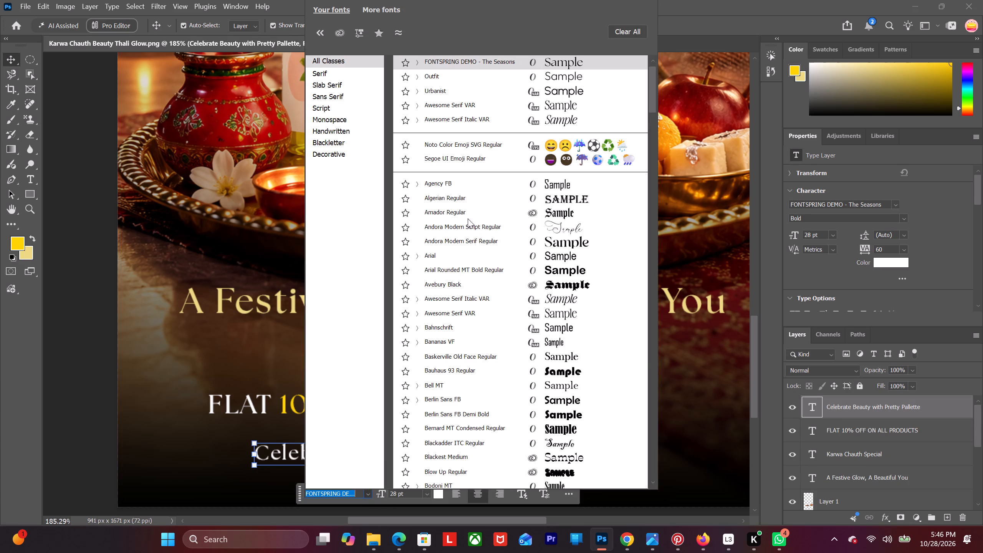
{"action": "left_click", "coordinate": [427, 76]}
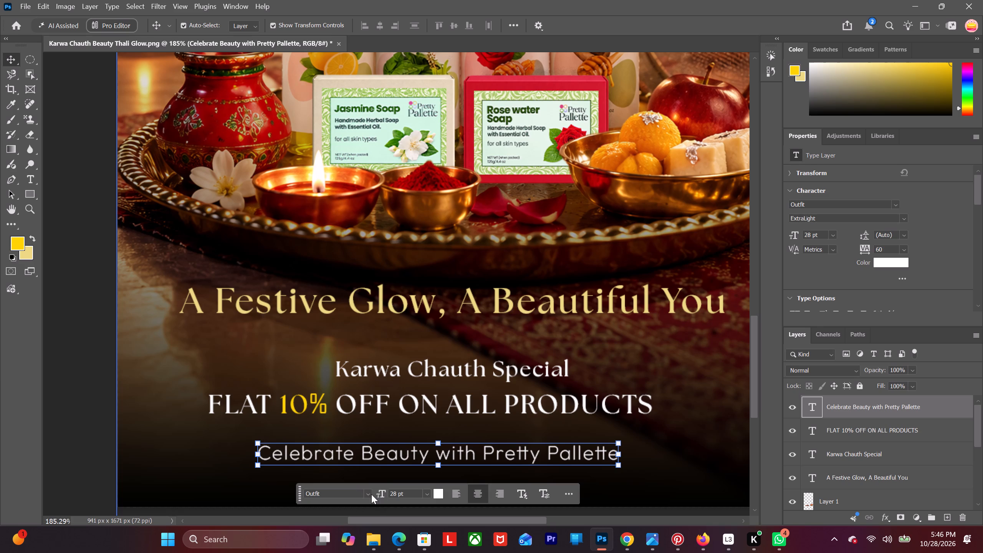
{"action": "left_click", "coordinate": [903, 219]}
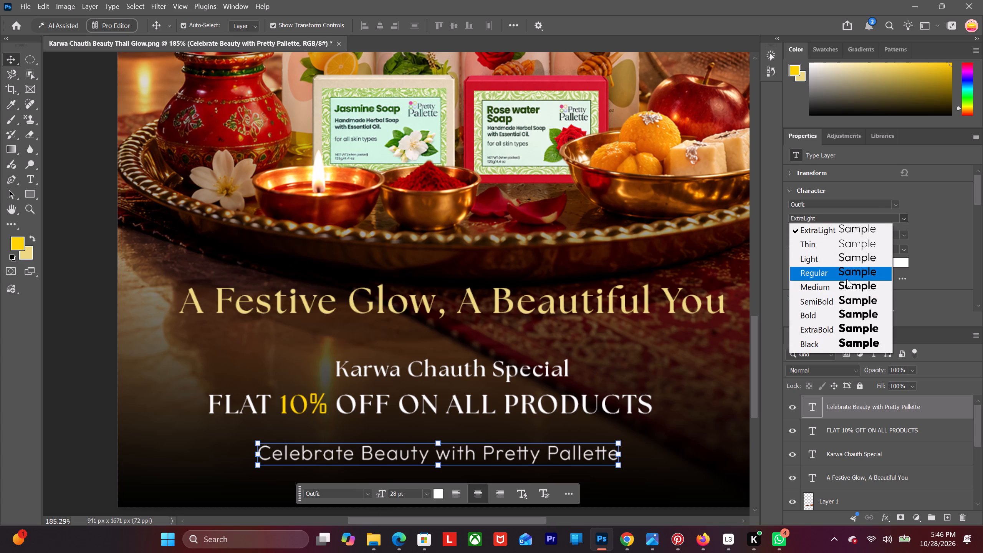
{"action": "left_click", "coordinate": [849, 273]}
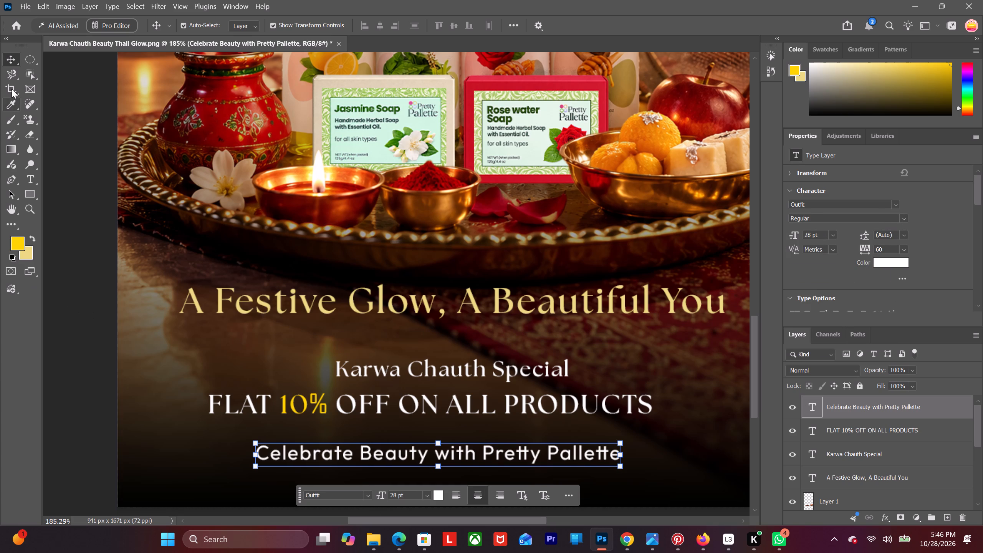
{"action": "left_click", "coordinate": [17, 66]}
{"action": "left_click", "coordinate": [55, 179]}
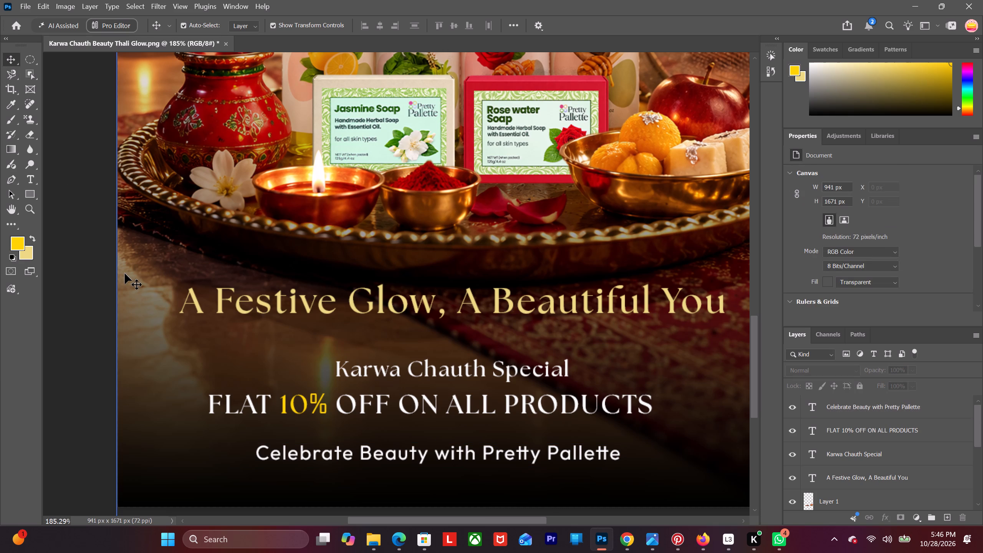
Move the "Karwa Chauth Special" text up so it sits directly beneath the "A Festive Glow, A Beautiful You" headline.
{"action": "scroll", "coordinate": [125, 273], "scroll_direction": "down", "scroll_amount": 5}
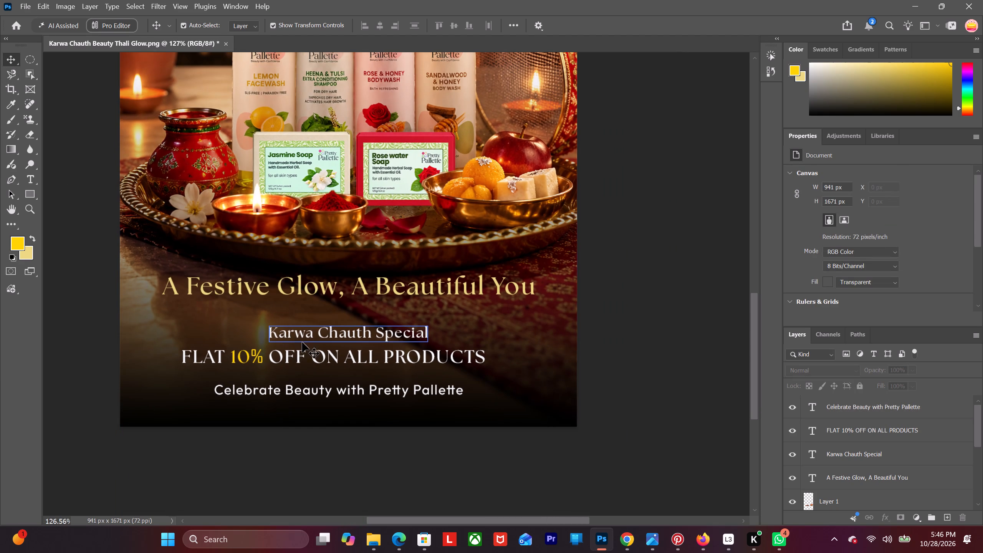
{"action": "left_click_drag", "start_coordinate": [307, 336], "coordinate": [309, 318]}
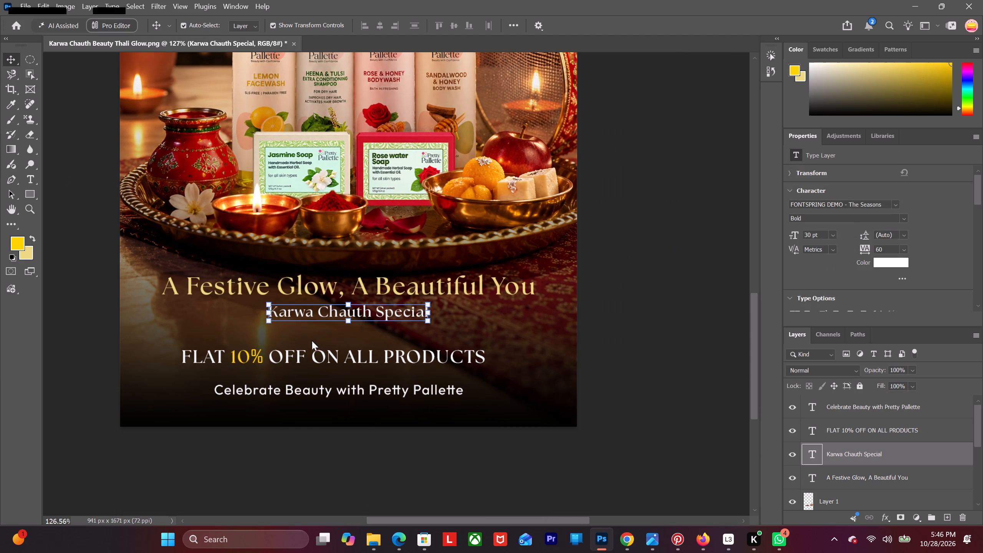
{"action": "left_click", "coordinate": [64, 243]}
Move the "FLAT 10% OFF ON ALL PRODUCTS" text up so it sits directly beneath the "Karwa Chauth Special" line.
{"action": "scroll", "coordinate": [226, 321], "scroll_direction": "up", "scroll_amount": 4, "text": "alt"}
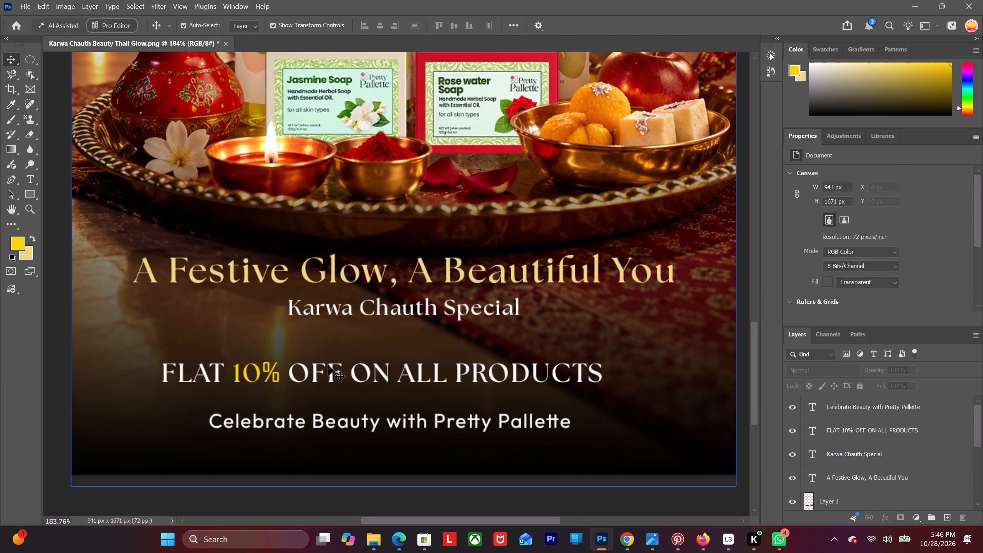
{"action": "left_click_drag", "start_coordinate": [362, 377], "coordinate": [368, 348]}
{"action": "scroll", "coordinate": [176, 390], "scroll_direction": "down", "scroll_amount": 6, "text": "alt"}
{"action": "left_click", "coordinate": [58, 371]}
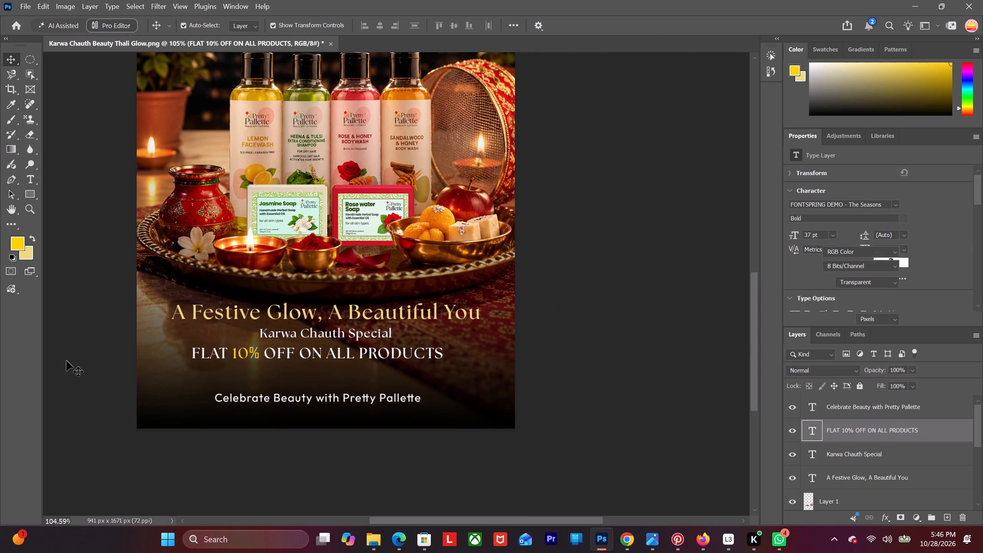
Align the horizontal centres of the four lower text layers, from the "A Festive Glow" headline to "Celebrate Beauty with Pretty Pallette".
{"action": "scroll", "coordinate": [66, 361], "scroll_direction": "up", "scroll_amount": 2}
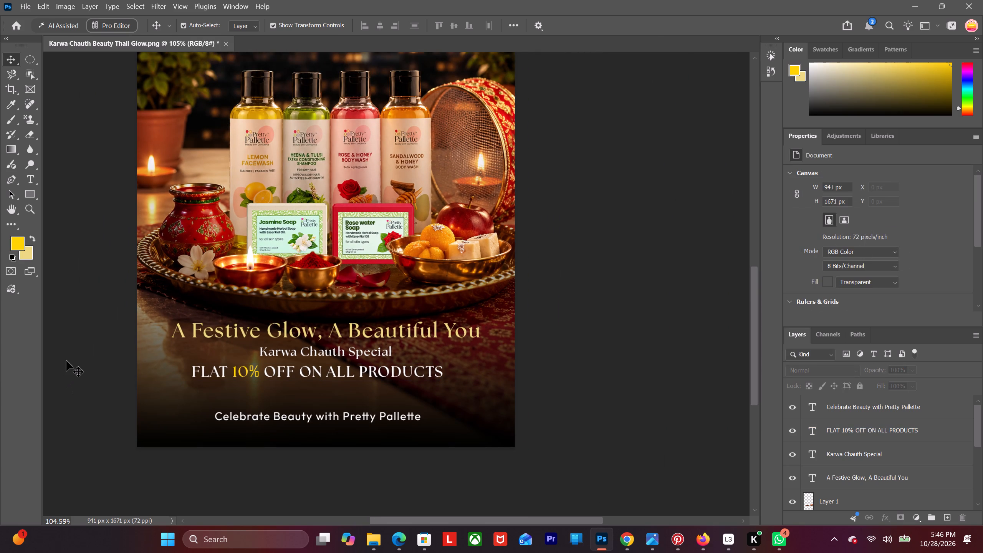
{"action": "left_click", "coordinate": [265, 337]}
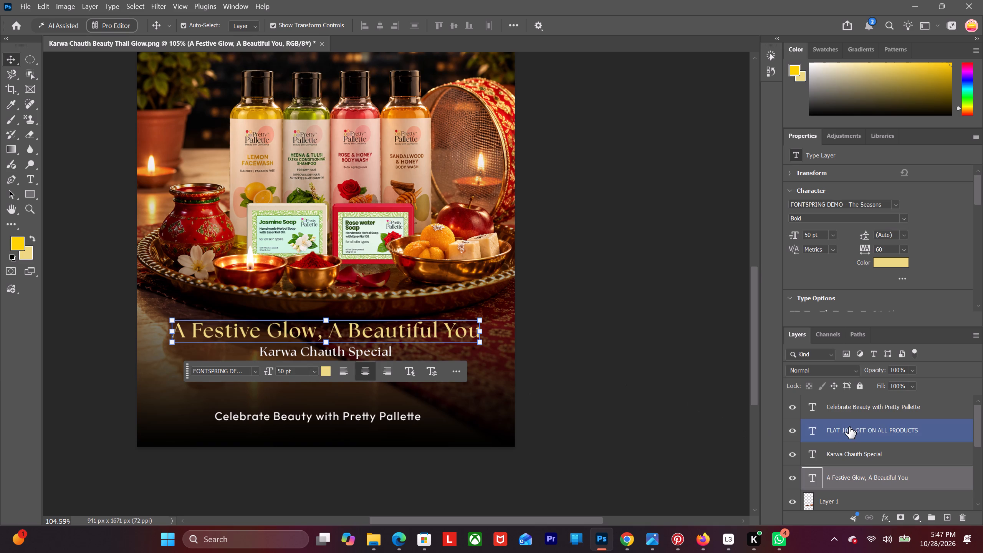
{"action": "scroll", "coordinate": [852, 435], "scroll_direction": "up", "scroll_amount": 3}
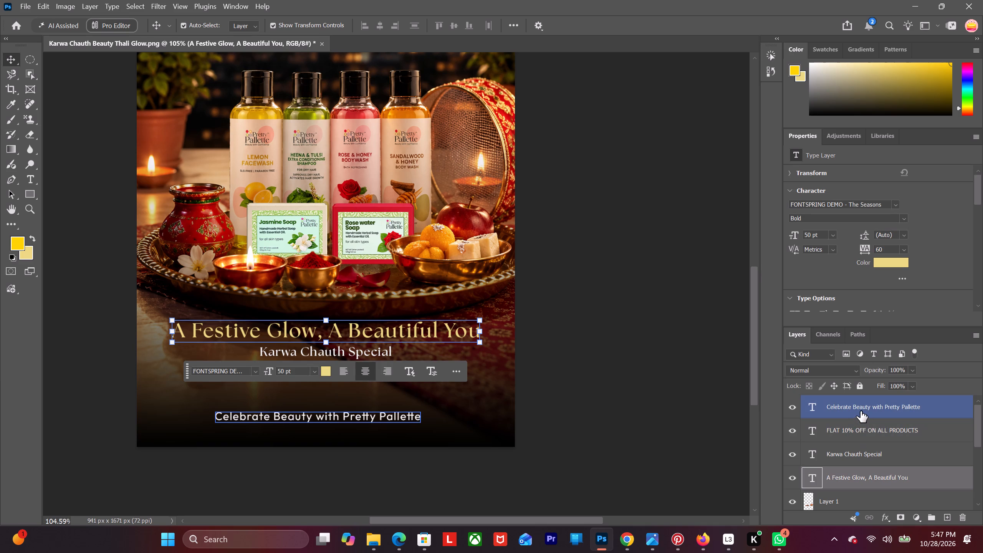
{"action": "left_click", "coordinate": [861, 411], "text": "shift"}
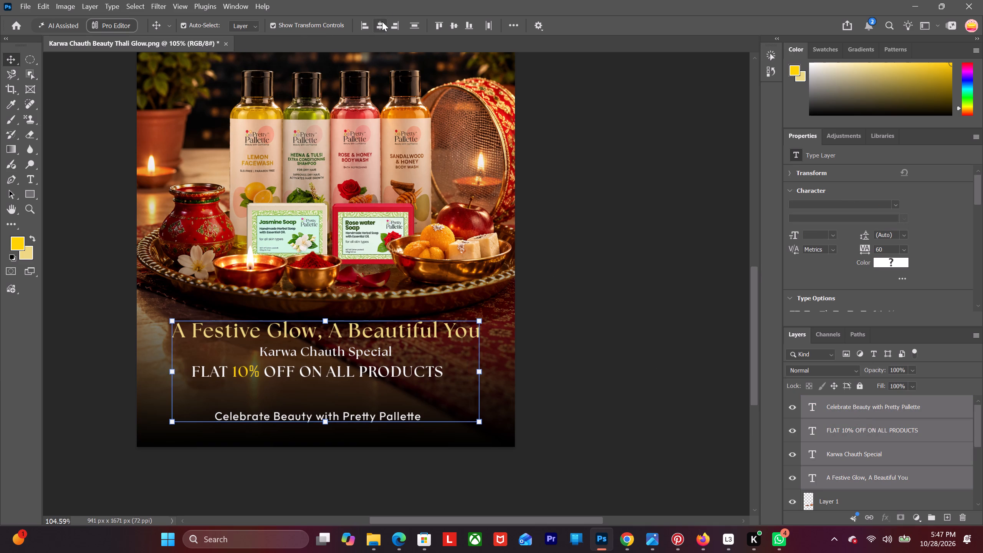
{"action": "triple_click", "coordinate": [381, 23]}
{"action": "left_click", "coordinate": [381, 23]}
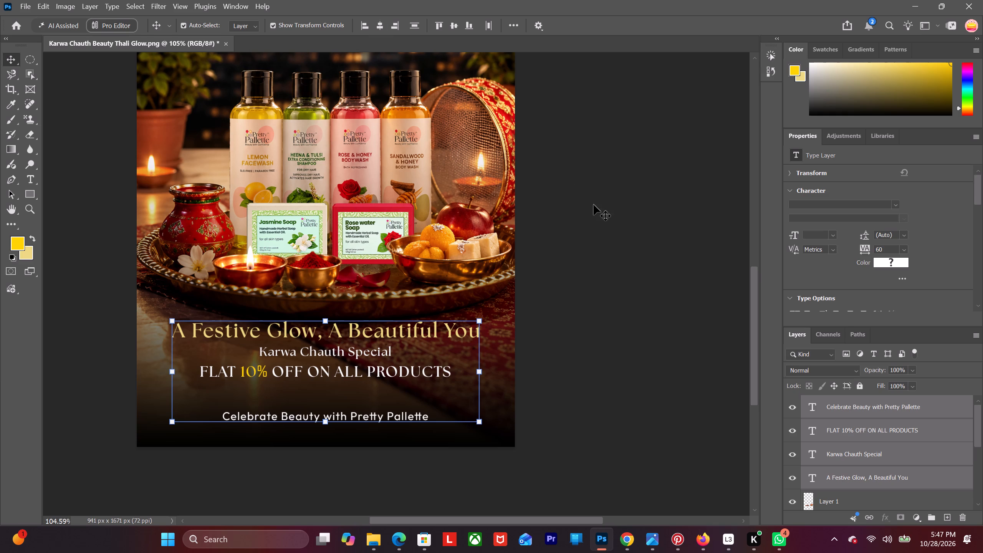
Centre the four lower text layers horizontally on the poster by aligning them with the Layer 0 copy background.
{"action": "scroll", "coordinate": [880, 446], "scroll_direction": "down", "scroll_amount": 10}
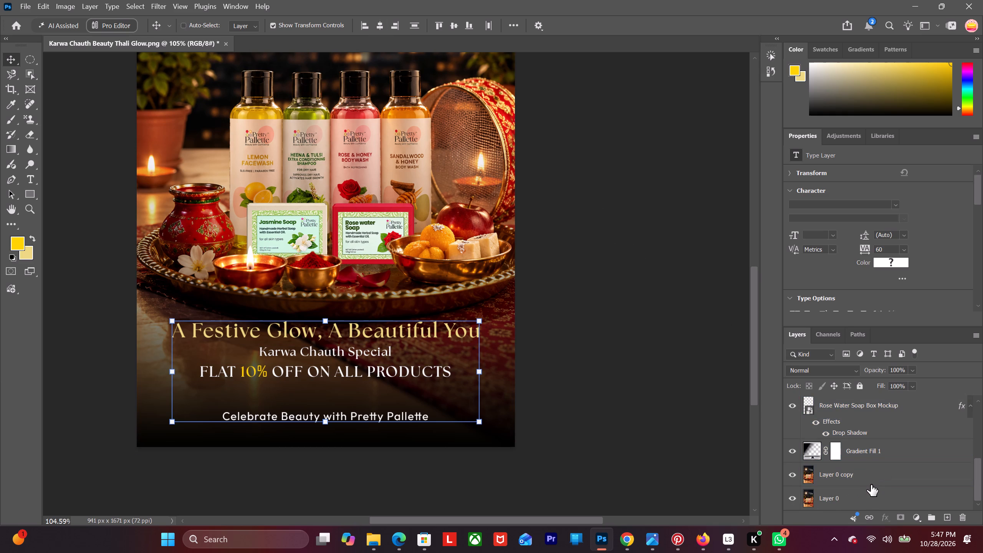
{"action": "left_click", "coordinate": [874, 472], "text": "ctrl"}
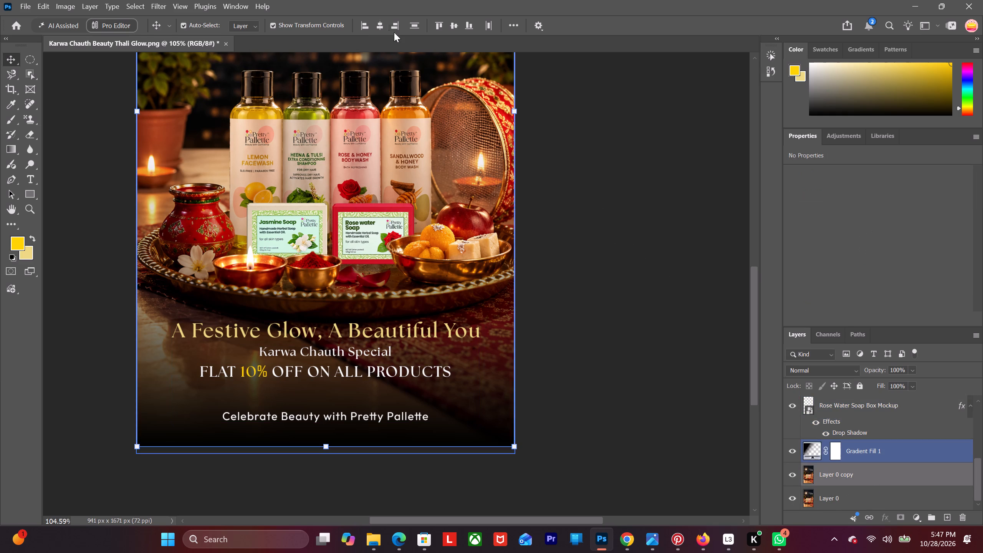
{"action": "left_click", "coordinate": [383, 22]}
{"action": "triple_click", "coordinate": [383, 22]}
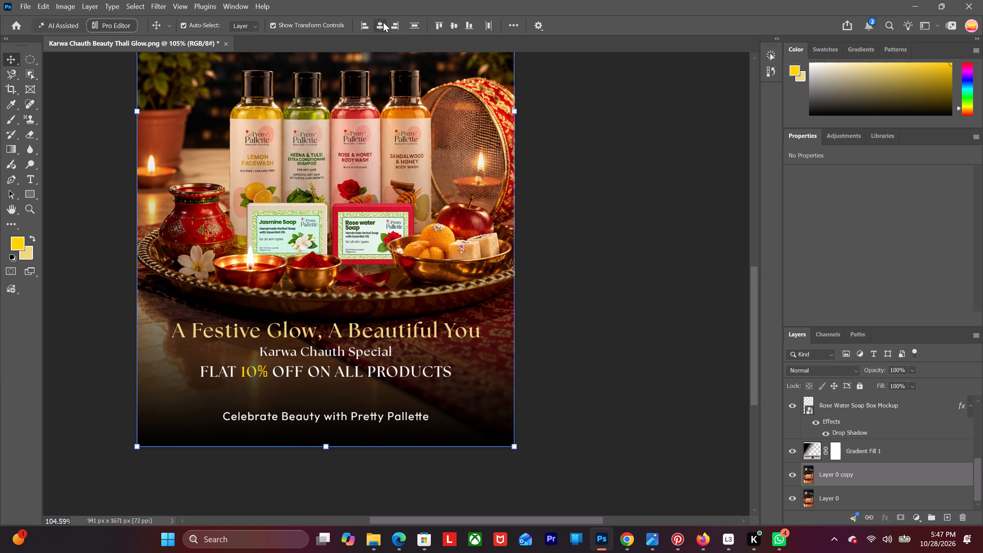
{"action": "left_click", "coordinate": [81, 318]}
Examine the whole poster's composition and the spacing of the lower text lines.
{"action": "scroll", "coordinate": [124, 321], "scroll_direction": "down", "scroll_amount": 3, "text": "alt"}
{"action": "scroll", "coordinate": [125, 319], "scroll_direction": "up", "scroll_amount": 2}
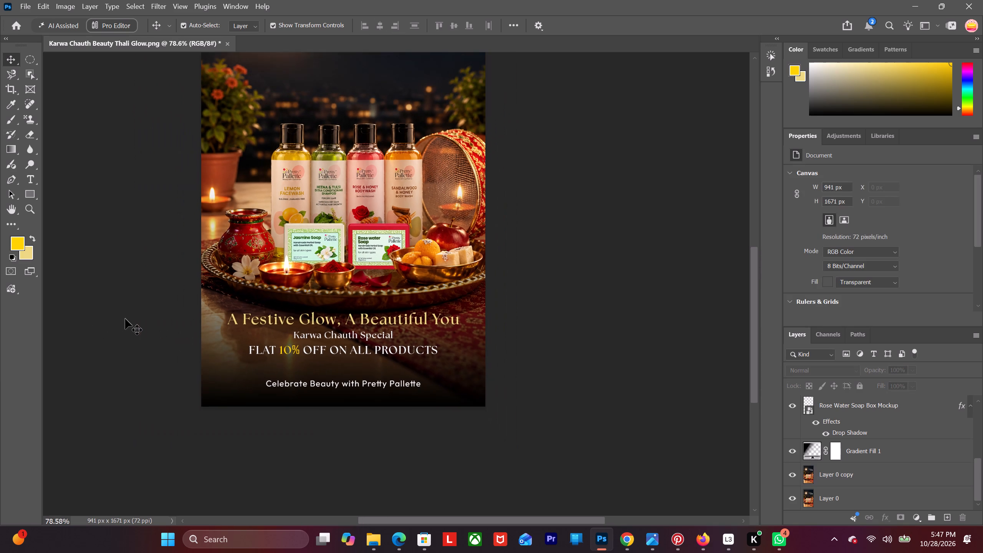
{"action": "scroll", "coordinate": [125, 319], "scroll_direction": "up", "scroll_amount": 10}
{"action": "left_click", "coordinate": [144, 278]}
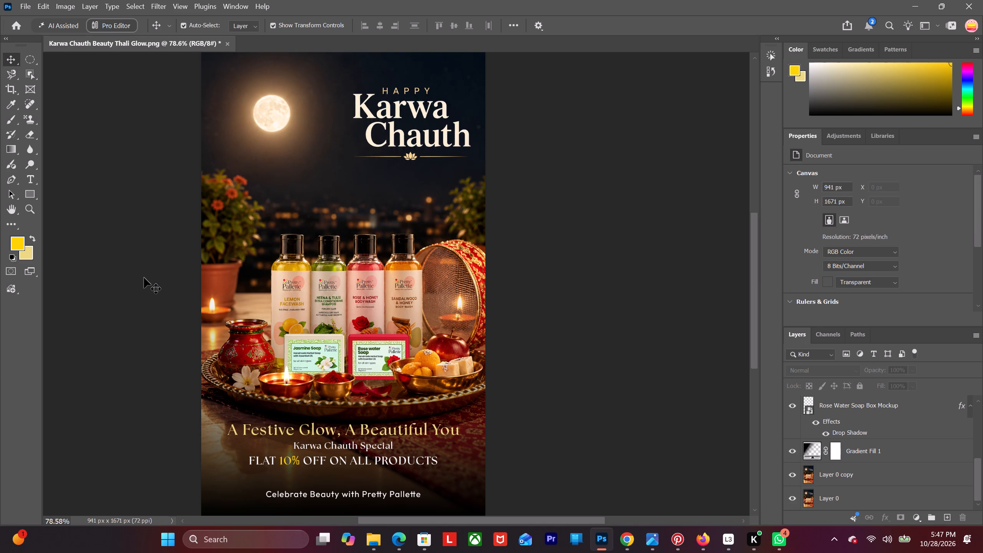
{"action": "scroll", "coordinate": [165, 341], "scroll_direction": "down", "scroll_amount": 4}
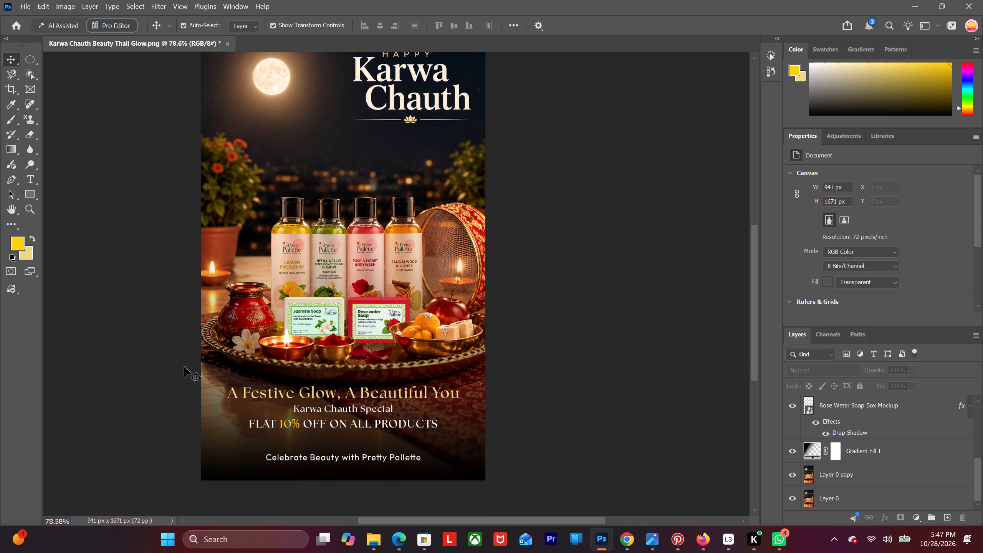
{"action": "scroll", "coordinate": [185, 377], "scroll_direction": "up", "scroll_amount": 4, "text": "alt"}
{"action": "scroll", "coordinate": [200, 377], "scroll_direction": "down", "scroll_amount": 3}
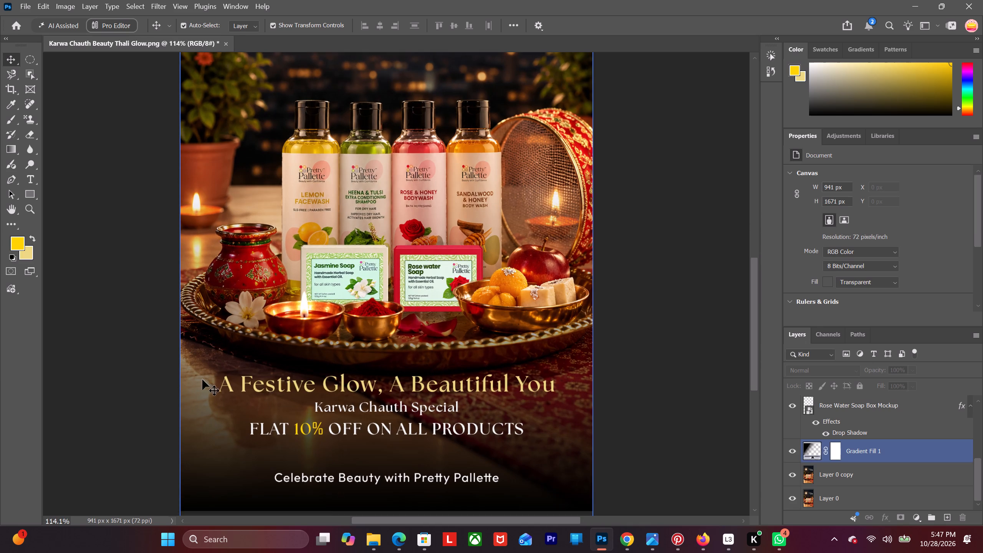
Nudge the headline, "Karwa Chauth Special" and "FLAT 10% OFF" texts together straight down, closer to the "Celebrate Beauty" line.
{"action": "scroll", "coordinate": [889, 413], "scroll_direction": "up", "scroll_amount": 9}
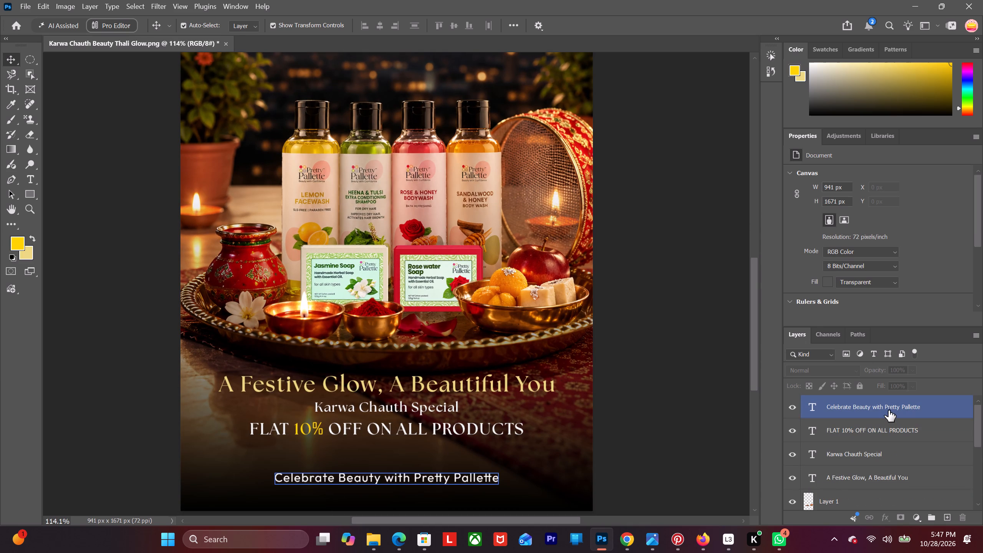
{"action": "left_click", "coordinate": [889, 410]}
{"action": "left_click", "coordinate": [889, 435]}
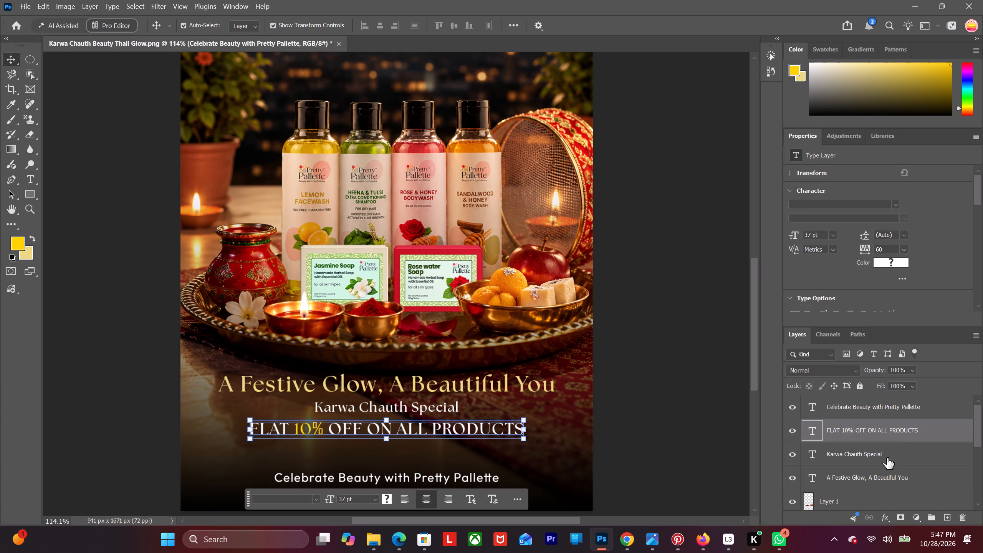
{"action": "left_click", "coordinate": [885, 481], "text": "shift"}
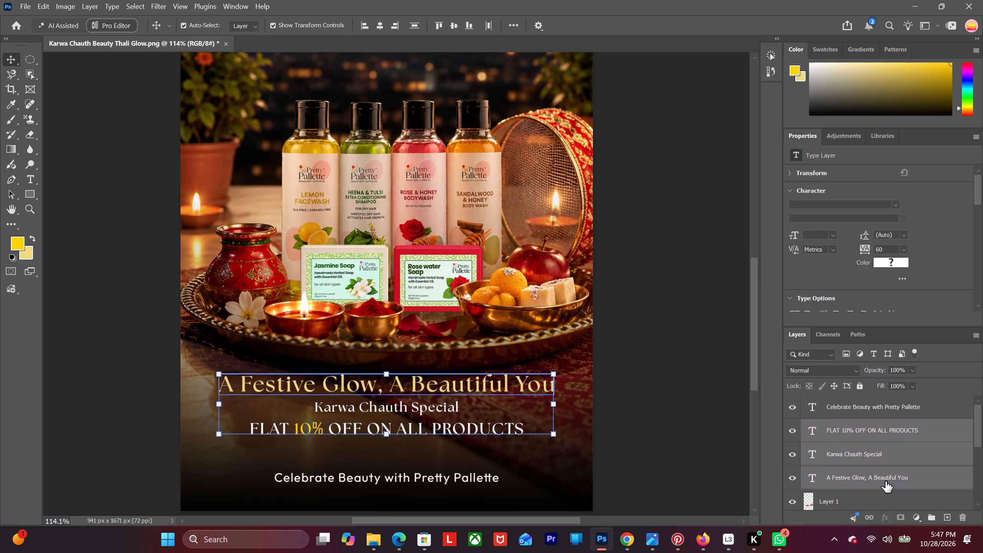
{"action": "key", "text": "Down"}
{"action": "key", "text": "Down"}
{"action": "key", "text": "Down"}
{"action": "key", "text": "Down"}
{"action": "key", "text": "Down"}
{"action": "key", "text": "Down"}
{"action": "key", "text": "Down"}
{"action": "key", "text": "Down"}
{"action": "key", "text": "Down"}
{"action": "key", "text": "Down"}
{"action": "key", "text": "Down"}
{"action": "key", "text": "Down"}
{"action": "key", "text": "Down"}
{"action": "key", "text": "Down"}
{"action": "key", "text": "Down"}
{"action": "key", "text": "Down"}
{"action": "key", "text": "Down"}
{"action": "key", "text": "Down"}
{"action": "key", "text": "Down"}
{"action": "key", "text": "Down"}
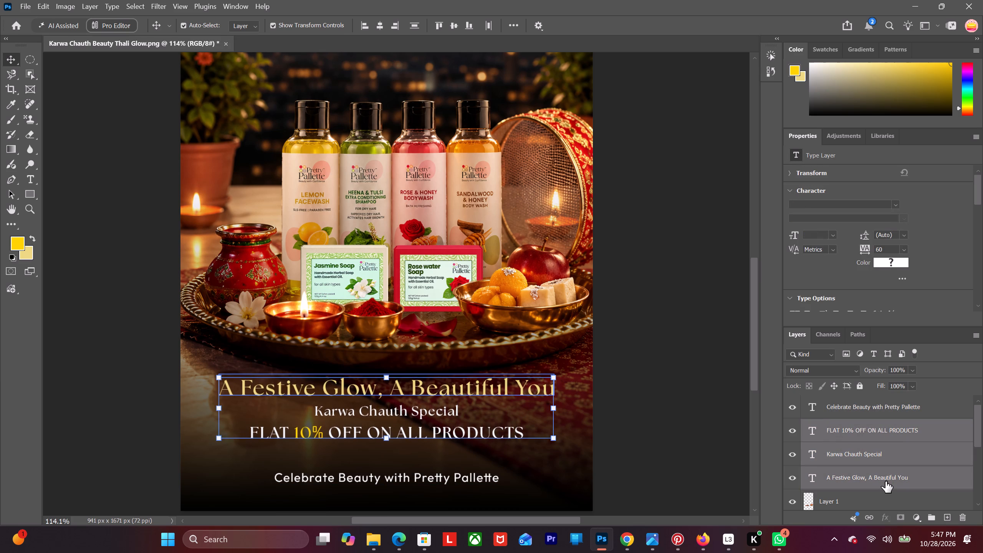
{"action": "key", "text": "Down"}
{"action": "key", "text": "Down"}
{"action": "key", "text": "Down"}
{"action": "key", "text": "Down"}
{"action": "key", "text": "Down"}
{"action": "key", "text": "Down"}
{"action": "key", "text": "Down"}
{"action": "key", "text": "Down"}
{"action": "key", "text": "Down"}
{"action": "key", "text": "Down"}
{"action": "key", "text": "Down"}
{"action": "key", "text": "Down"}
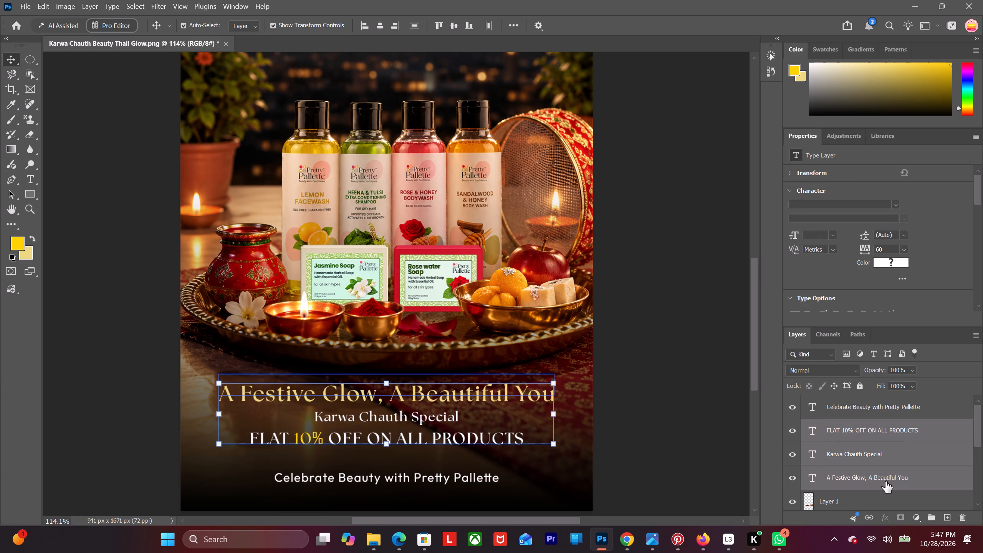
{"action": "key", "text": "Down"}
{"action": "key", "text": "Down"}
{"action": "key", "text": "Down"}
{"action": "key", "text": "Down"}
{"action": "key", "text": "Down"}
{"action": "left_click", "coordinate": [97, 311]}
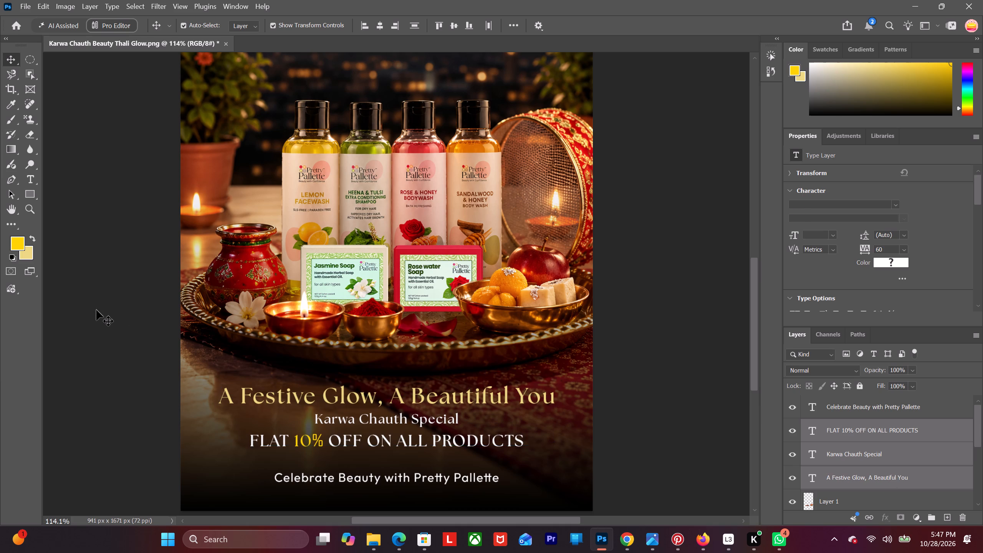
{"action": "scroll", "coordinate": [154, 302], "scroll_direction": "down", "scroll_amount": 6, "text": "alt"}
{"action": "left_click", "coordinate": [139, 287]}
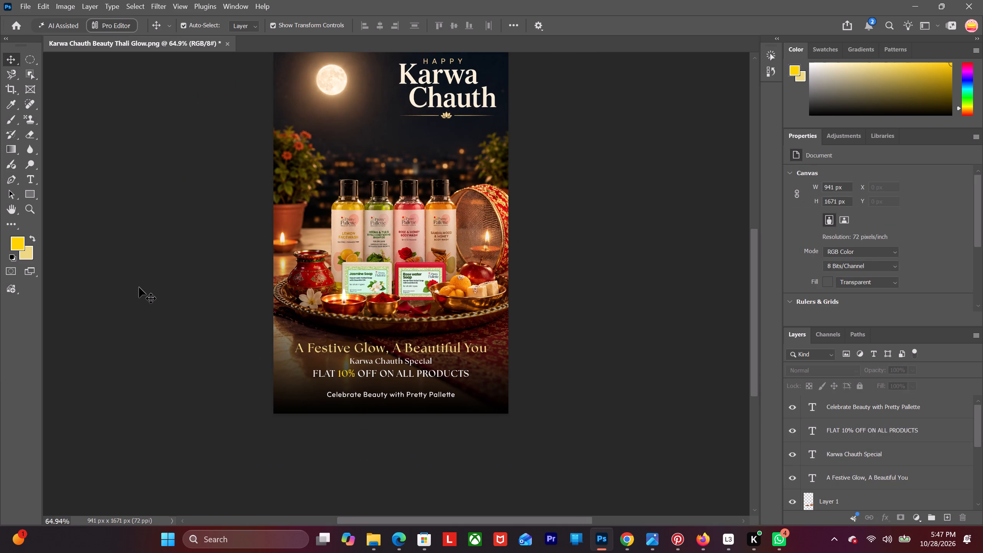
{"action": "scroll", "coordinate": [139, 287], "scroll_direction": "up", "scroll_amount": 10}
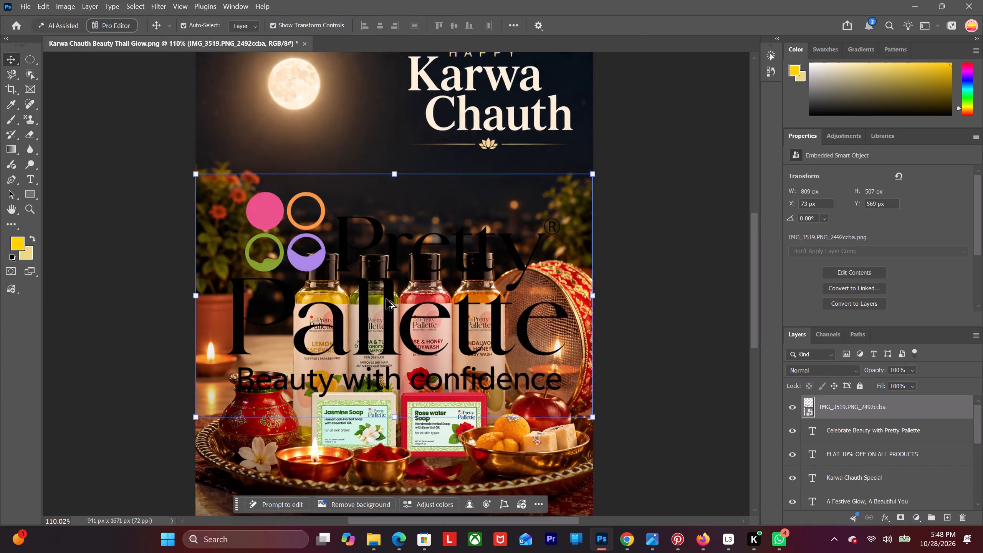
{"action": "scroll", "coordinate": [386, 299], "scroll_direction": "up", "scroll_amount": 3, "text": "alt"}
{"action": "scroll", "coordinate": [254, 202], "scroll_direction": "down", "scroll_amount": 8, "text": "alt"}
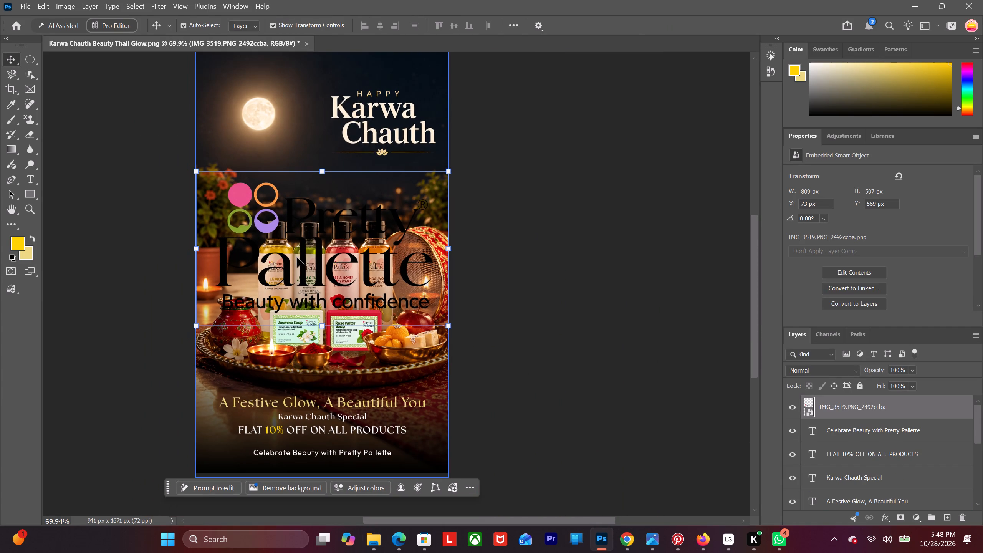
{"action": "left_click_drag", "start_coordinate": [297, 257], "coordinate": [297, 249]}
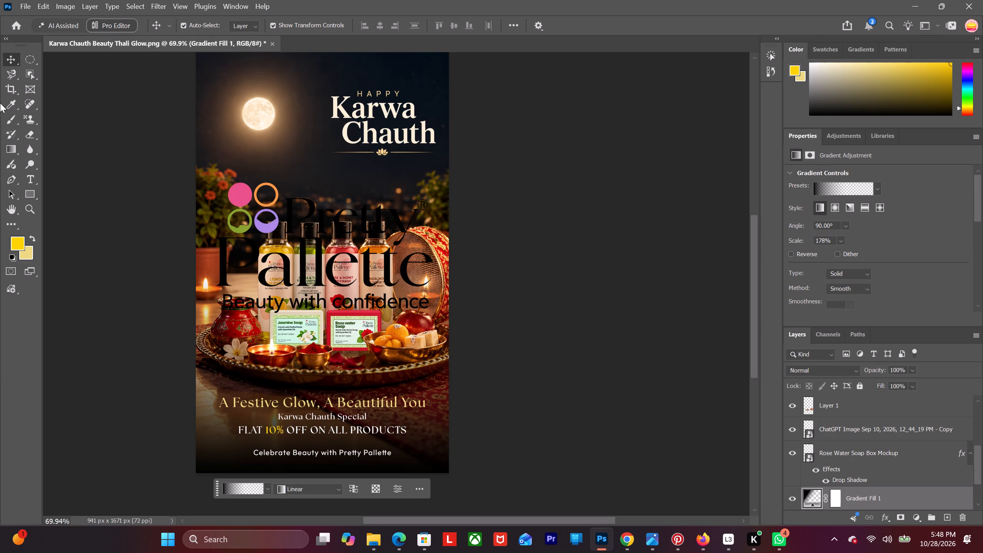
{"action": "left_click", "coordinate": [7, 52]}
{"action": "scroll", "coordinate": [124, 155], "scroll_direction": "up", "scroll_amount": 10}
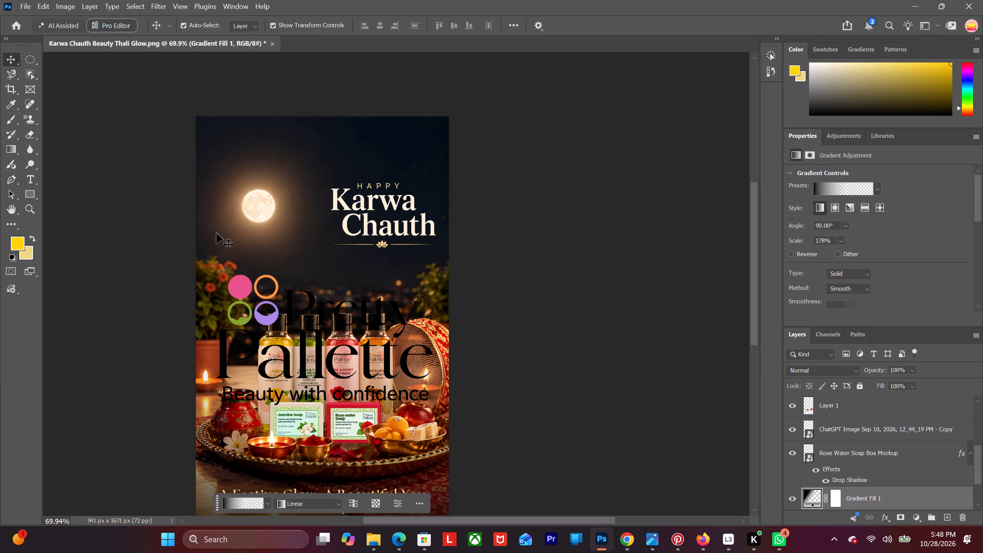
{"action": "scroll", "coordinate": [842, 432], "scroll_direction": "up", "scroll_amount": 6}
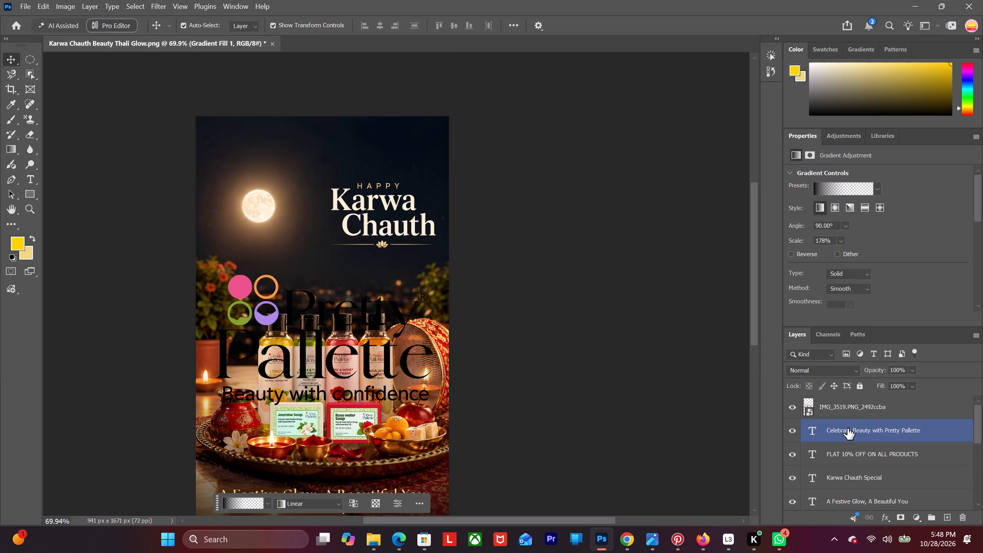
{"action": "scroll", "coordinate": [847, 428], "scroll_direction": "up", "scroll_amount": 2}
{"action": "left_click", "coordinate": [858, 406]}
{"action": "left_click_drag", "start_coordinate": [329, 371], "coordinate": [328, 369]}
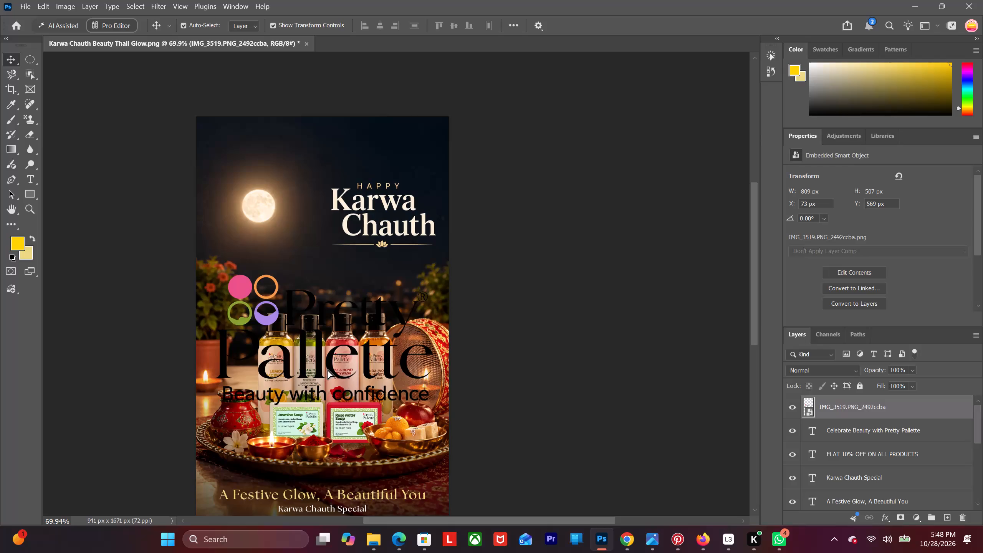
{"action": "left_click_drag", "start_coordinate": [328, 369], "coordinate": [334, 238]}
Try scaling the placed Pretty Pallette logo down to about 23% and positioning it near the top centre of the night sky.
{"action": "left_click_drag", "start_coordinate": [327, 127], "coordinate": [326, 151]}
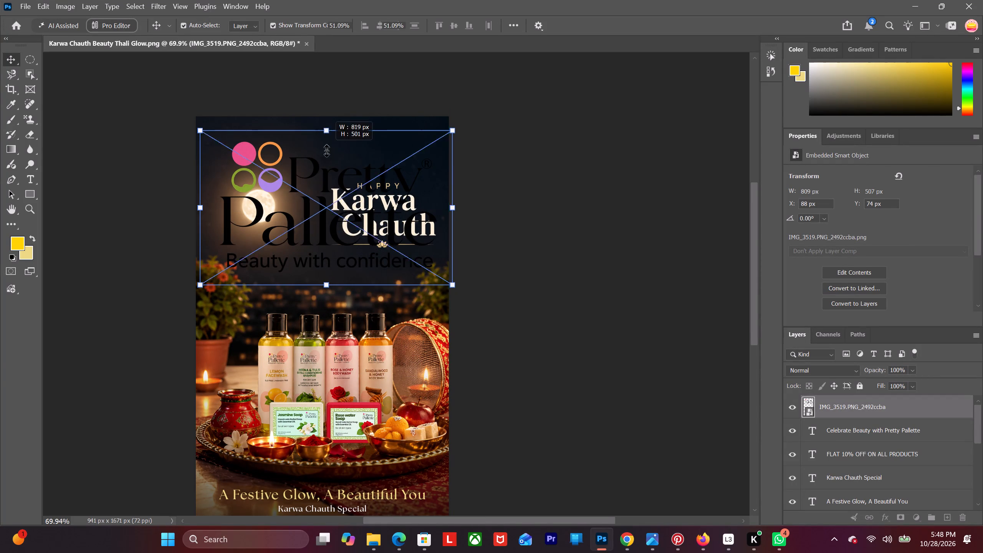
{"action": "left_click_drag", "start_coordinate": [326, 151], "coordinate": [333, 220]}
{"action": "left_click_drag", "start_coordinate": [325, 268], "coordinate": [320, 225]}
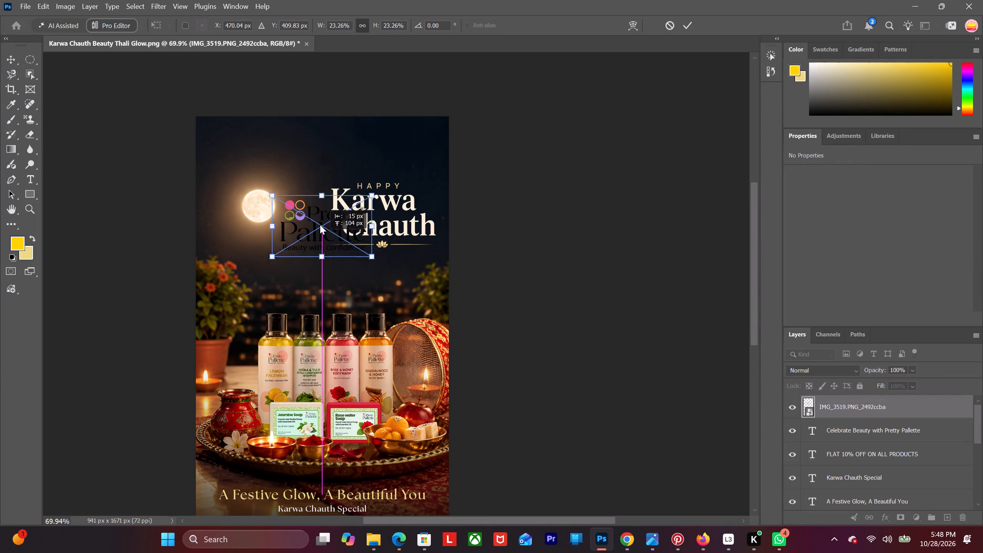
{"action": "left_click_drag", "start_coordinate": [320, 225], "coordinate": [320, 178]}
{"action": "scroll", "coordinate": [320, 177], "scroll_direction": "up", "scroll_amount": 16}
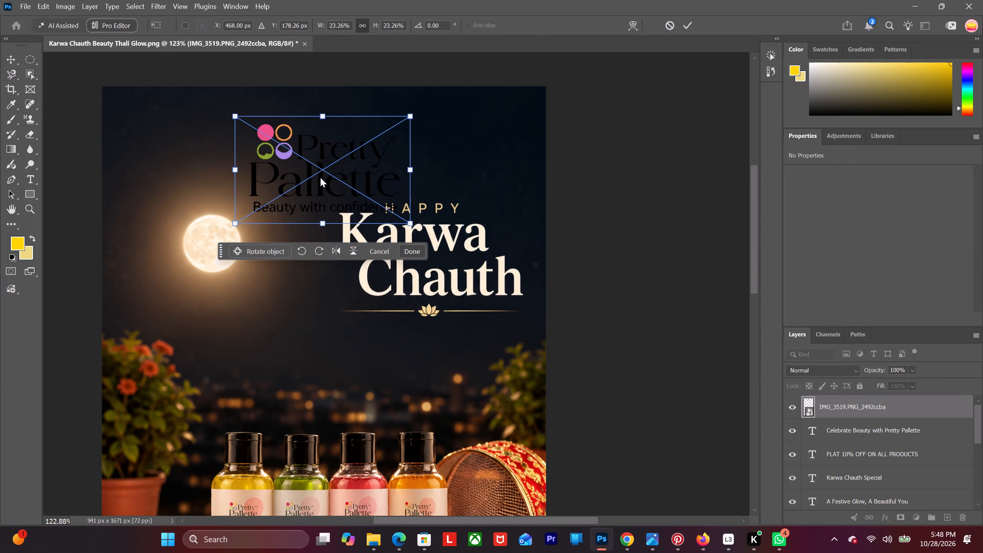
Abandon the logo's transform and delete the IMG_3519.PNG_2492ccba layer from the poster.
{"action": "key", "text": "Delete"}
{"action": "left_click", "coordinate": [1, 49]}
{"action": "left_click", "coordinate": [5, 53]}
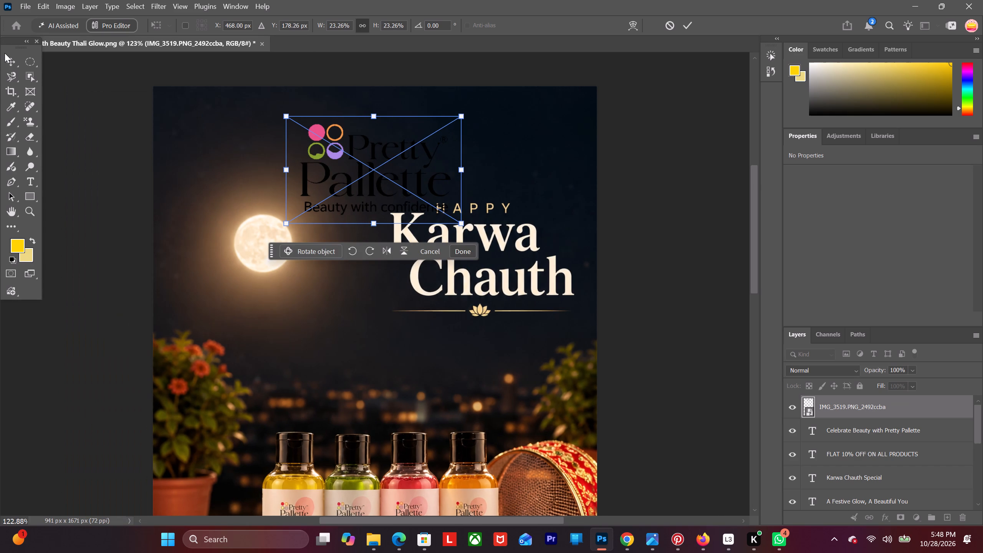
{"action": "key", "text": "Delete"}
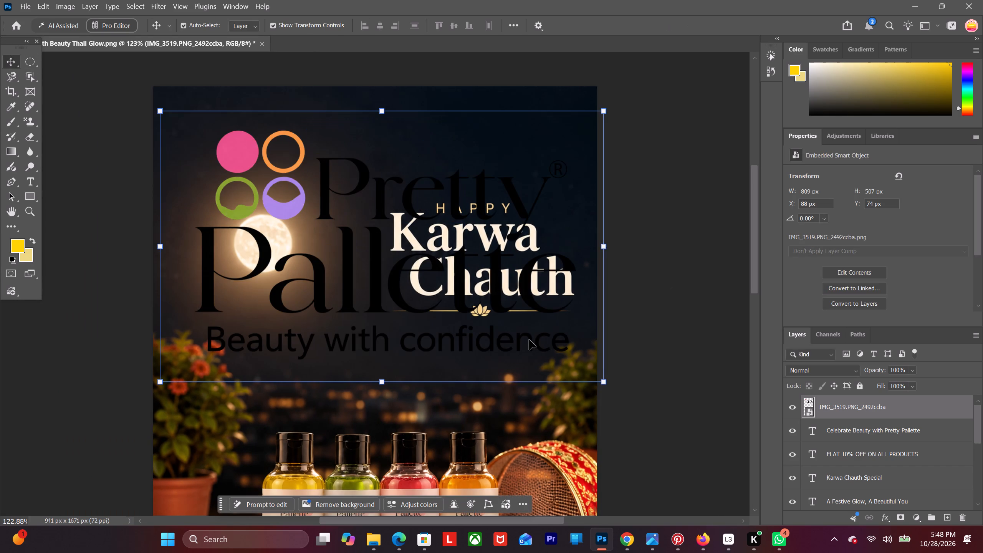
{"action": "key", "text": "Delete"}
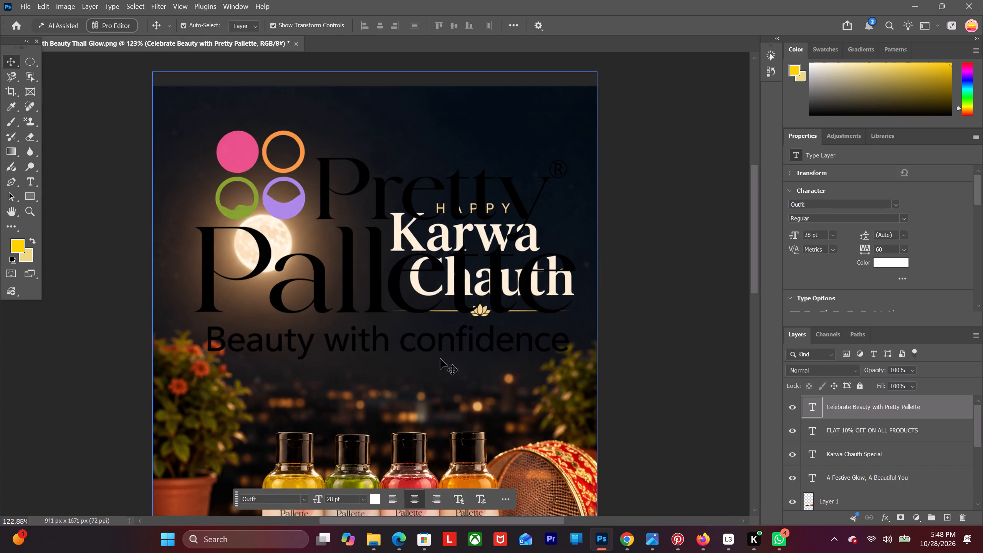
Deselect all layers and examine the whole poster and its lower text lines without the logo.
{"action": "scroll", "coordinate": [400, 372], "scroll_direction": "down", "scroll_amount": 10, "text": "alt"}
{"action": "scroll", "coordinate": [409, 482], "scroll_direction": "down", "scroll_amount": 5}
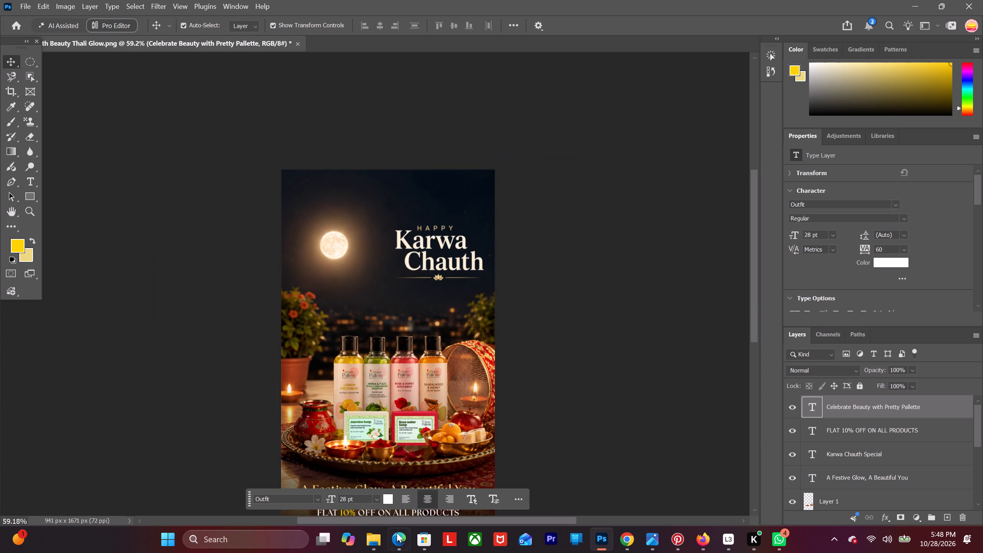
{"action": "scroll", "coordinate": [377, 543], "scroll_direction": "down", "scroll_amount": 1}
{"action": "scroll", "coordinate": [432, 304], "scroll_direction": "down", "scroll_amount": 13}
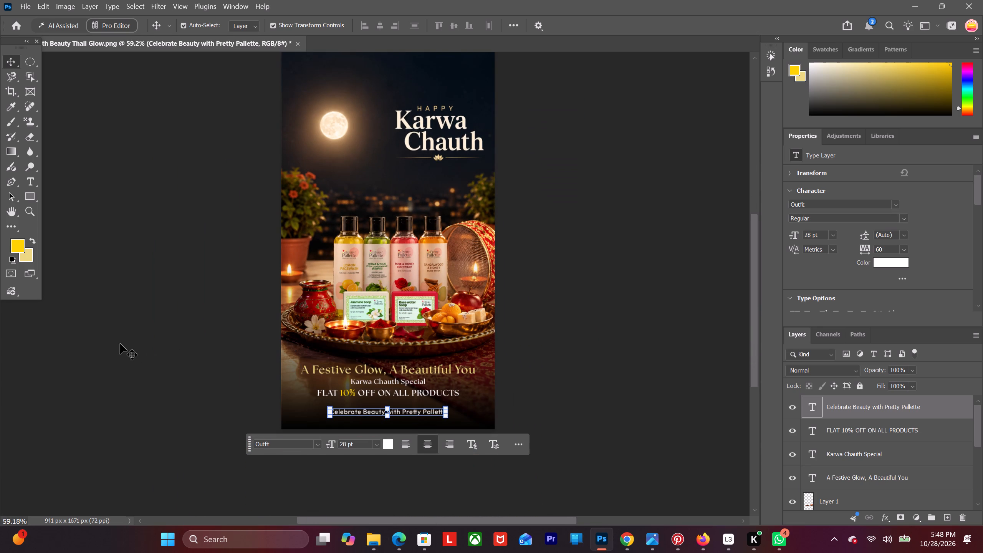
{"action": "left_click", "coordinate": [160, 325]}
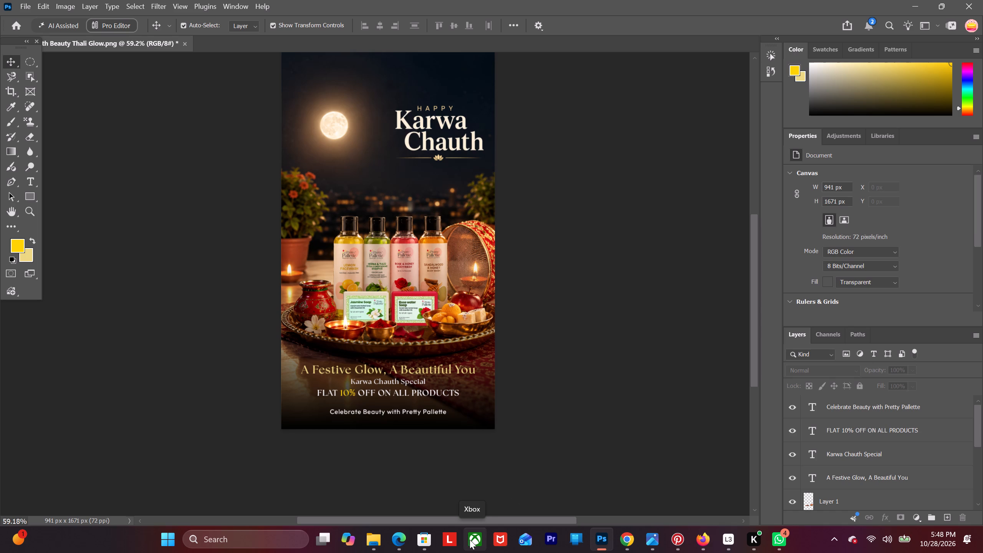
{"action": "scroll", "coordinate": [410, 386], "scroll_direction": "up", "scroll_amount": 6, "text": "alt"}
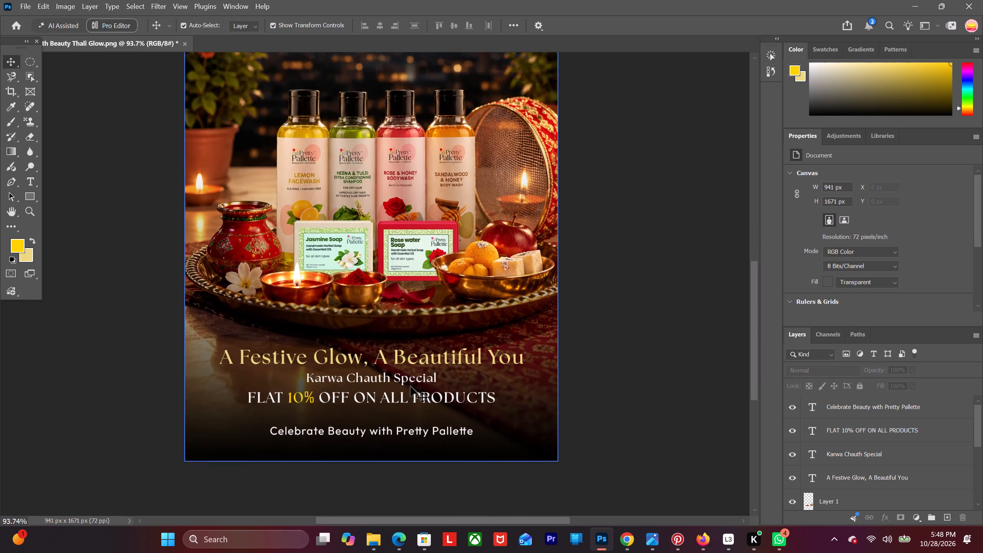
{"action": "scroll", "coordinate": [410, 386], "scroll_direction": "up", "scroll_amount": 3, "text": "alt"}
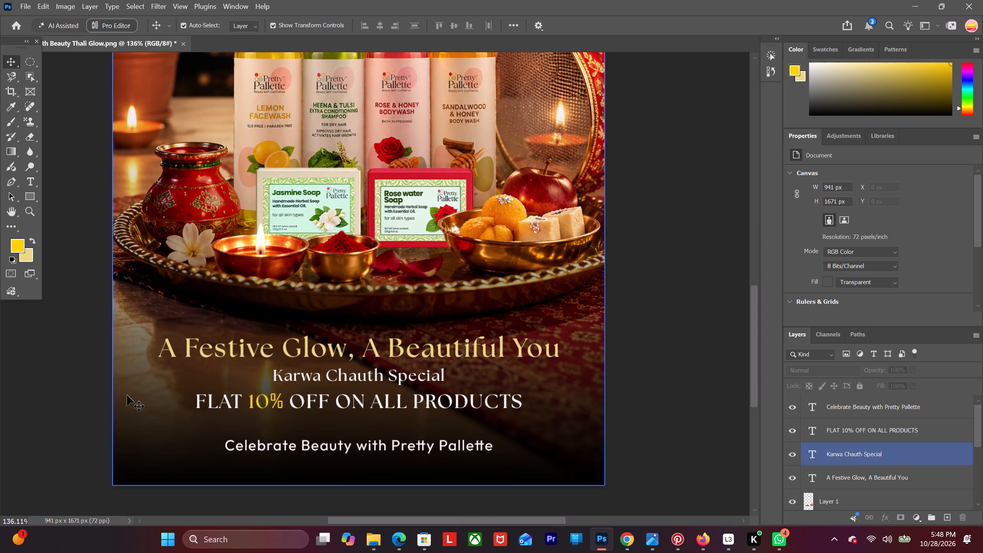
{"action": "scroll", "coordinate": [157, 394], "scroll_direction": "down", "scroll_amount": 7, "text": "alt"}
{"action": "left_click", "coordinate": [66, 392]}
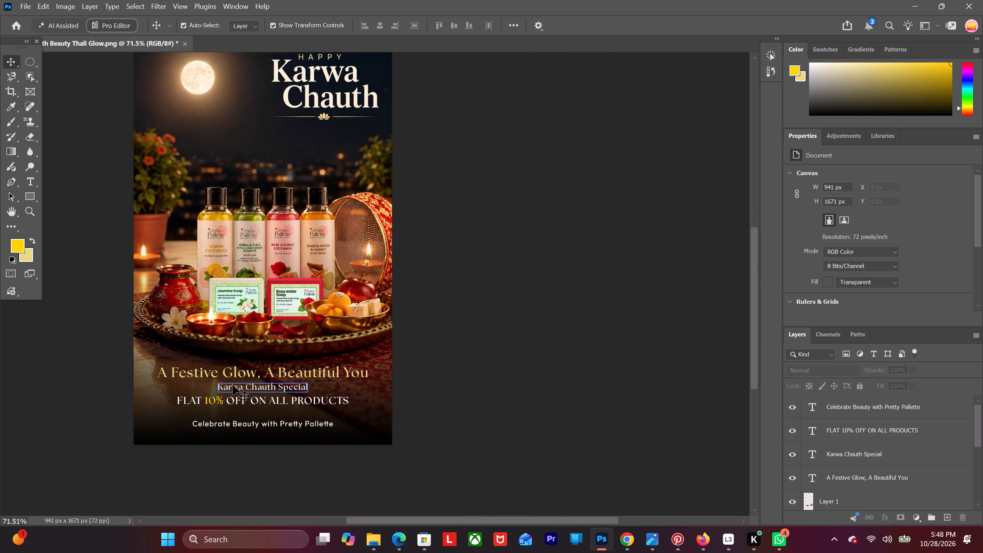
{"action": "left_click", "coordinate": [85, 383]}
Switch to File Explorer and look through the Downloads folder for another Pretty Pallette logo file.
{"action": "left_click", "coordinate": [369, 535]}
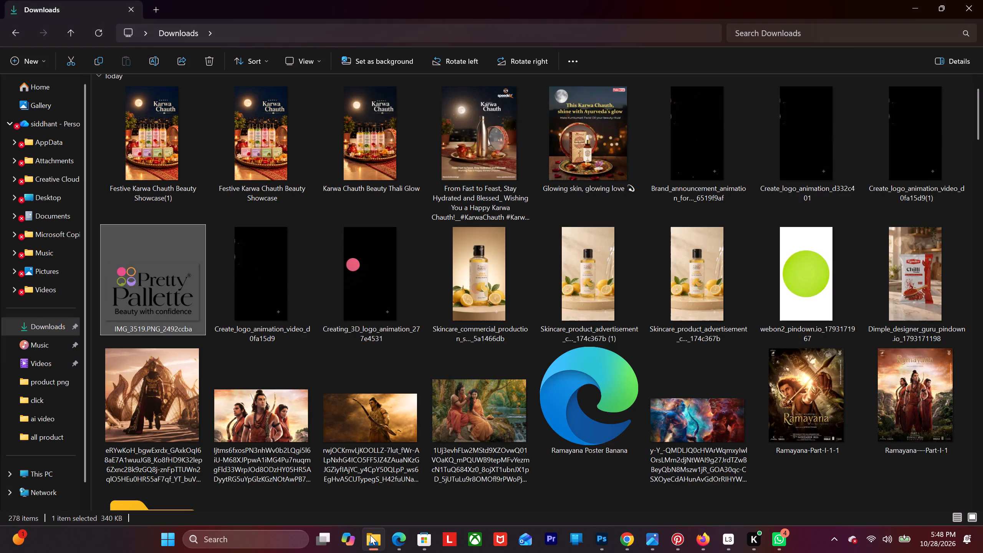
{"action": "scroll", "coordinate": [255, 383], "scroll_direction": "down", "scroll_amount": 8}
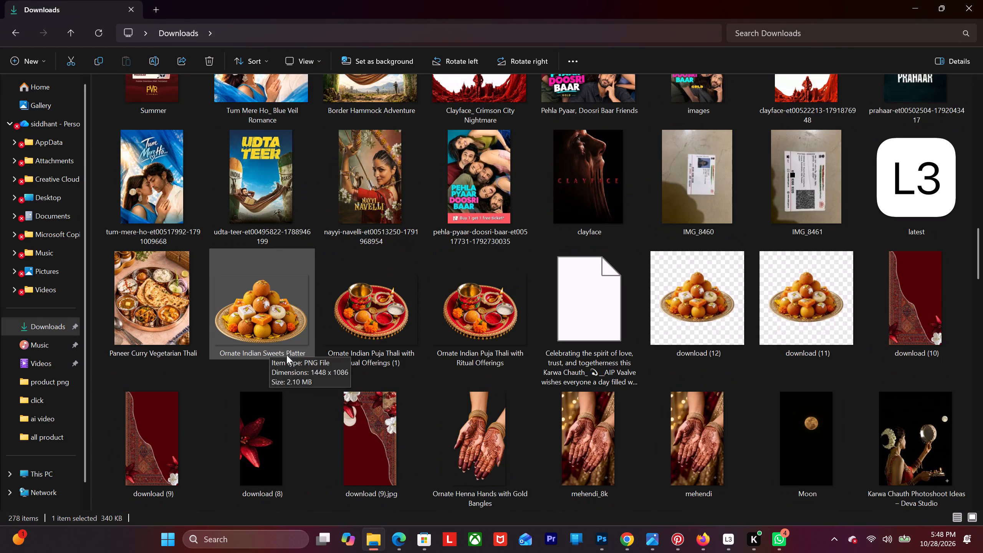
{"action": "scroll", "coordinate": [286, 357], "scroll_direction": "down", "scroll_amount": 18}
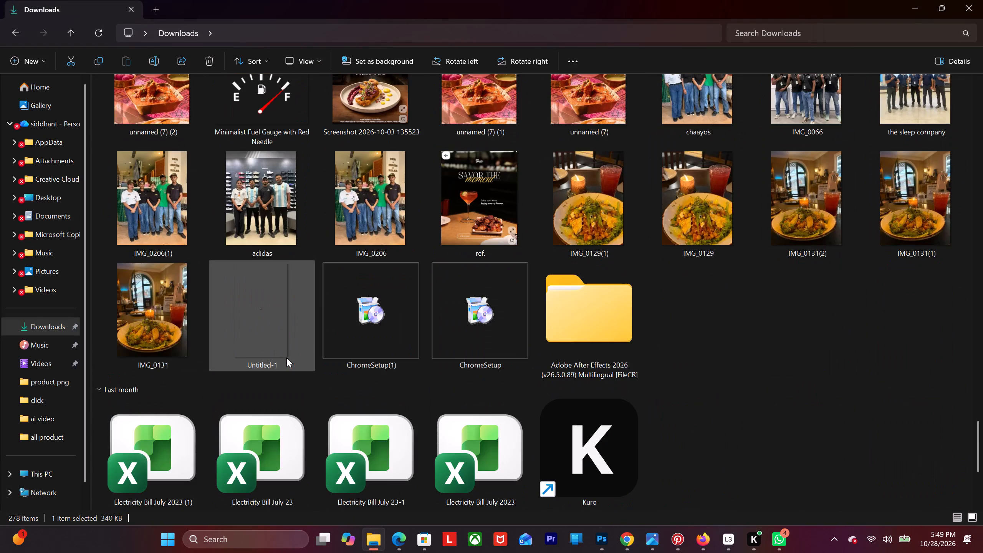
{"action": "scroll", "coordinate": [286, 358], "scroll_direction": "up", "scroll_amount": 6}
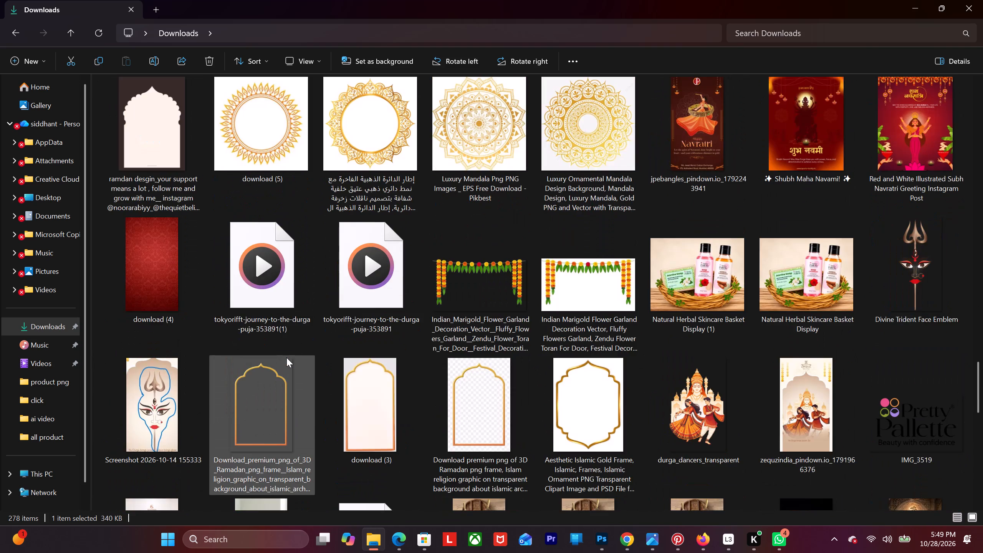
{"action": "scroll", "coordinate": [286, 358], "scroll_direction": "up", "scroll_amount": 9}
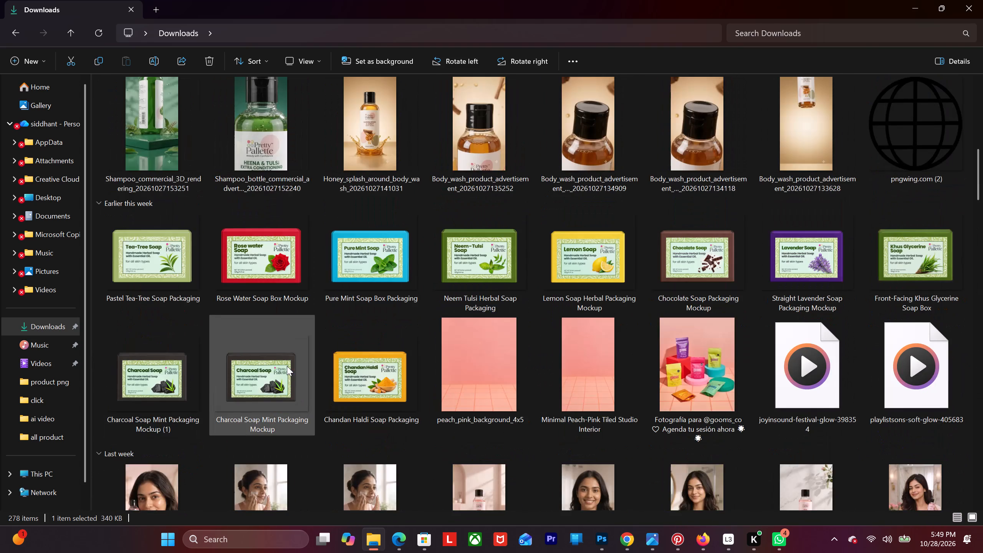
{"action": "scroll", "coordinate": [287, 366], "scroll_direction": "up", "scroll_amount": 8}
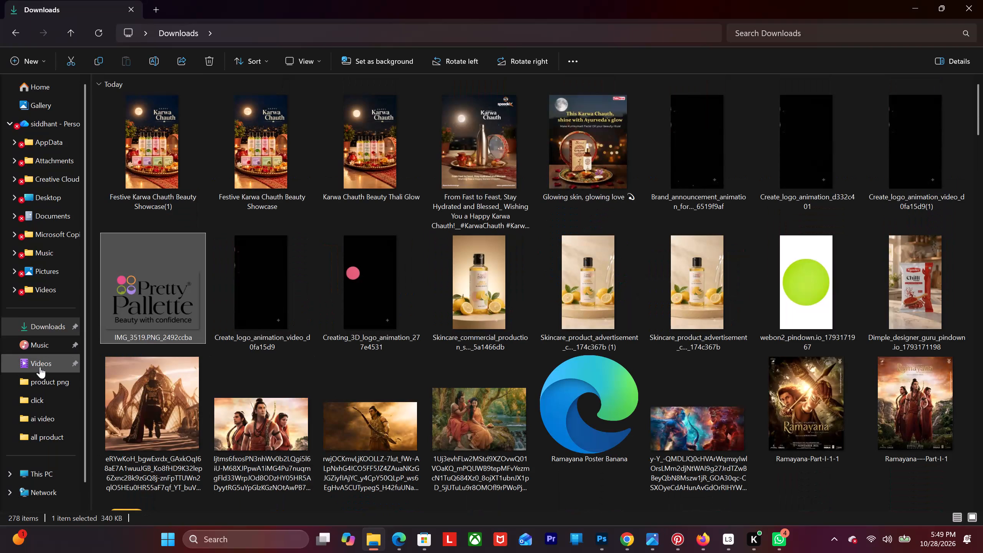
Browse New Volume (D:) to the Office folder inside SIDDHANT, also checking "my folder" on the way.
{"action": "left_click", "coordinate": [40, 367]}
{"action": "left_click", "coordinate": [51, 468]}
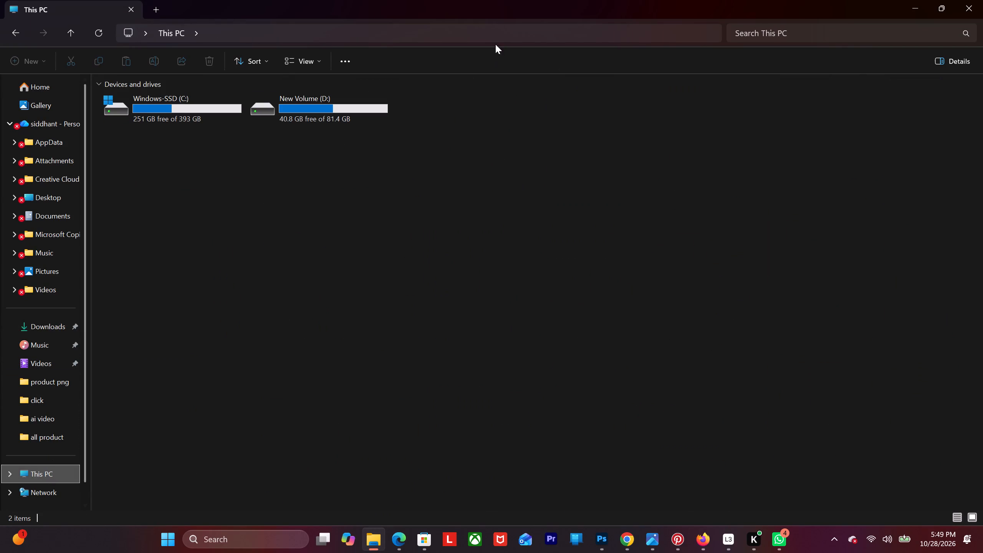
{"action": "double_click", "coordinate": [339, 120]}
{"action": "double_click", "coordinate": [621, 134]}
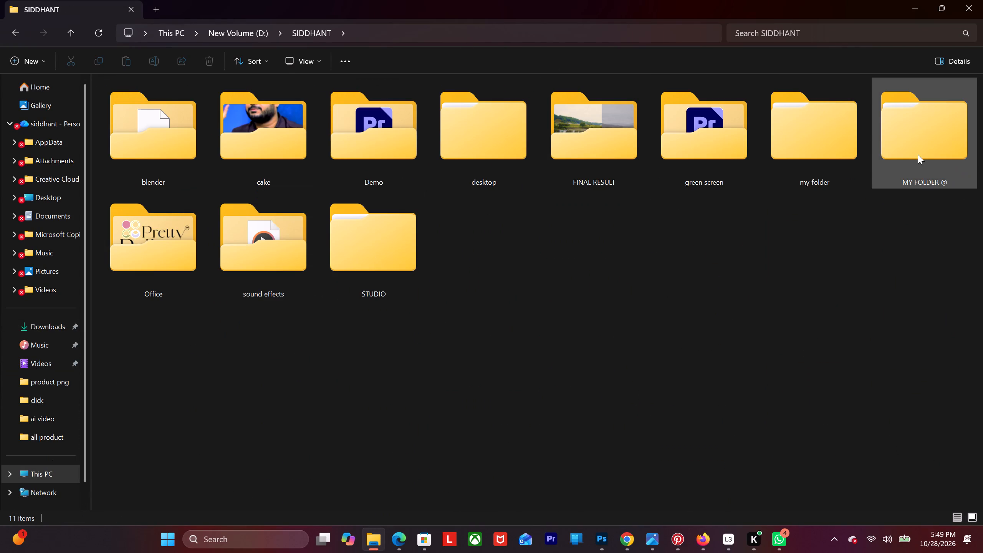
{"action": "double_click", "coordinate": [815, 152]}
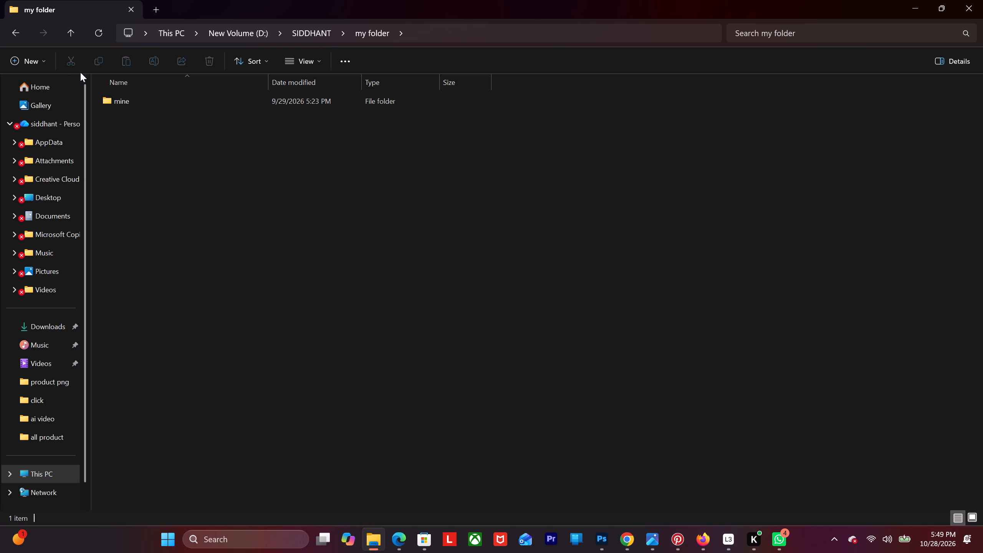
{"action": "left_click", "coordinate": [17, 25]}
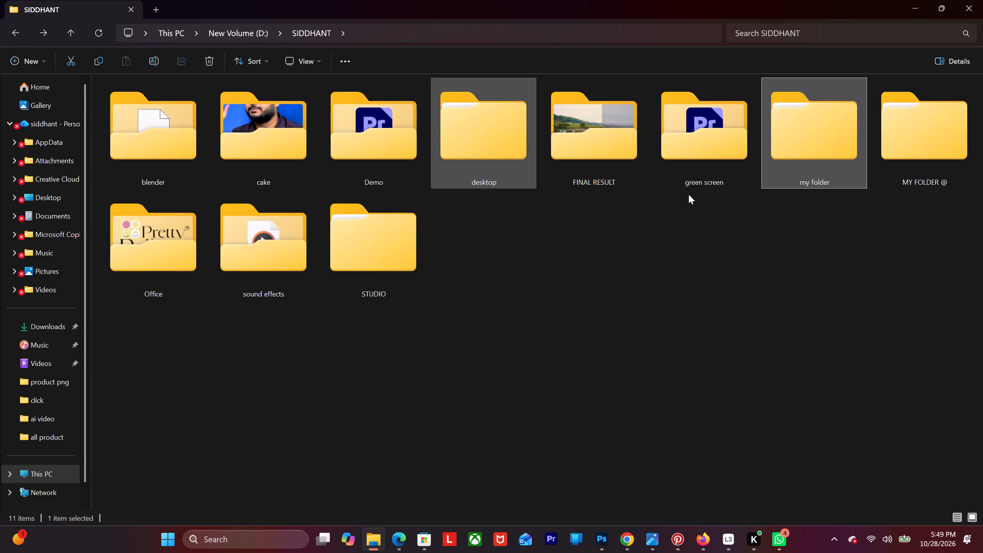
{"action": "double_click", "coordinate": [161, 271]}
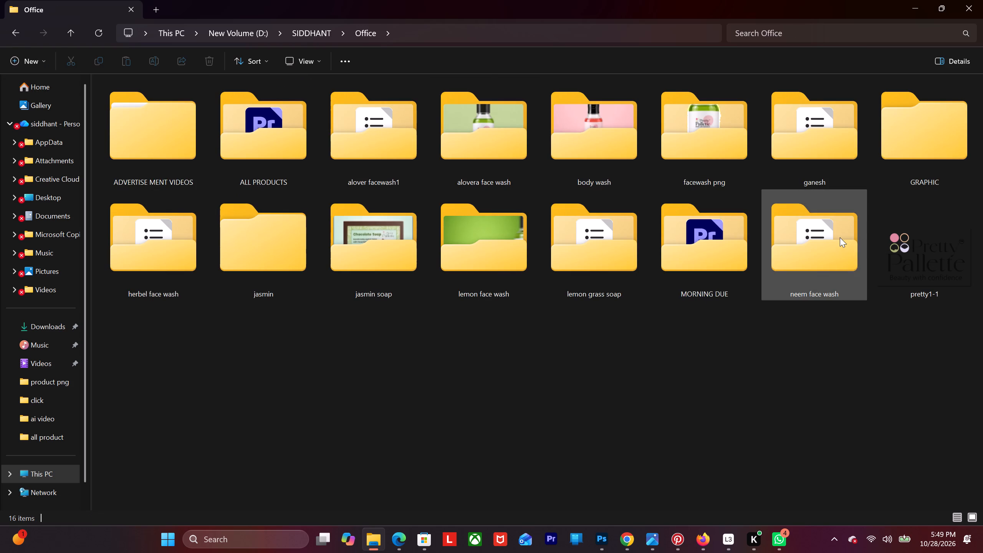
Look through the neem face wash, jasmin soap, jasmin, GRAPHIC and lemon face wash folders for a usable Pretty Pallette logo file.
{"action": "double_click", "coordinate": [840, 237]}
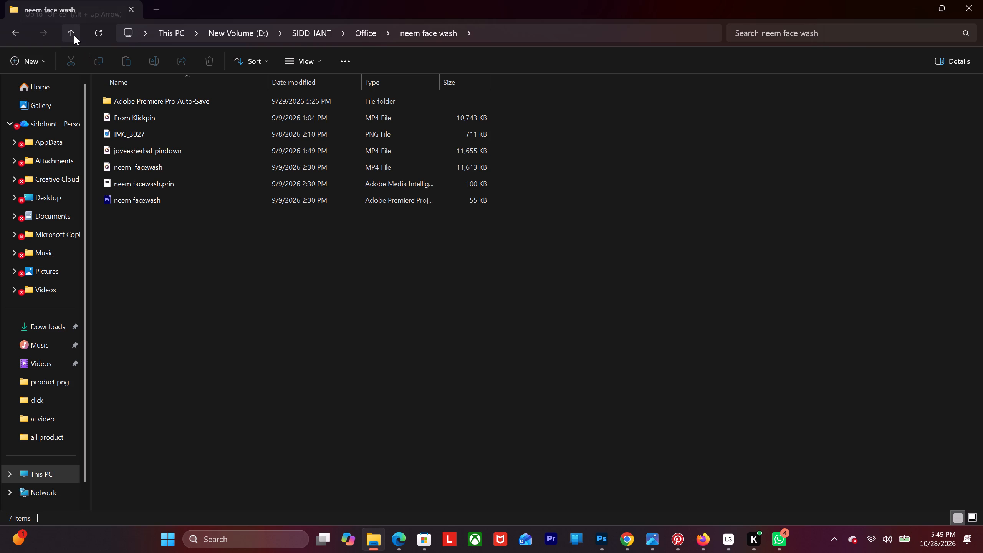
{"action": "left_click", "coordinate": [74, 35]}
{"action": "double_click", "coordinate": [378, 232]}
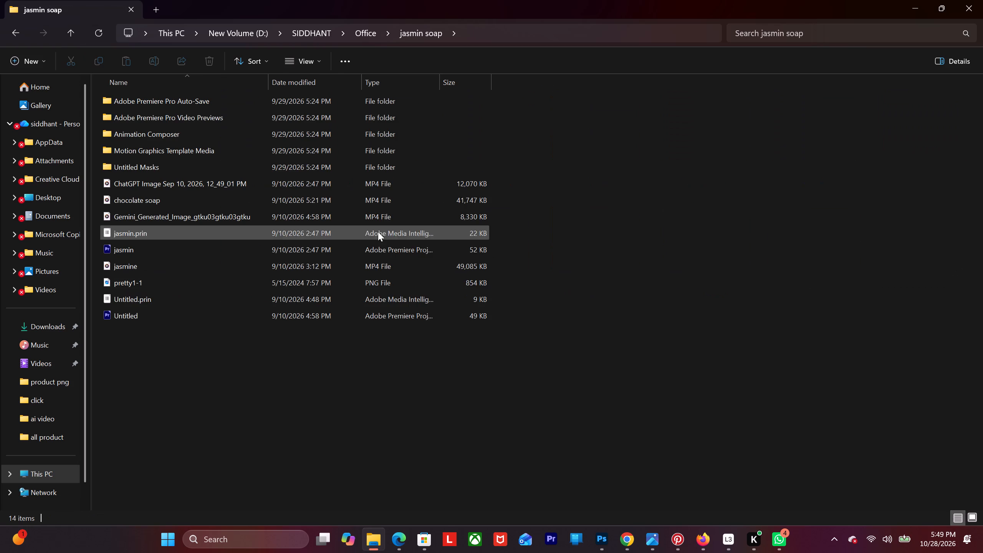
{"action": "left_click", "coordinate": [11, 32]}
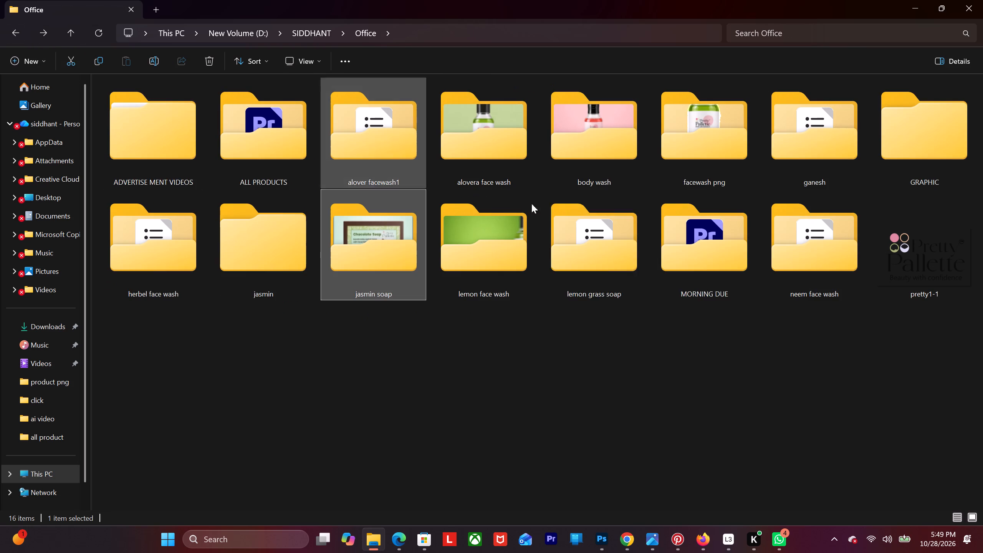
{"action": "double_click", "coordinate": [276, 236]}
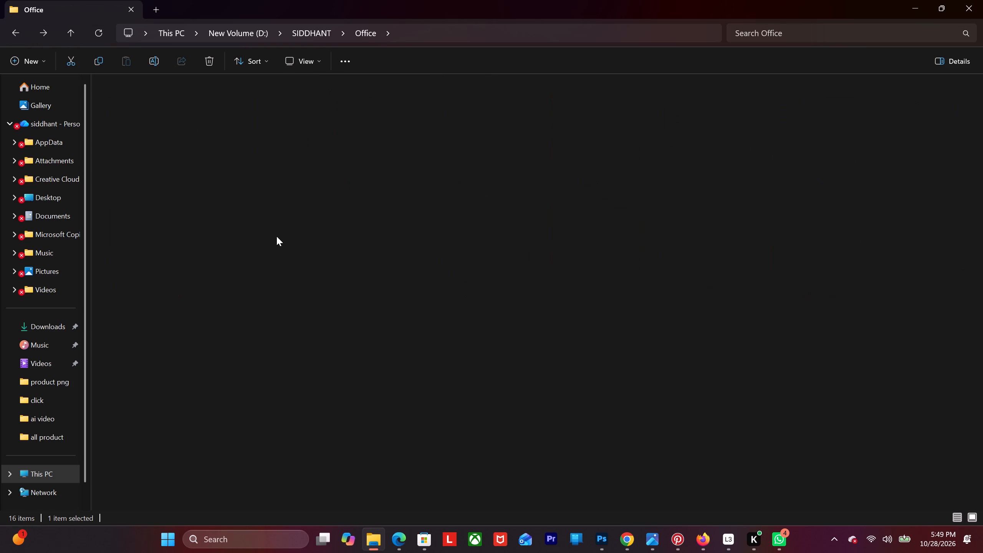
{"action": "left_click", "coordinate": [19, 28]}
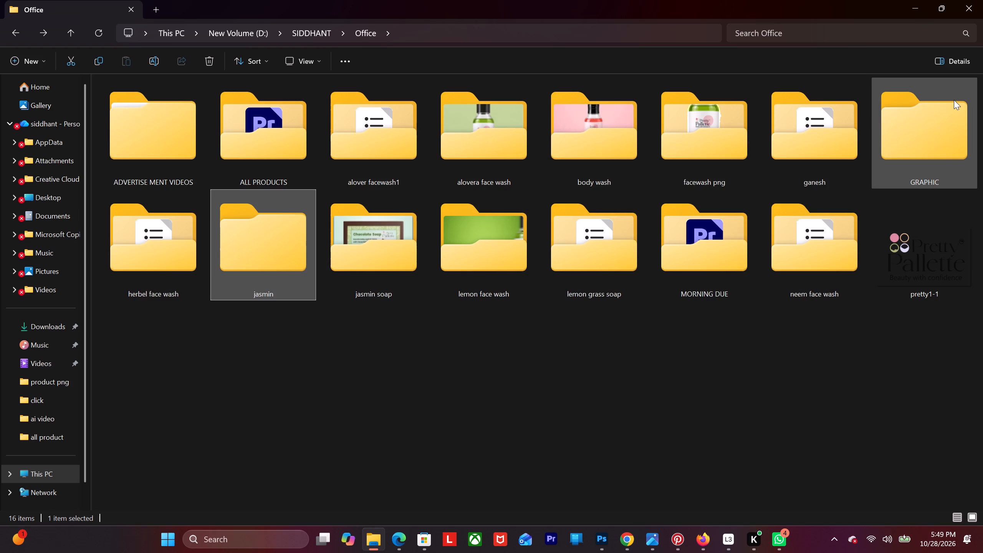
{"action": "double_click", "coordinate": [954, 100]}
{"action": "left_click", "coordinate": [15, 34]}
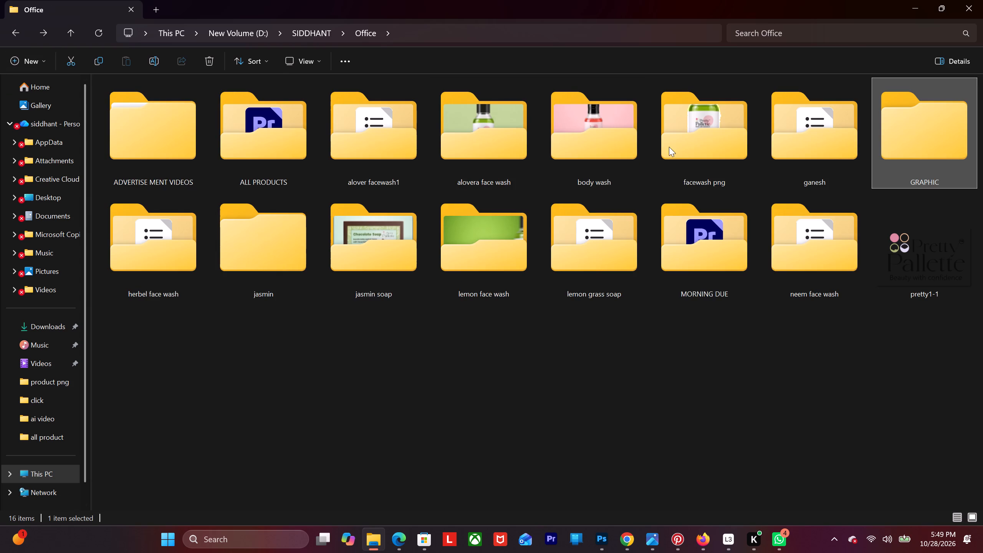
{"action": "double_click", "coordinate": [486, 246]}
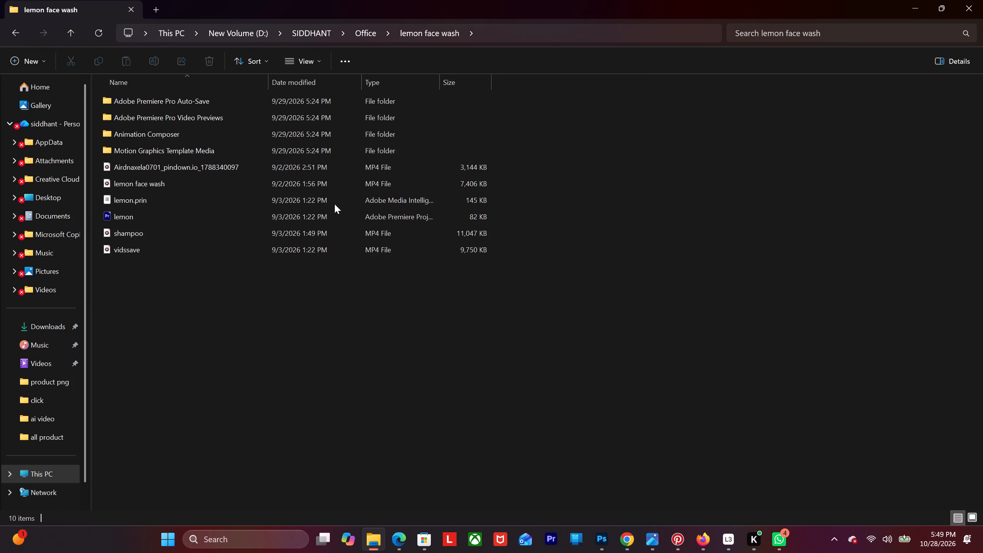
{"action": "left_click", "coordinate": [346, 60]}
{"action": "left_click", "coordinate": [323, 92]}
{"action": "left_click", "coordinate": [8, 30]}
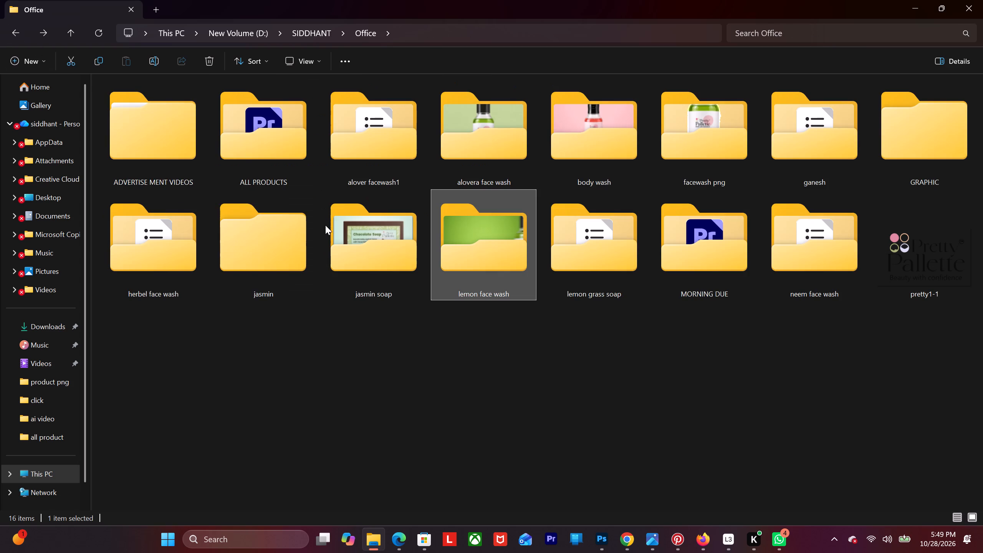
Check the herbel face wash, ALL PRODUCTS, neem face wash and MORNING DUE folders for a logo, showing thumbnails where files are only listed.
{"action": "double_click", "coordinate": [174, 262]}
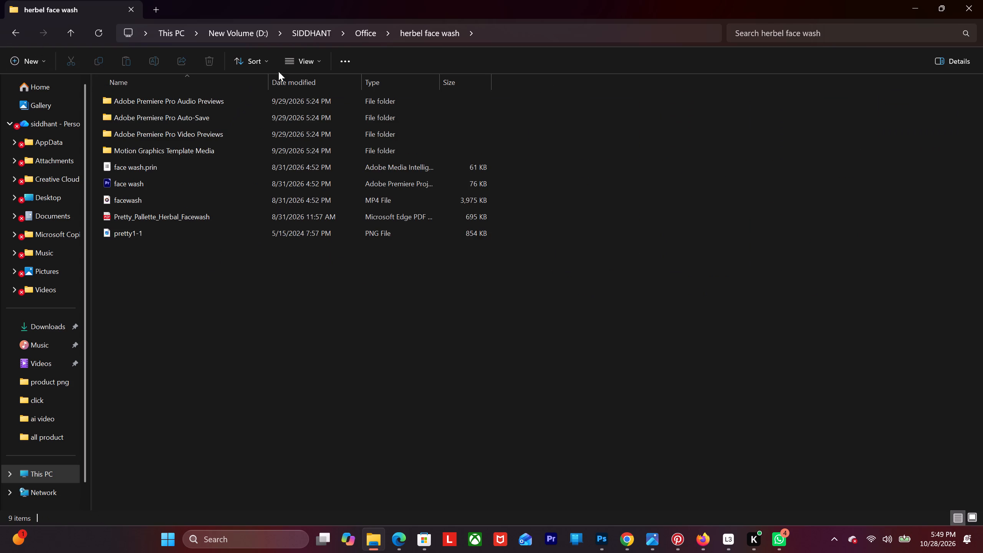
{"action": "left_click", "coordinate": [289, 65]}
{"action": "left_click", "coordinate": [296, 94]}
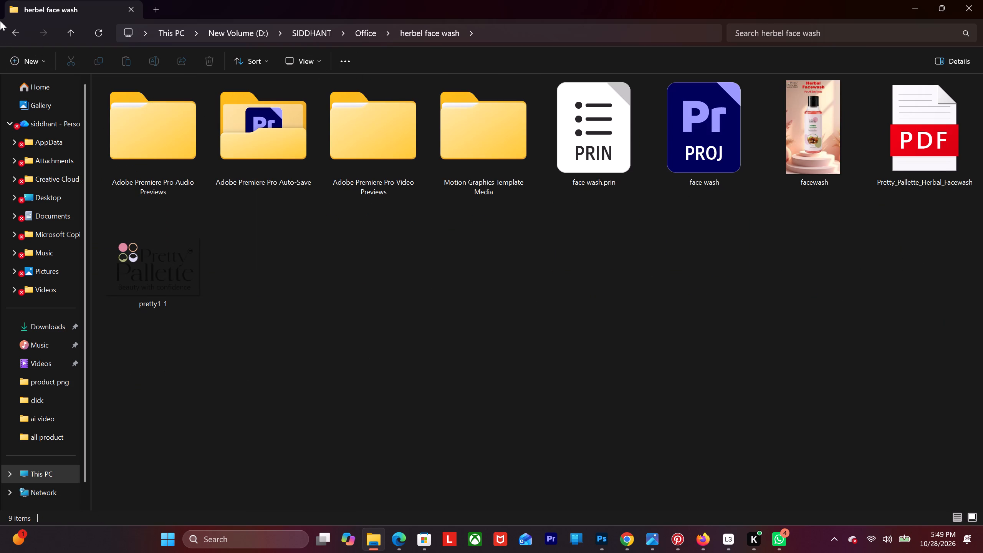
{"action": "left_click", "coordinate": [18, 27]}
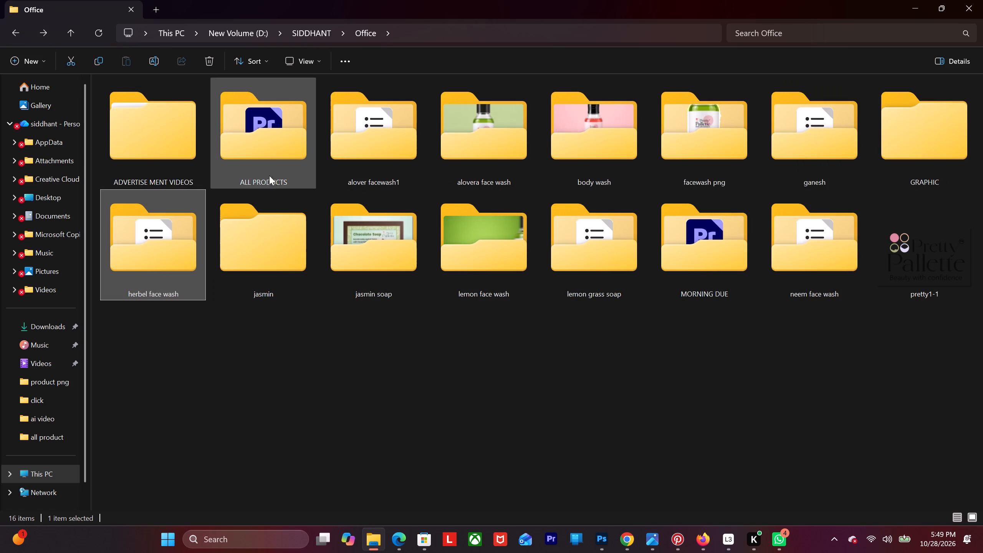
{"action": "double_click", "coordinate": [266, 159]}
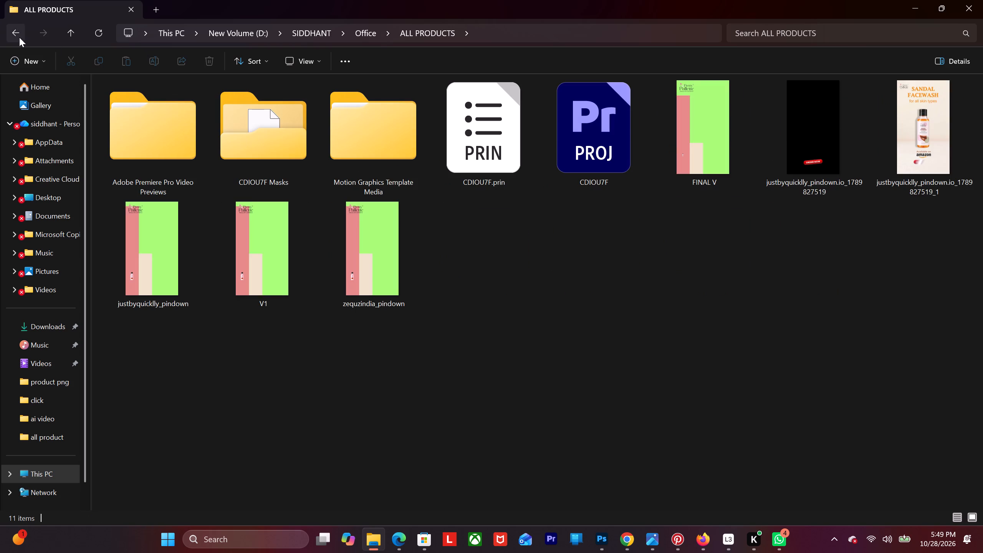
{"action": "left_click", "coordinate": [12, 33]}
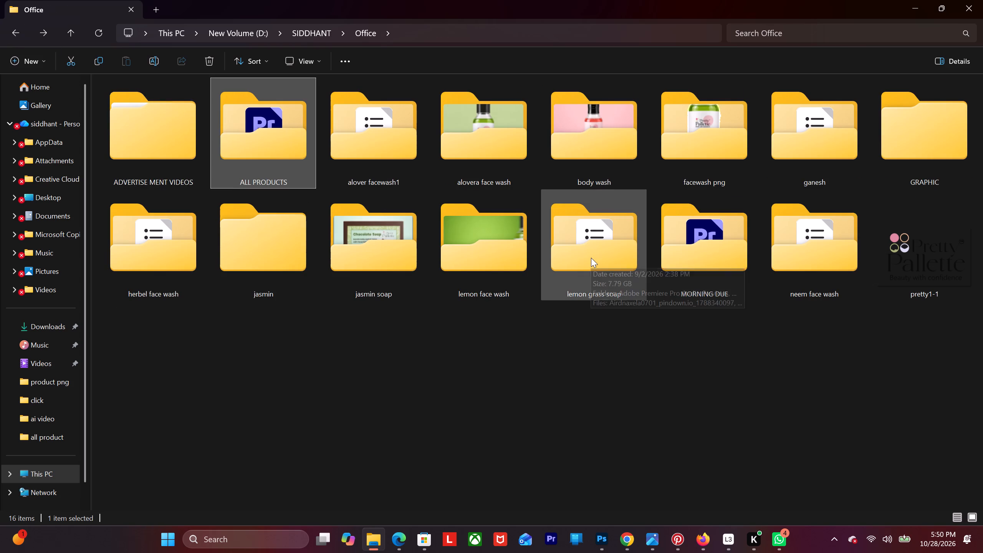
{"action": "double_click", "coordinate": [784, 253]}
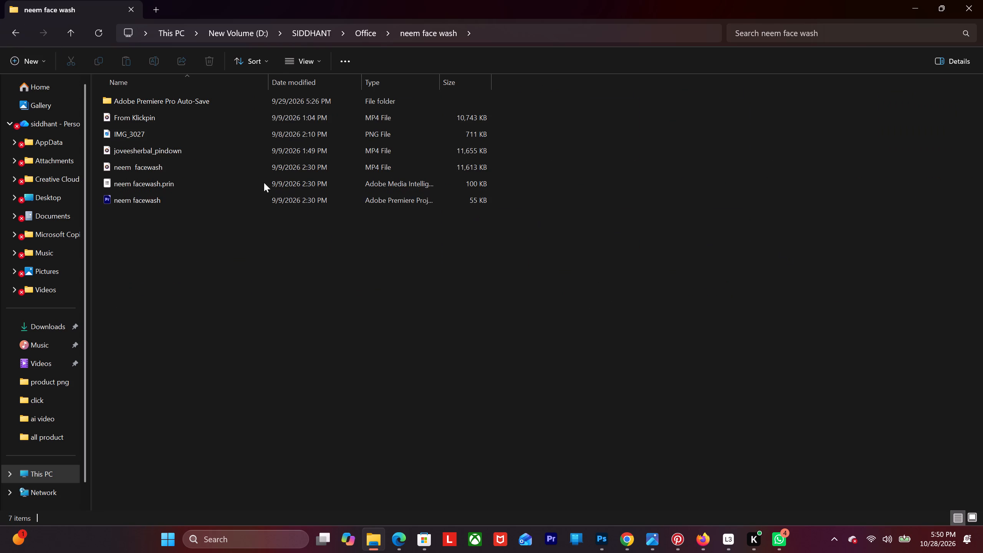
{"action": "left_click", "coordinate": [291, 64]}
{"action": "left_click", "coordinate": [321, 91]}
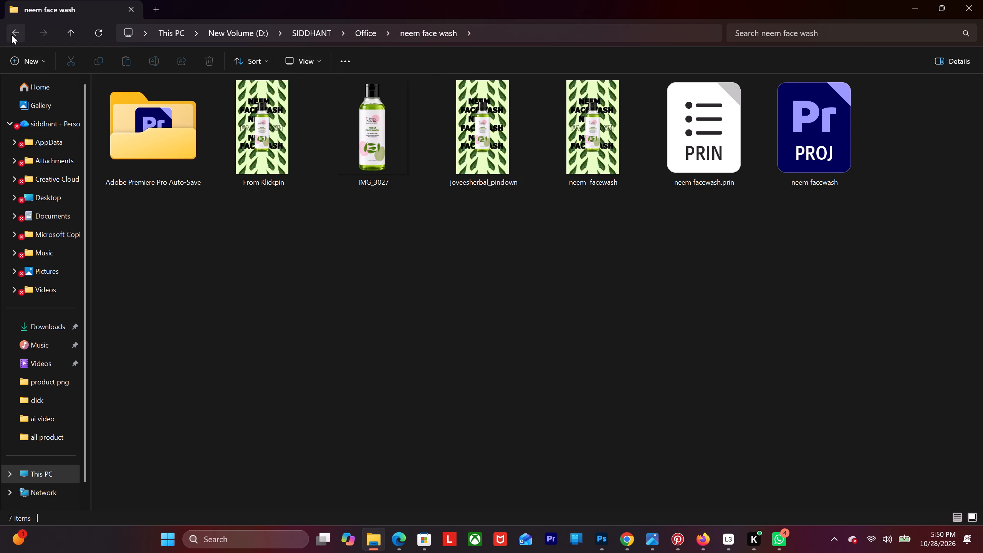
{"action": "left_click", "coordinate": [12, 35]}
{"action": "double_click", "coordinate": [676, 254]}
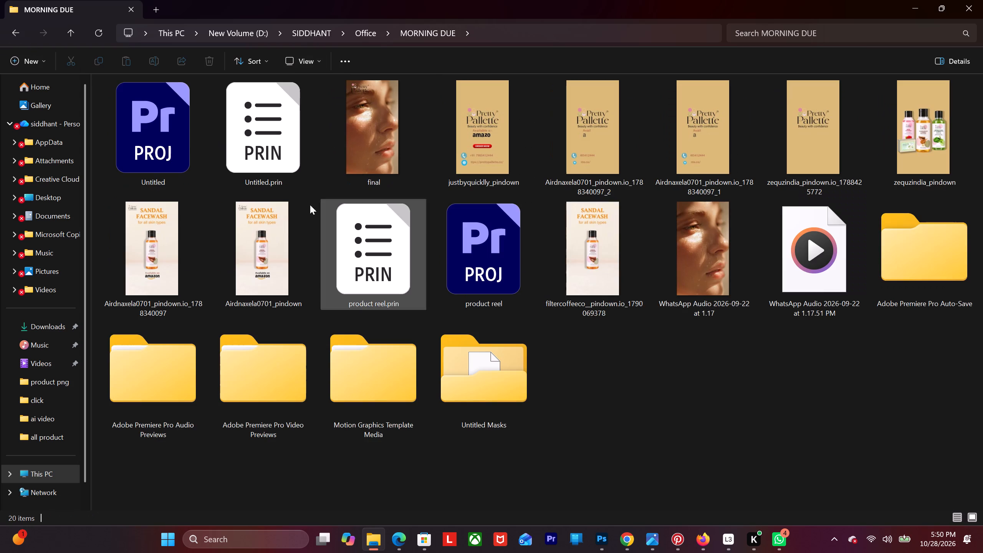
{"action": "left_click", "coordinate": [16, 34]}
{"action": "left_click", "coordinate": [16, 34]}
{"action": "left_click", "coordinate": [16, 34]}
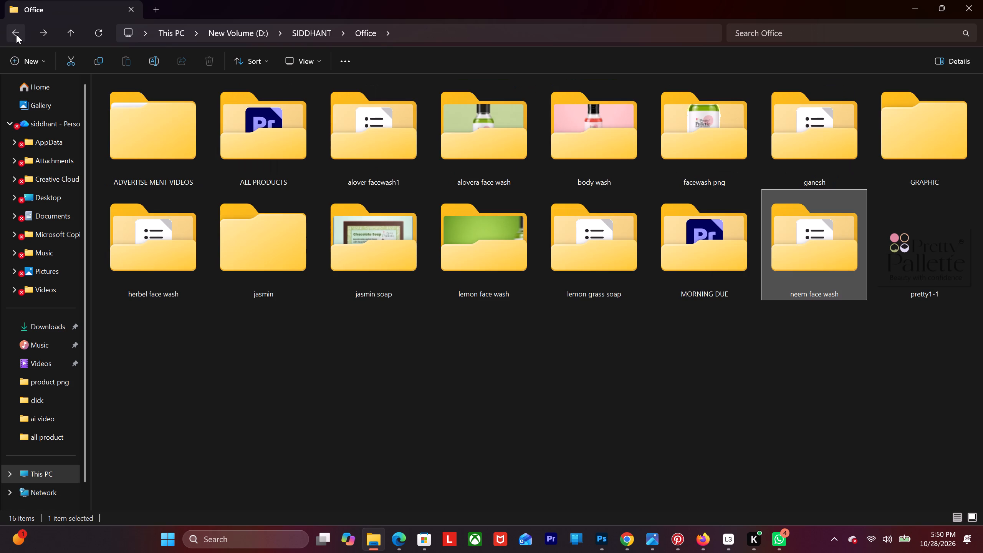
Check SIDDHANT's desktop folder for the logo, and open the product png folder inside office on New Volume (D:).
{"action": "left_click", "coordinate": [16, 34]}
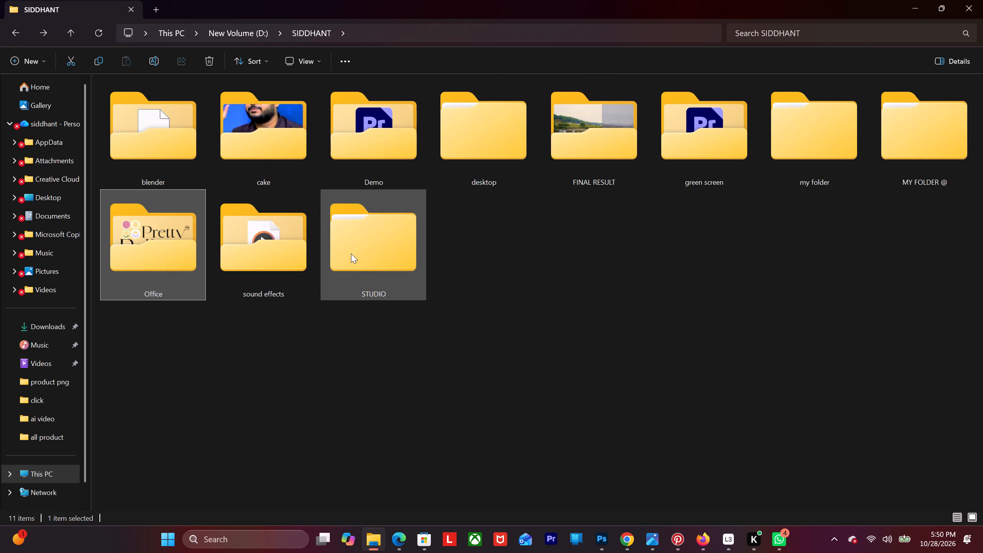
{"action": "double_click", "coordinate": [460, 153]}
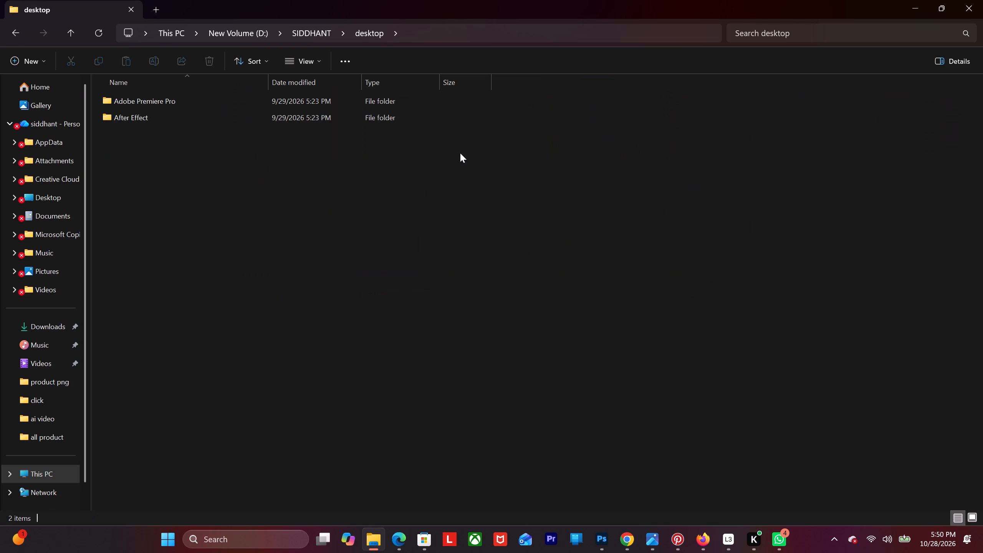
{"action": "left_click", "coordinate": [18, 30]}
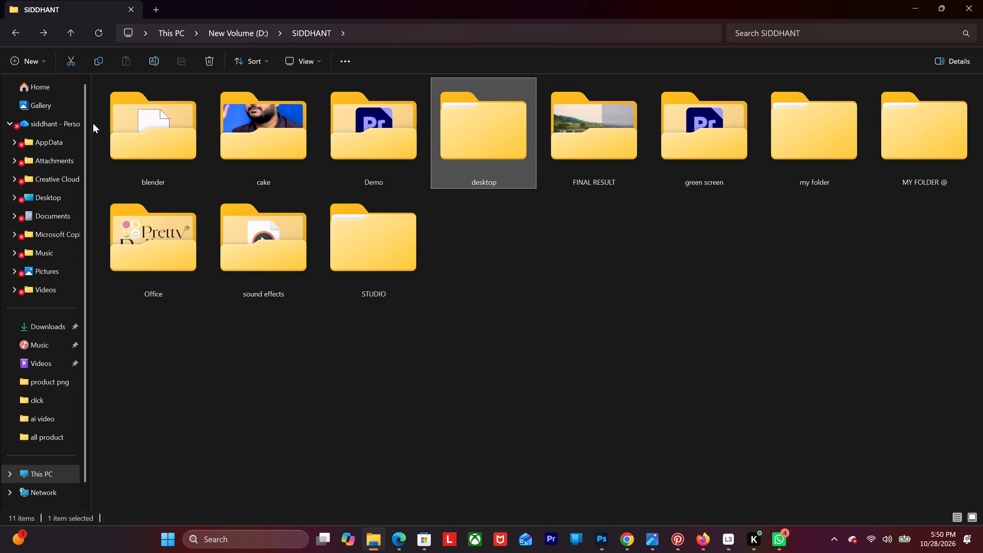
{"action": "left_click", "coordinate": [9, 29]}
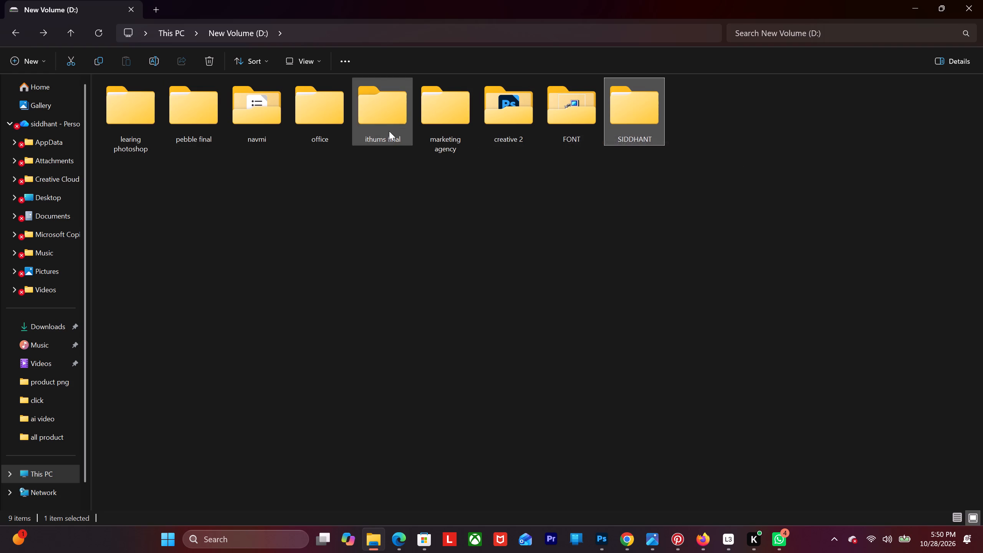
{"action": "double_click", "coordinate": [332, 133]}
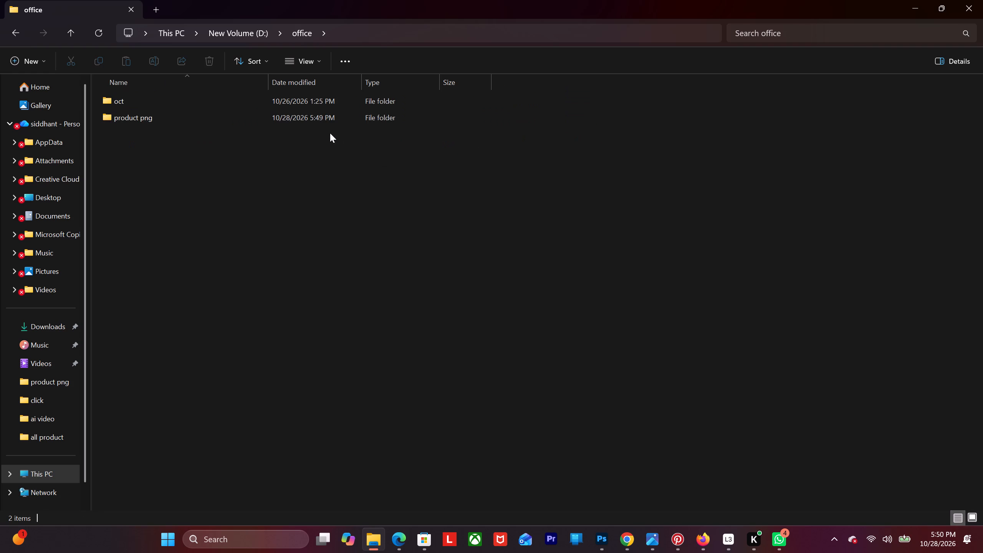
{"action": "double_click", "coordinate": [163, 116]}
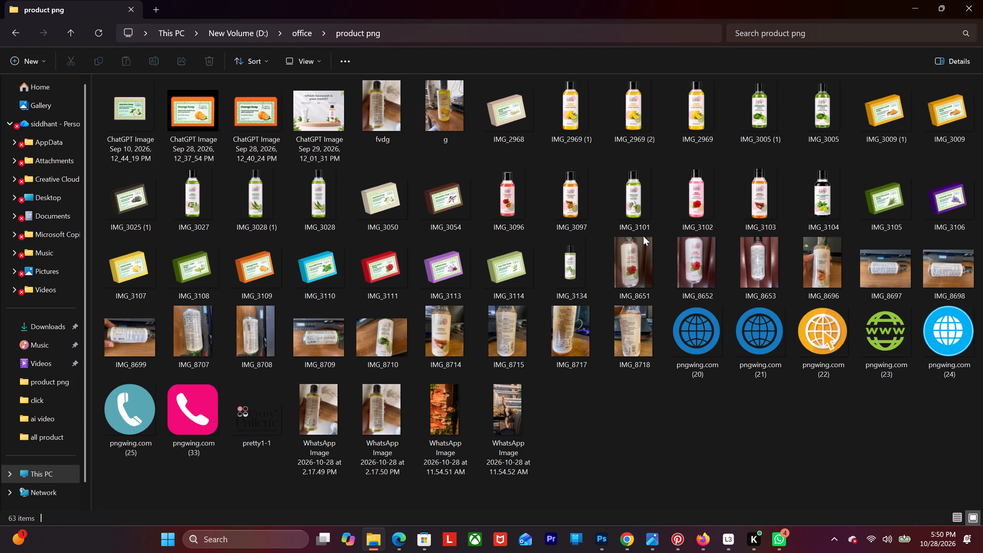
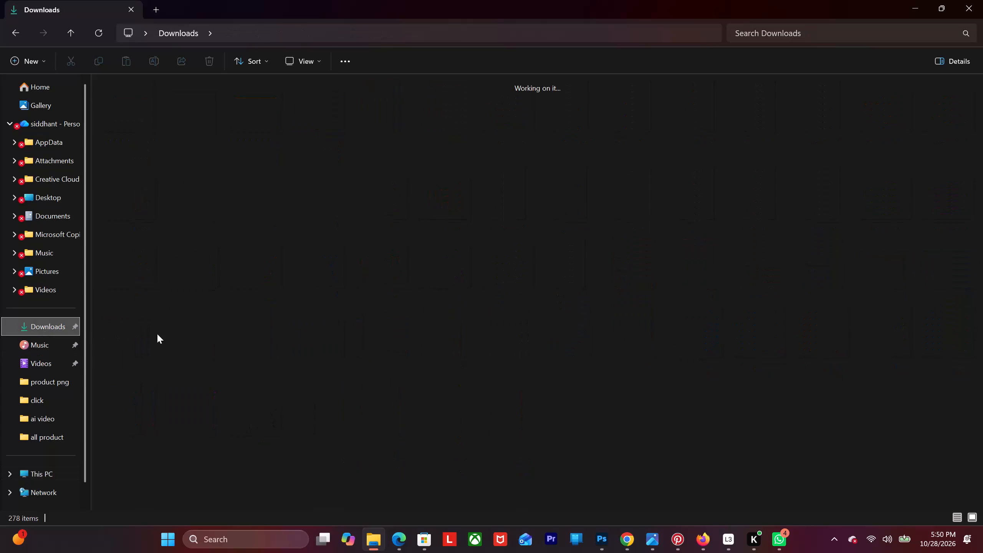
Look through the image, video and project thumbnails in the Downloads folder, from the newest files to the oldest and back.
{"action": "scroll", "coordinate": [248, 303], "scroll_direction": "down", "scroll_amount": 1}
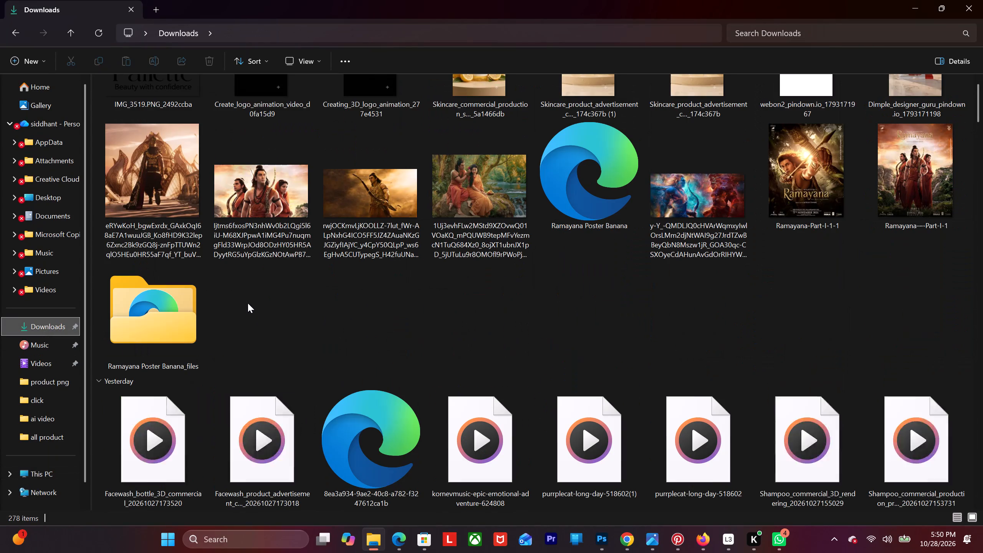
{"action": "scroll", "coordinate": [248, 303], "scroll_direction": "down", "scroll_amount": 2}
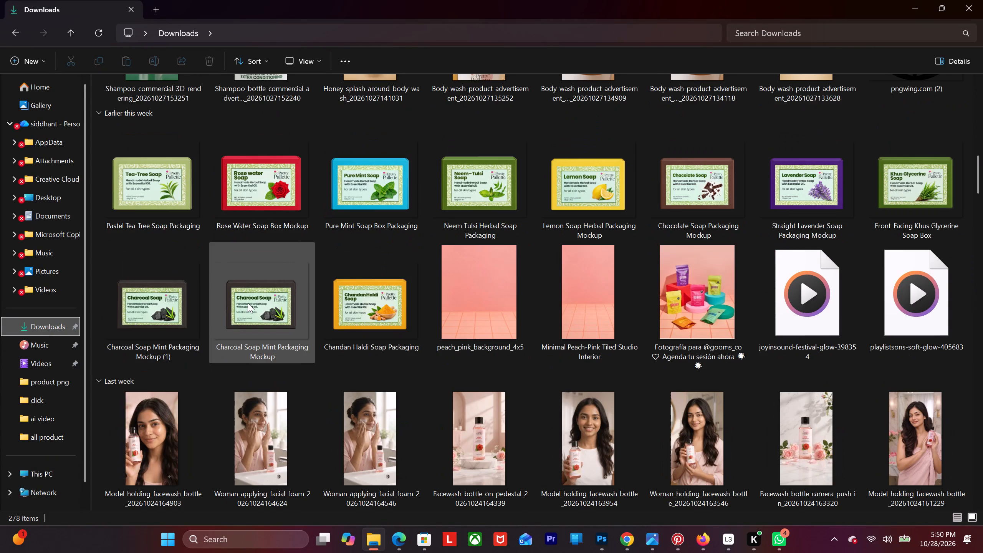
{"action": "scroll", "coordinate": [248, 303], "scroll_direction": "up", "scroll_amount": 2}
{"action": "scroll", "coordinate": [248, 303], "scroll_direction": "down", "scroll_amount": 1}
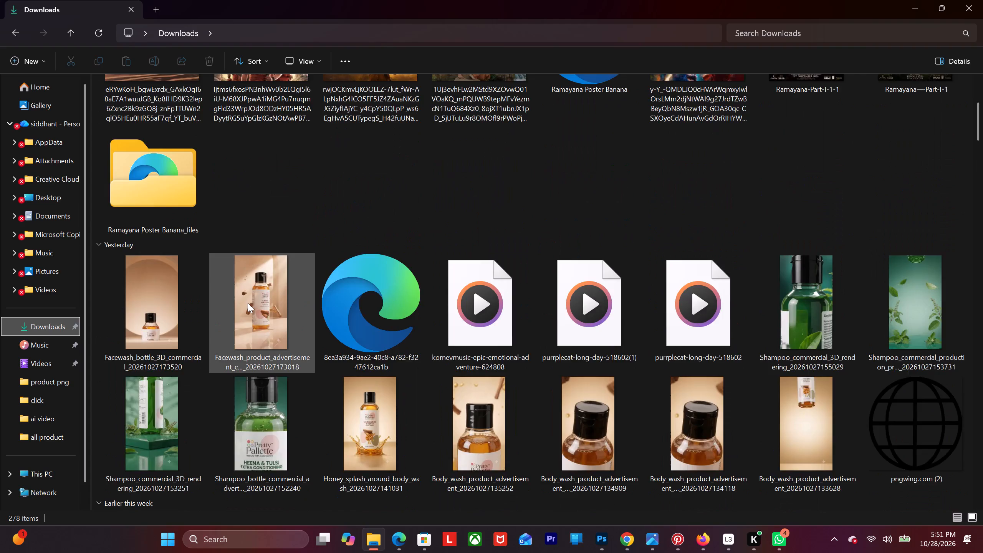
{"action": "scroll", "coordinate": [248, 303], "scroll_direction": "down", "scroll_amount": 4}
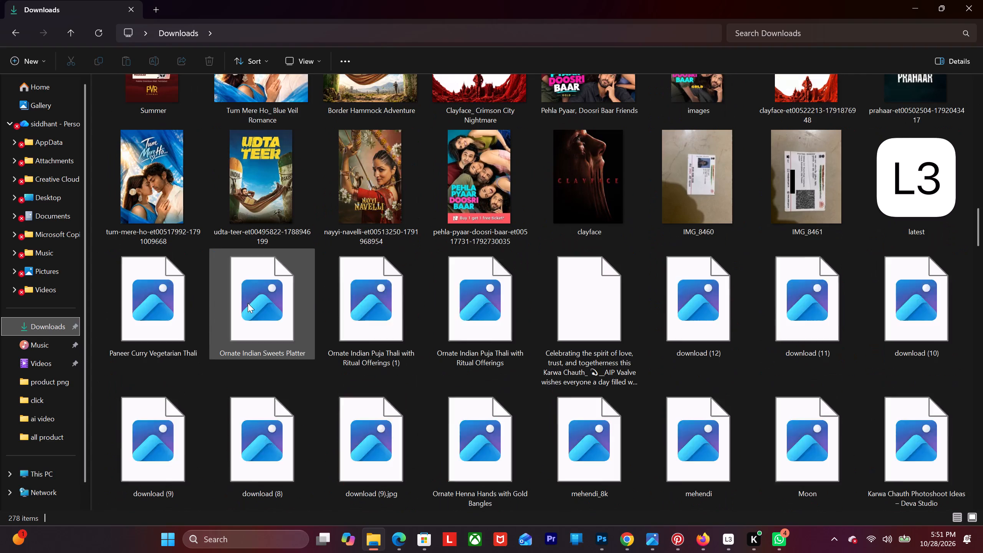
{"action": "scroll", "coordinate": [248, 303], "scroll_direction": "down", "scroll_amount": 2}
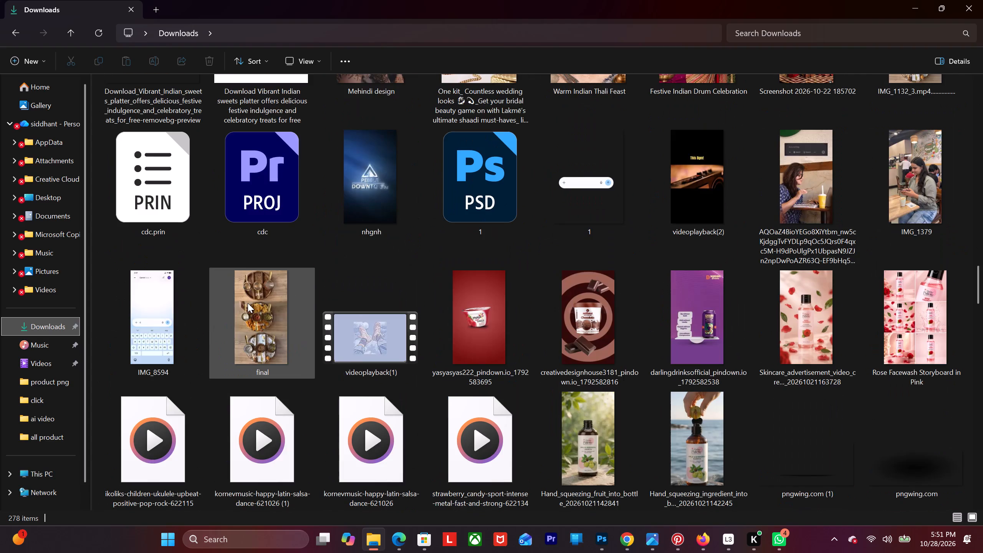
{"action": "scroll", "coordinate": [248, 303], "scroll_direction": "down", "scroll_amount": 2}
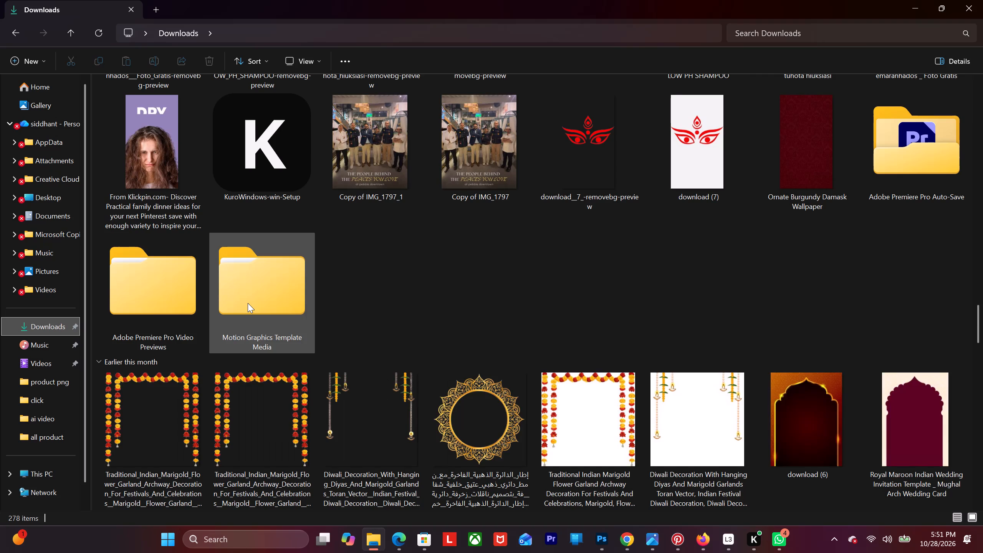
{"action": "scroll", "coordinate": [248, 303], "scroll_direction": "down", "scroll_amount": 3}
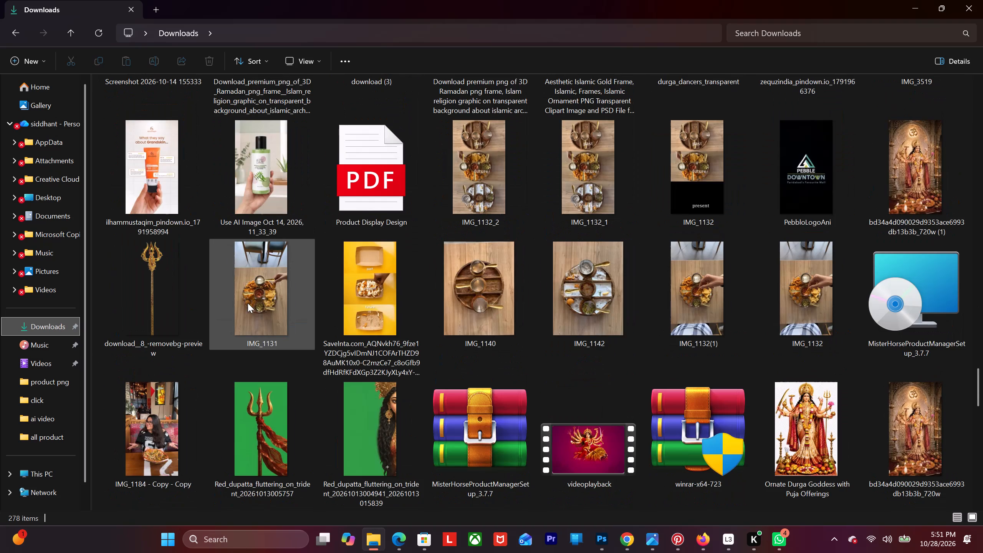
{"action": "scroll", "coordinate": [248, 303], "scroll_direction": "down", "scroll_amount": 2}
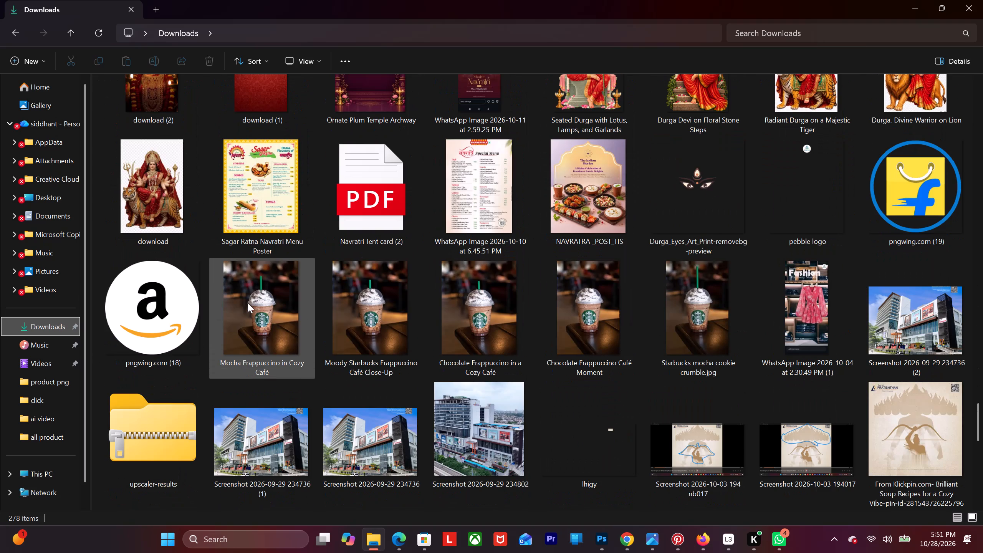
{"action": "scroll", "coordinate": [248, 303], "scroll_direction": "down", "scroll_amount": 3}
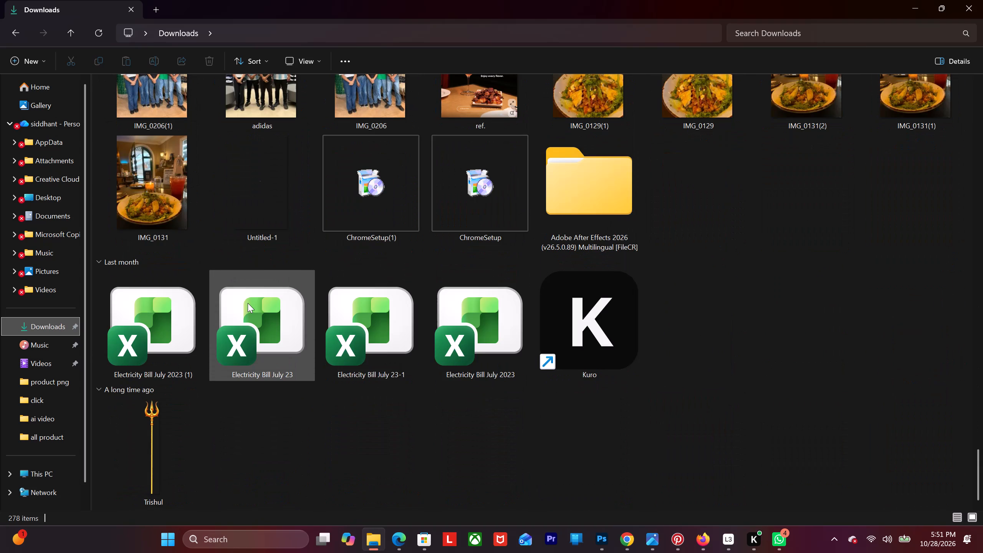
{"action": "scroll", "coordinate": [248, 303], "scroll_direction": "up", "scroll_amount": 17}
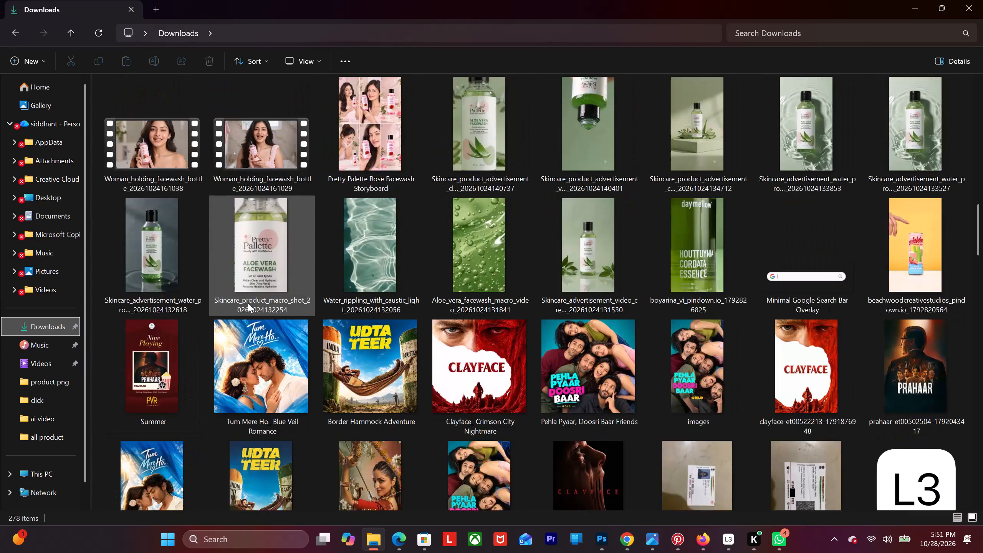
{"action": "scroll", "coordinate": [248, 303], "scroll_direction": "up", "scroll_amount": 8}
{"action": "scroll", "coordinate": [248, 303], "scroll_direction": "down", "scroll_amount": 3}
{"action": "scroll", "coordinate": [248, 303], "scroll_direction": "up", "scroll_amount": 1}
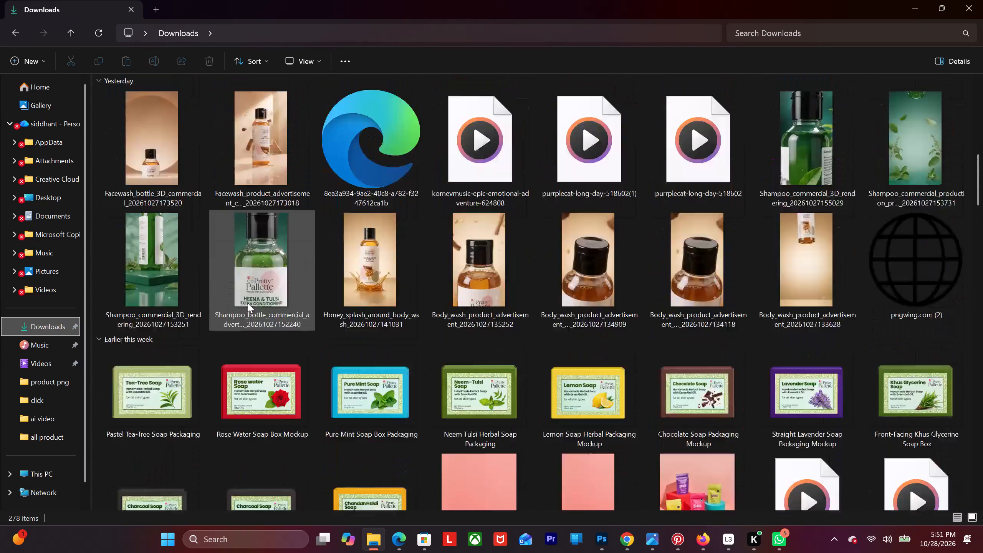
{"action": "scroll", "coordinate": [248, 303], "scroll_direction": "up", "scroll_amount": 3}
{"action": "scroll", "coordinate": [248, 303], "scroll_direction": "down", "scroll_amount": 6}
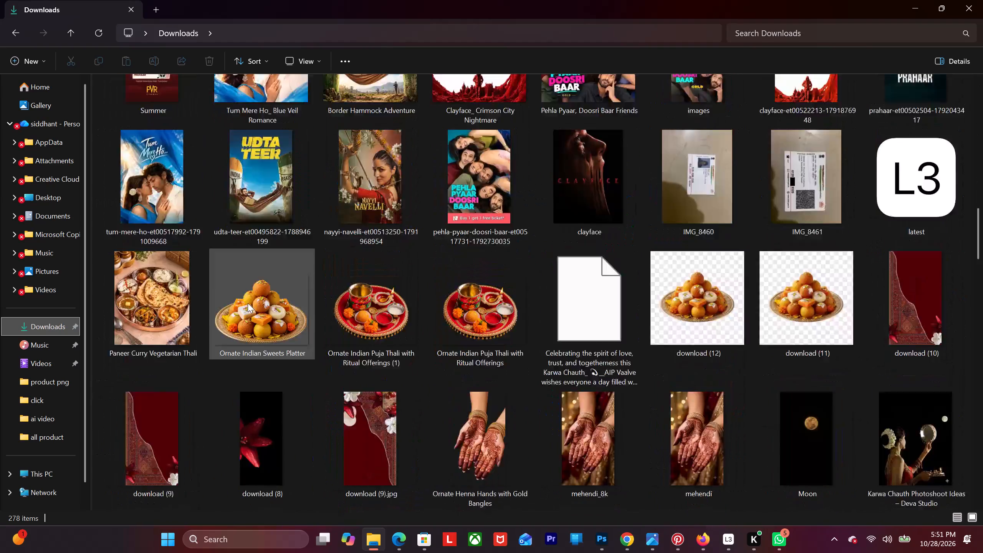
{"action": "scroll", "coordinate": [248, 303], "scroll_direction": "down", "scroll_amount": 3}
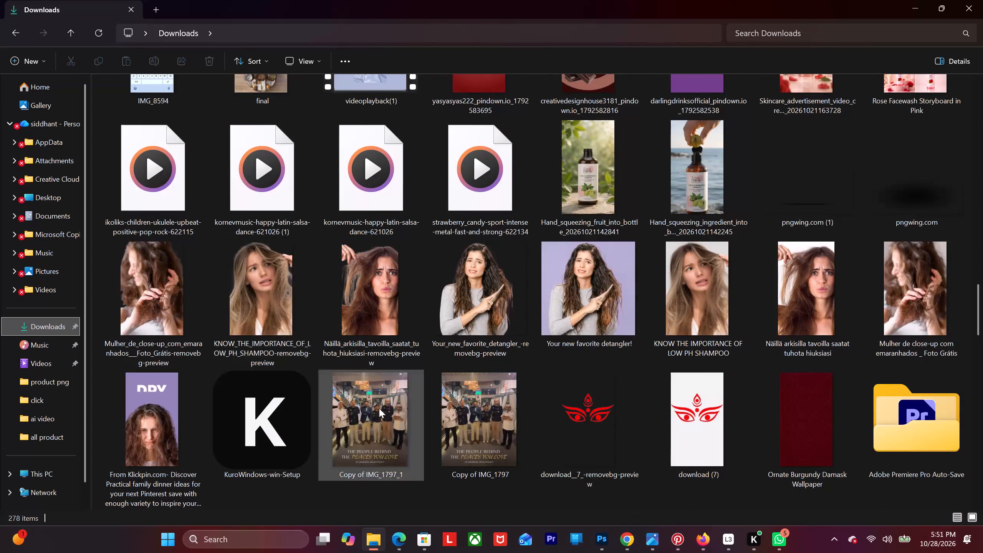
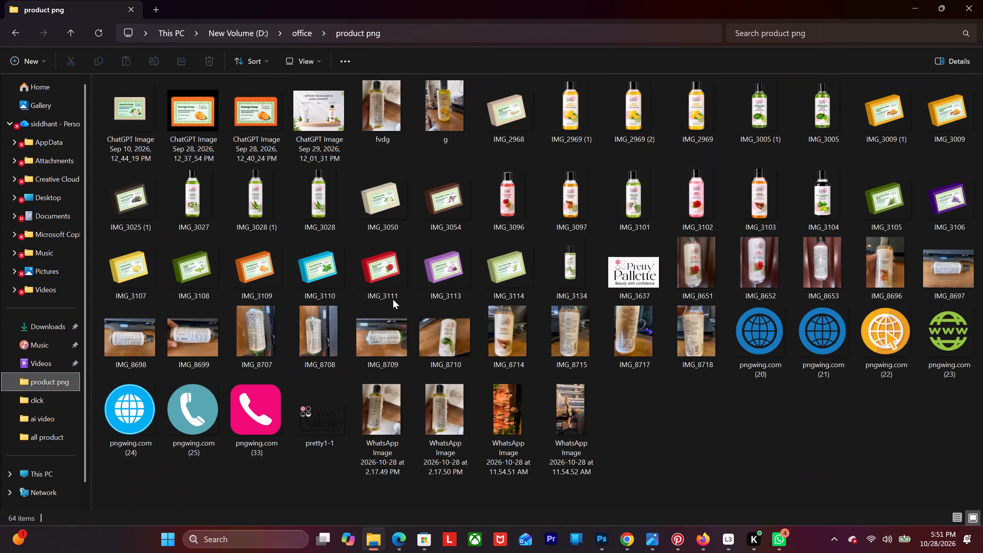
Select the Pretty Pallette logo image IMG_3637 in the product png folder.
{"action": "left_click", "coordinate": [629, 259]}
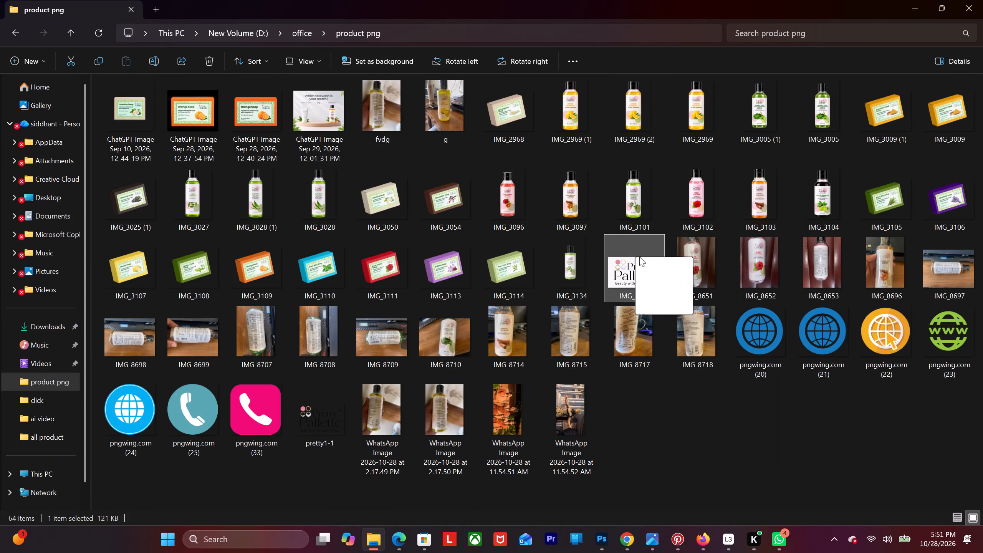
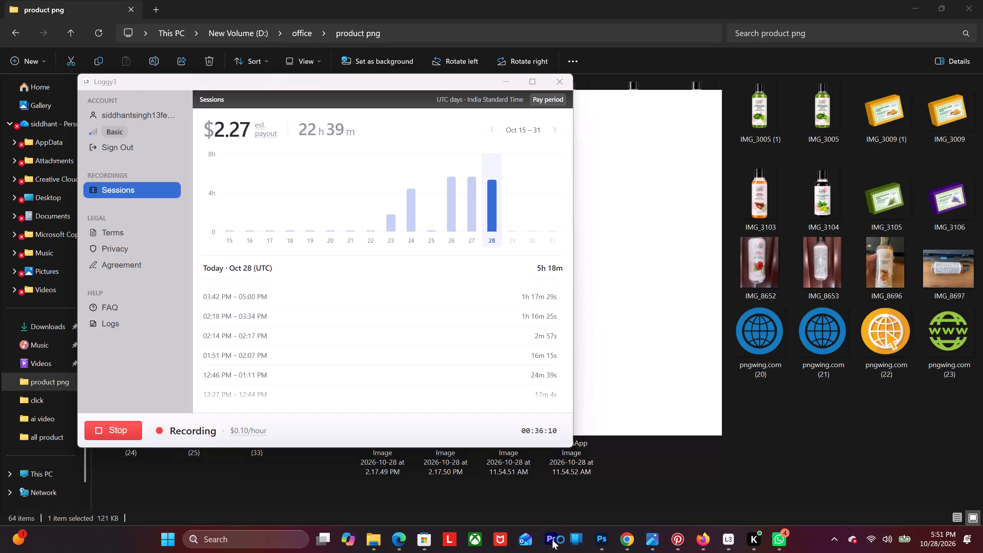
Switch to Photoshop and place the Pretty Pallette logo IMG_3637 from the product png folder as an embedded image in the Karwa Chauth poster.
{"action": "left_click", "coordinate": [605, 539]}
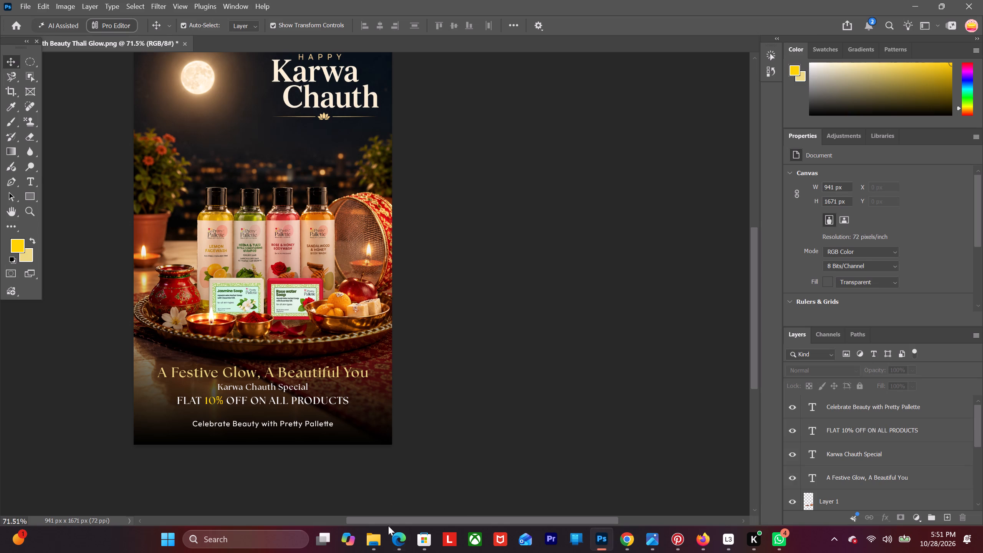
{"action": "left_click", "coordinate": [365, 543]}
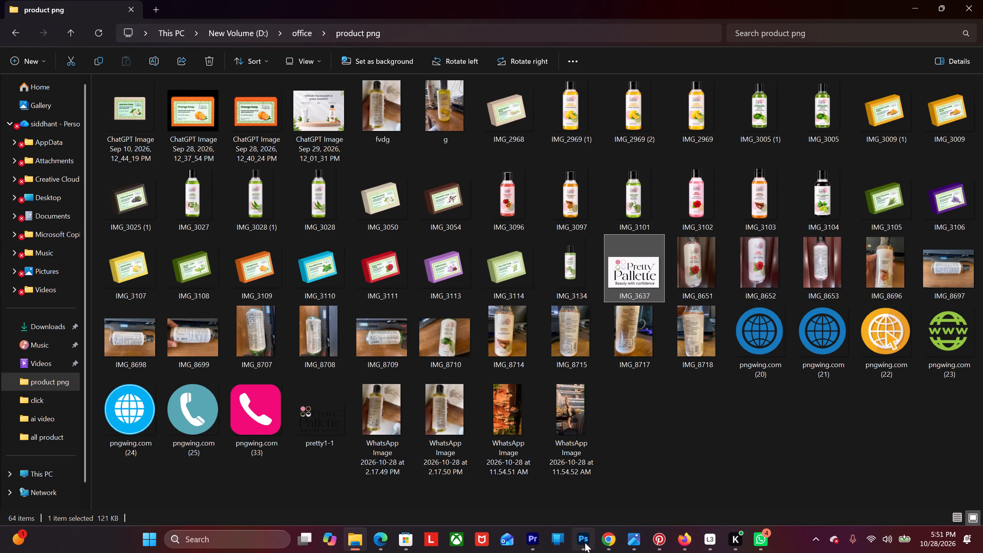
{"action": "left_click", "coordinate": [585, 543]}
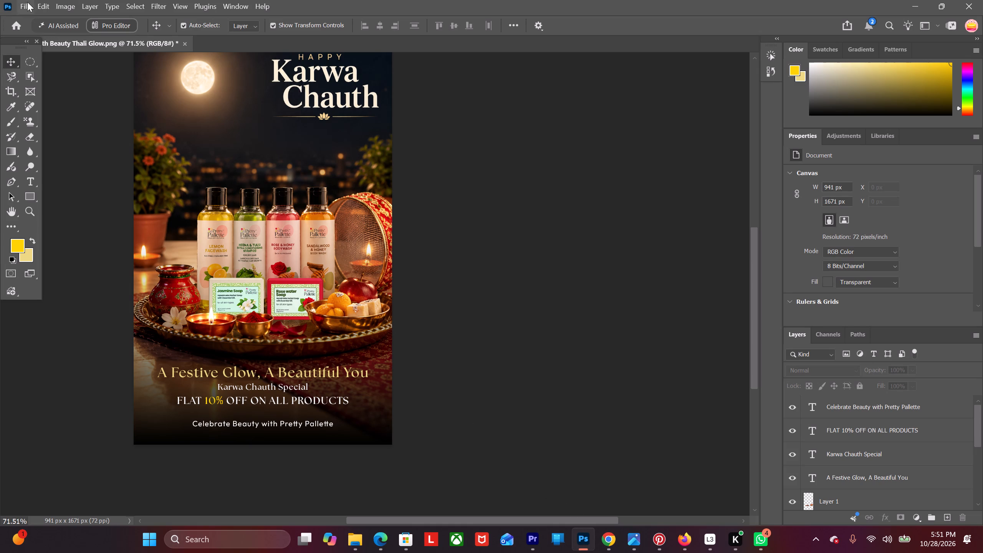
{"action": "left_click", "coordinate": [23, 2]}
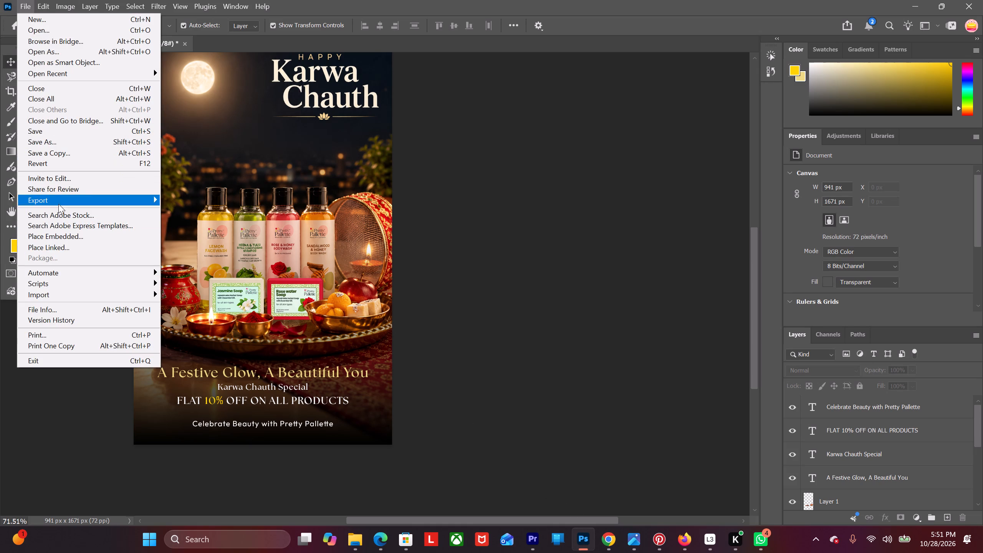
{"action": "left_click", "coordinate": [73, 237]}
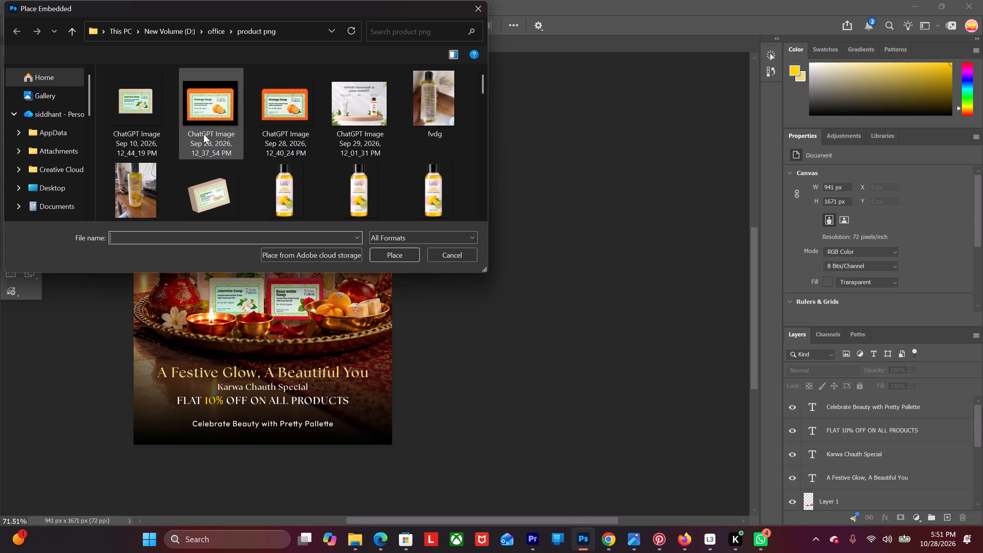
{"action": "scroll", "coordinate": [287, 164], "scroll_direction": "down", "scroll_amount": 8}
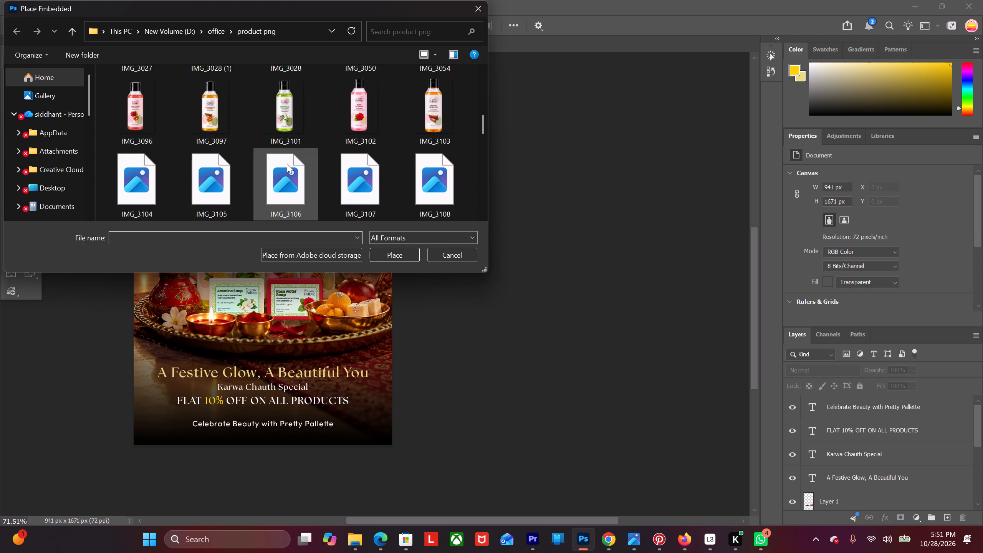
{"action": "scroll", "coordinate": [287, 164], "scroll_direction": "up", "scroll_amount": 2}
{"action": "scroll", "coordinate": [287, 164], "scroll_direction": "down", "scroll_amount": 7}
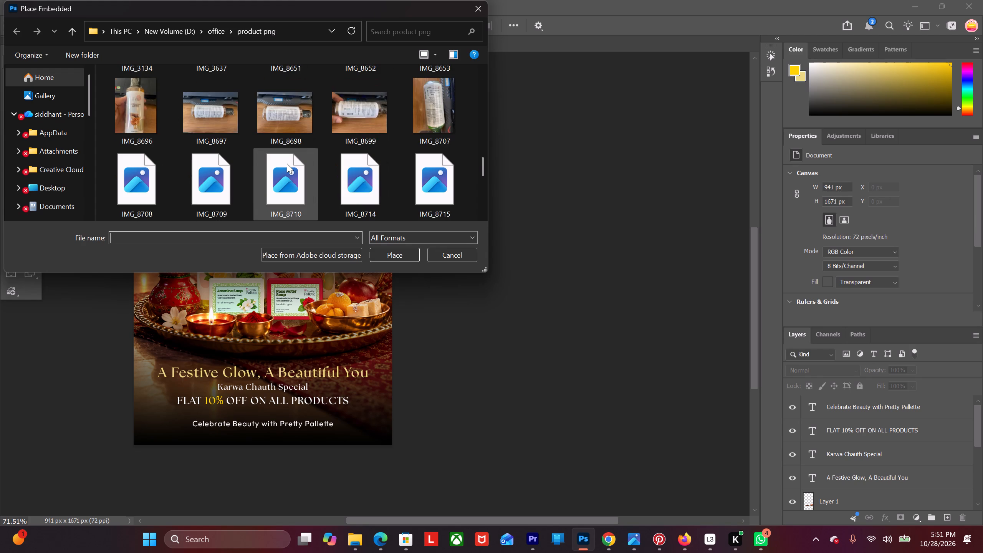
{"action": "scroll", "coordinate": [287, 164], "scroll_direction": "down", "scroll_amount": 9}
{"action": "scroll", "coordinate": [287, 164], "scroll_direction": "up", "scroll_amount": 3}
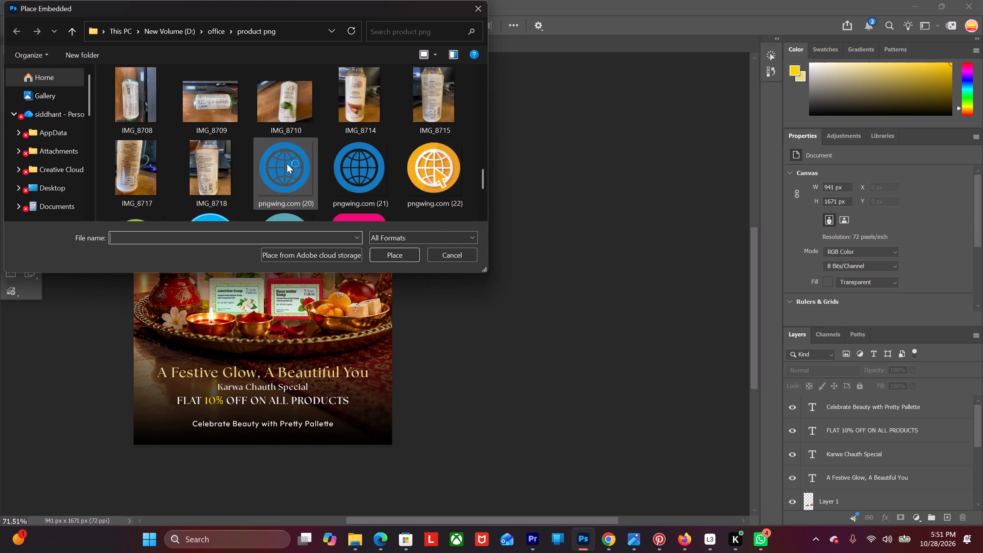
{"action": "scroll", "coordinate": [287, 164], "scroll_direction": "up", "scroll_amount": 3}
{"action": "left_click", "coordinate": [232, 166]}
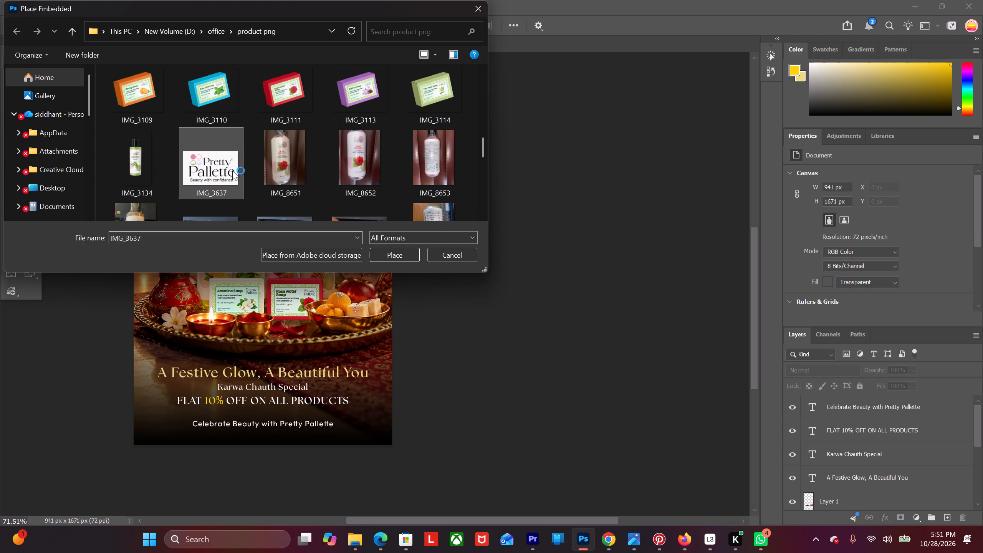
{"action": "left_click", "coordinate": [389, 252]}
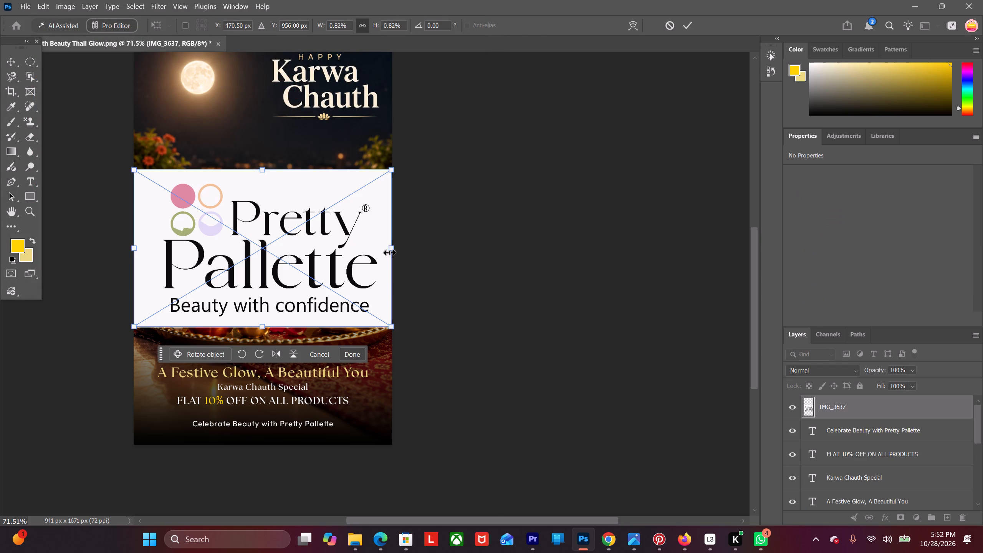
{"action": "left_click", "coordinate": [7, 58]}
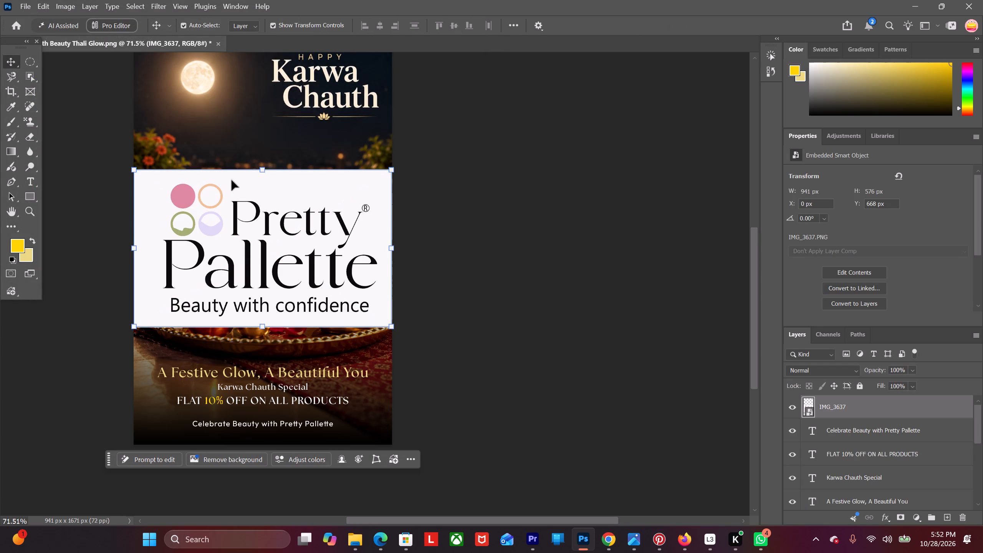
Convert the IMG_3637 logo layer to a Smart Object.
{"action": "left_click", "coordinate": [853, 405]}
{"action": "right_click", "coordinate": [855, 405]}
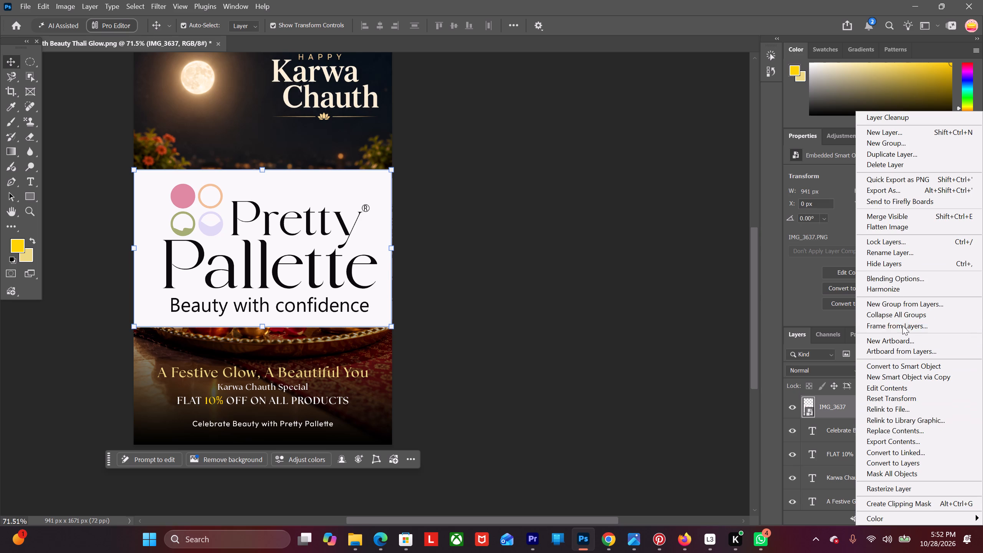
{"action": "left_click", "coordinate": [910, 364]}
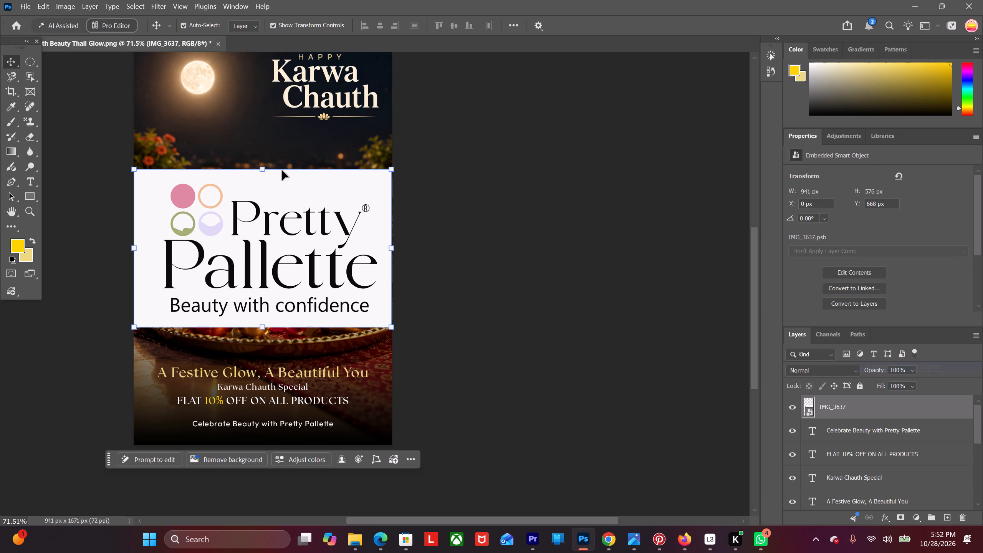
Scale the white-background logo down proportionally to about 133 × 82 px near the Happy Karwa Chauth title.
{"action": "left_click_drag", "start_coordinate": [264, 169], "coordinate": [261, 247]}
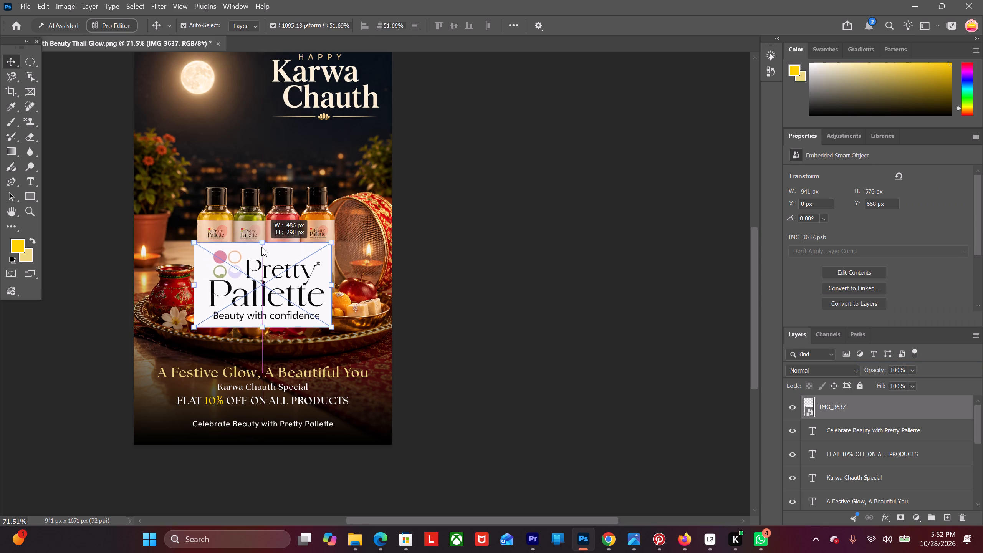
{"action": "left_click_drag", "start_coordinate": [261, 247], "coordinate": [262, 248]}
{"action": "scroll", "coordinate": [264, 247], "scroll_direction": "up", "scroll_amount": 10}
{"action": "left_click_drag", "start_coordinate": [270, 374], "coordinate": [270, 357]}
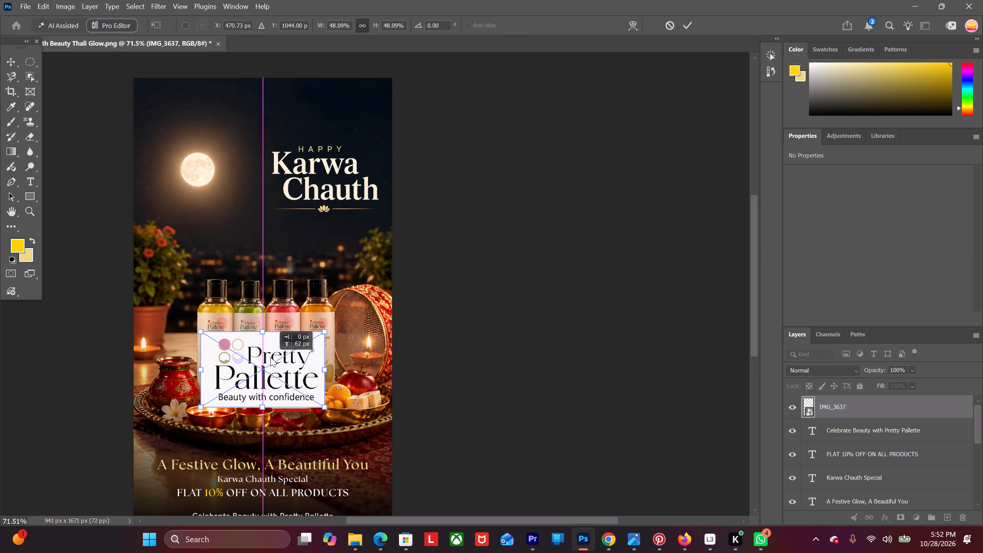
{"action": "left_click_drag", "start_coordinate": [270, 357], "coordinate": [284, 124]}
{"action": "scroll", "coordinate": [274, 139], "scroll_direction": "up", "scroll_amount": 9}
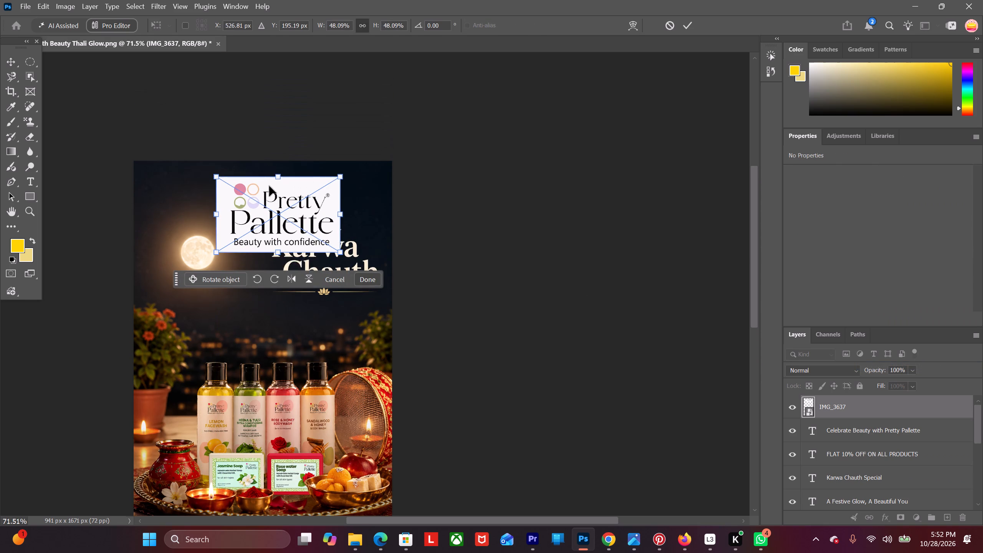
{"action": "left_click_drag", "start_coordinate": [277, 176], "coordinate": [280, 230]}
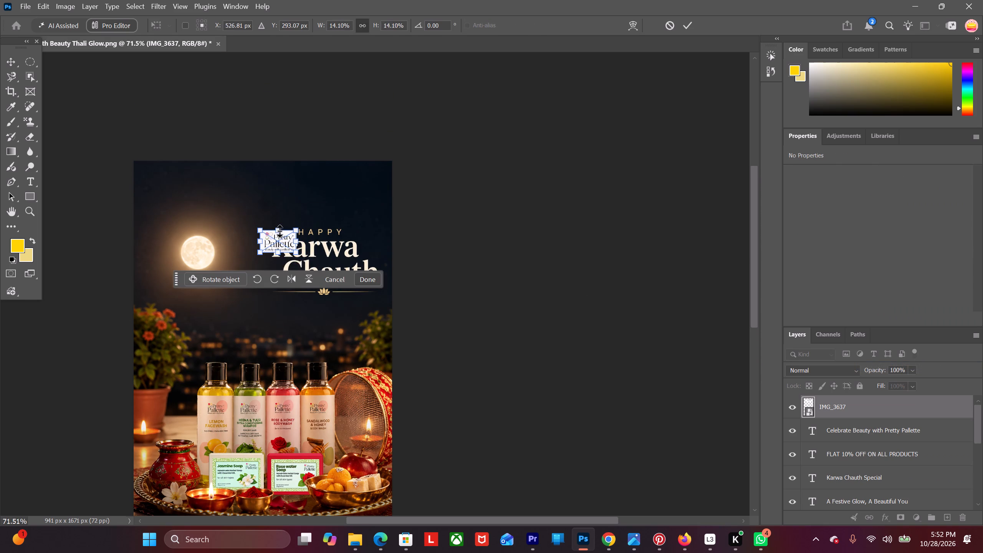
{"action": "scroll", "coordinate": [280, 231], "scroll_direction": "up", "scroll_amount": 16}
{"action": "left_click_drag", "start_coordinate": [270, 325], "coordinate": [278, 263]}
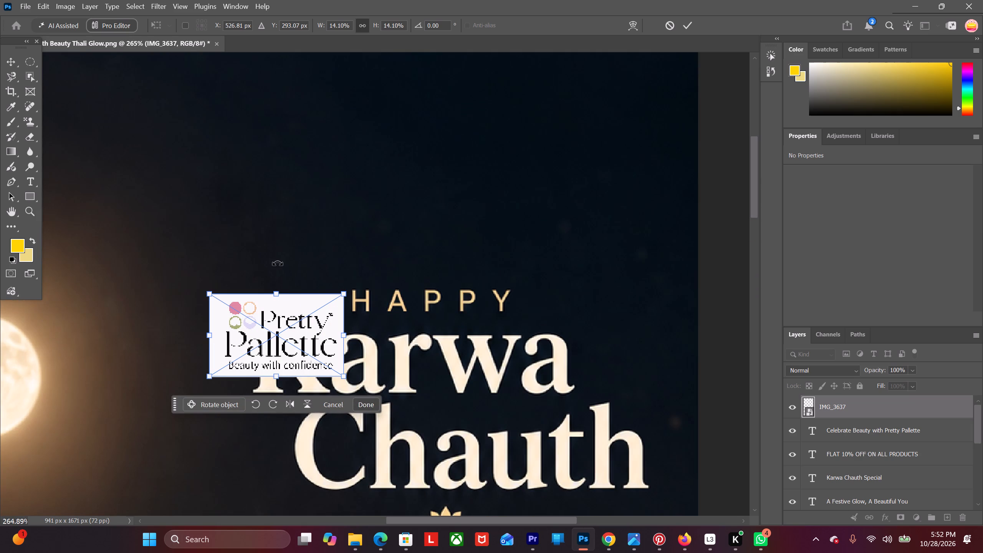
{"action": "left_click", "coordinate": [11, 63]}
Move the small logo into the poster's upper-right corner, at about X 775 px, Y 43 px.
{"action": "left_click_drag", "start_coordinate": [273, 331], "coordinate": [273, 282]}
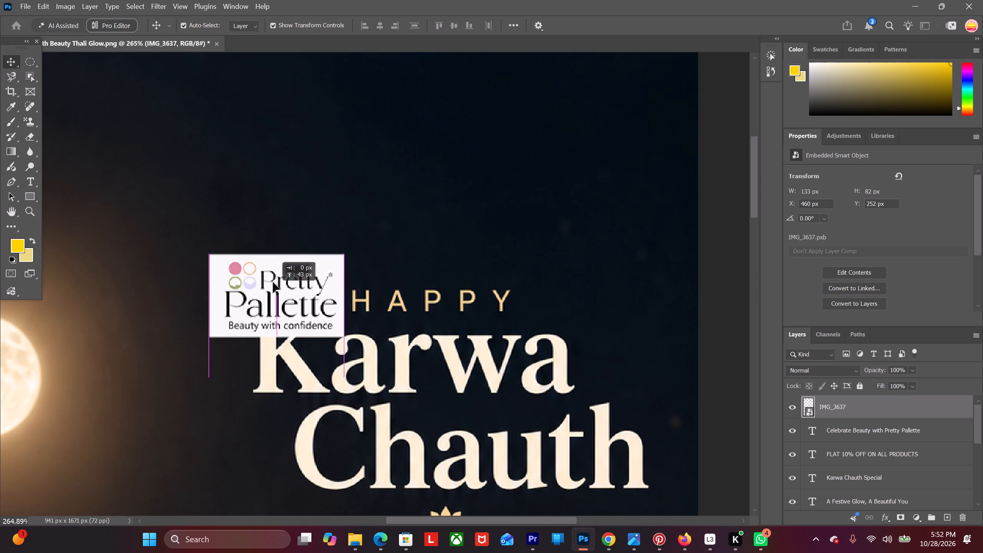
{"action": "left_click_drag", "start_coordinate": [273, 282], "coordinate": [594, 119]}
{"action": "scroll", "coordinate": [577, 138], "scroll_direction": "down", "scroll_amount": 14, "text": "alt"}
{"action": "left_click", "coordinate": [144, 228]}
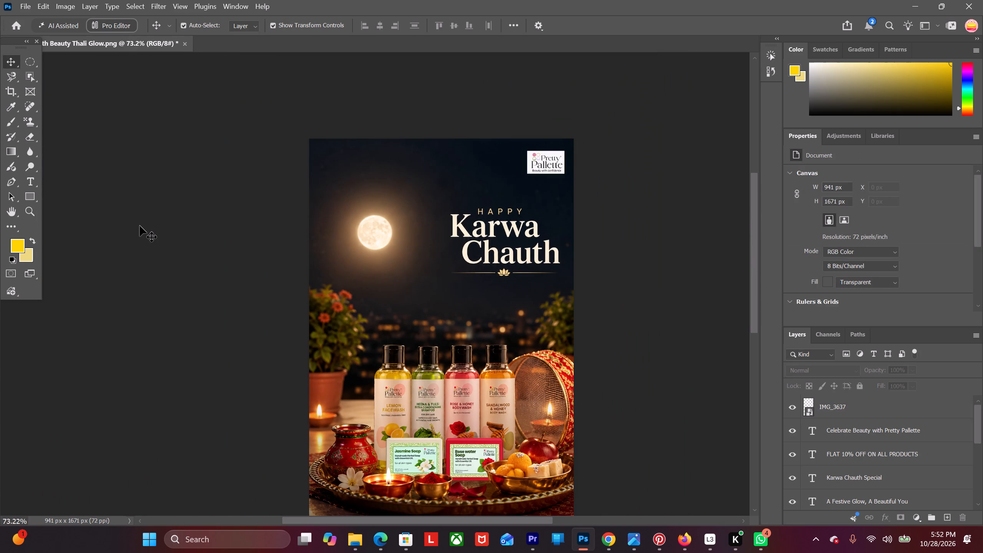
{"action": "scroll", "coordinate": [132, 224], "scroll_direction": "up", "scroll_amount": 5, "text": "alt"}
{"action": "scroll", "coordinate": [508, 186], "scroll_direction": "down", "scroll_amount": 5, "text": "alt"}
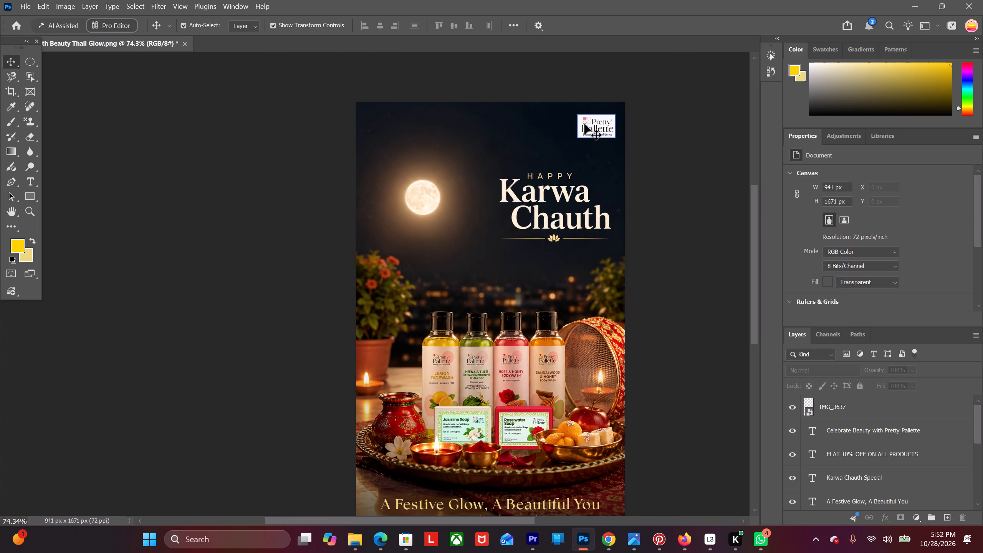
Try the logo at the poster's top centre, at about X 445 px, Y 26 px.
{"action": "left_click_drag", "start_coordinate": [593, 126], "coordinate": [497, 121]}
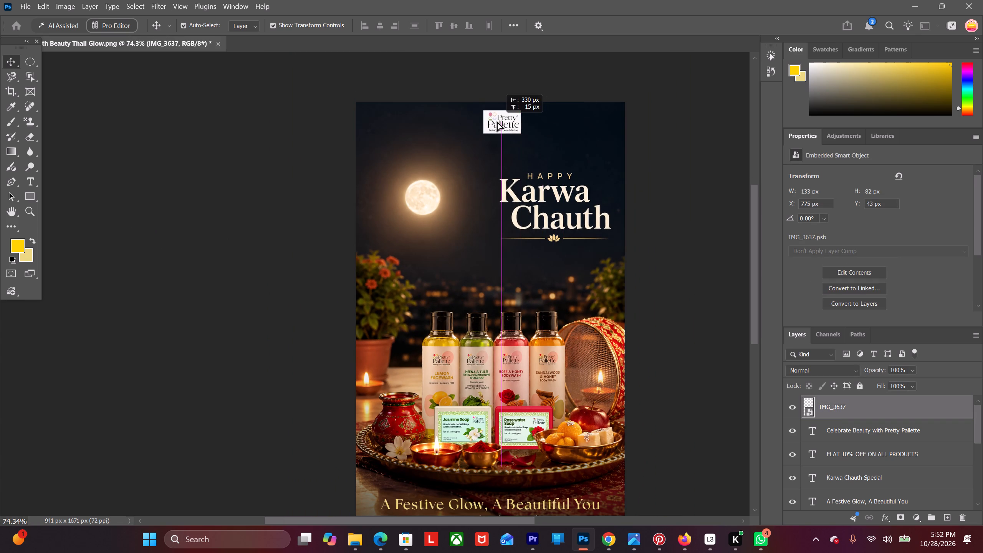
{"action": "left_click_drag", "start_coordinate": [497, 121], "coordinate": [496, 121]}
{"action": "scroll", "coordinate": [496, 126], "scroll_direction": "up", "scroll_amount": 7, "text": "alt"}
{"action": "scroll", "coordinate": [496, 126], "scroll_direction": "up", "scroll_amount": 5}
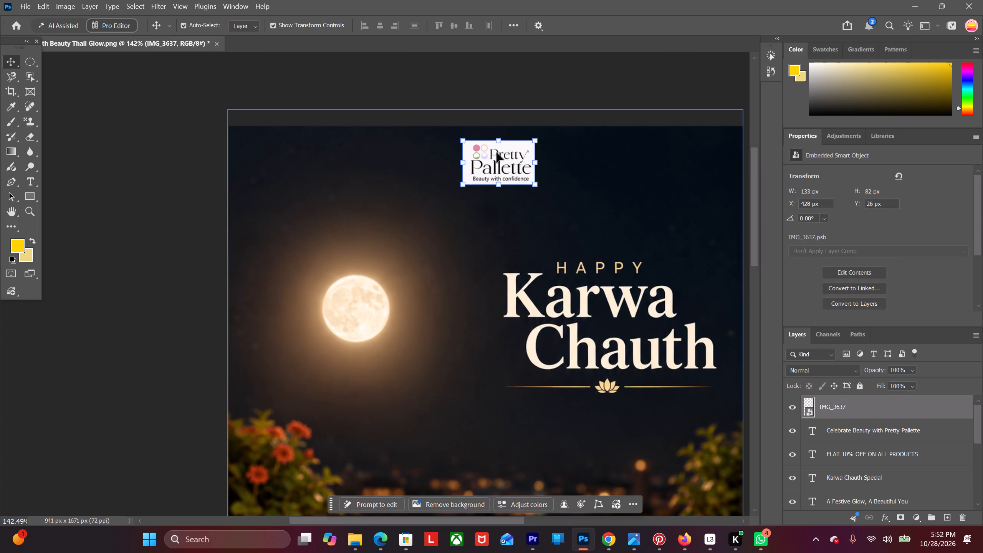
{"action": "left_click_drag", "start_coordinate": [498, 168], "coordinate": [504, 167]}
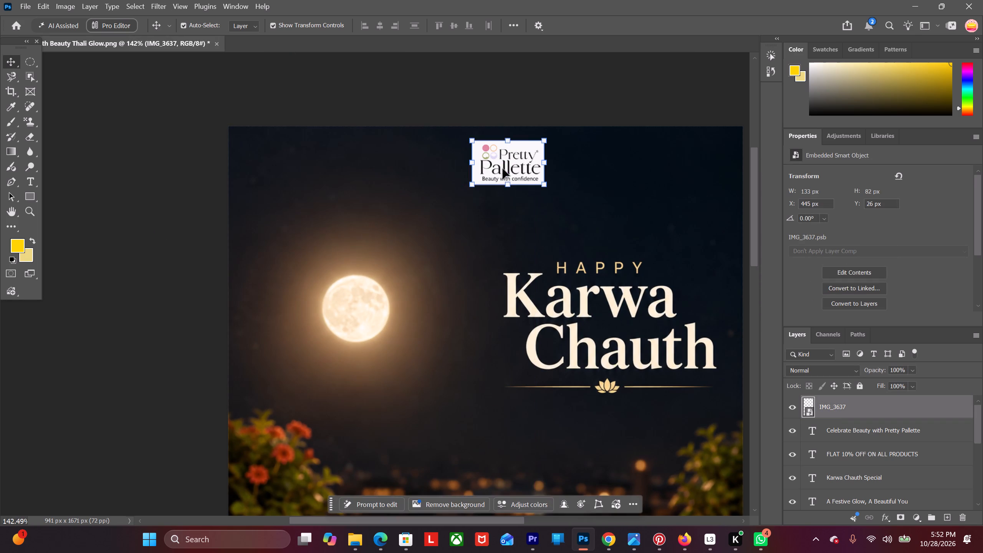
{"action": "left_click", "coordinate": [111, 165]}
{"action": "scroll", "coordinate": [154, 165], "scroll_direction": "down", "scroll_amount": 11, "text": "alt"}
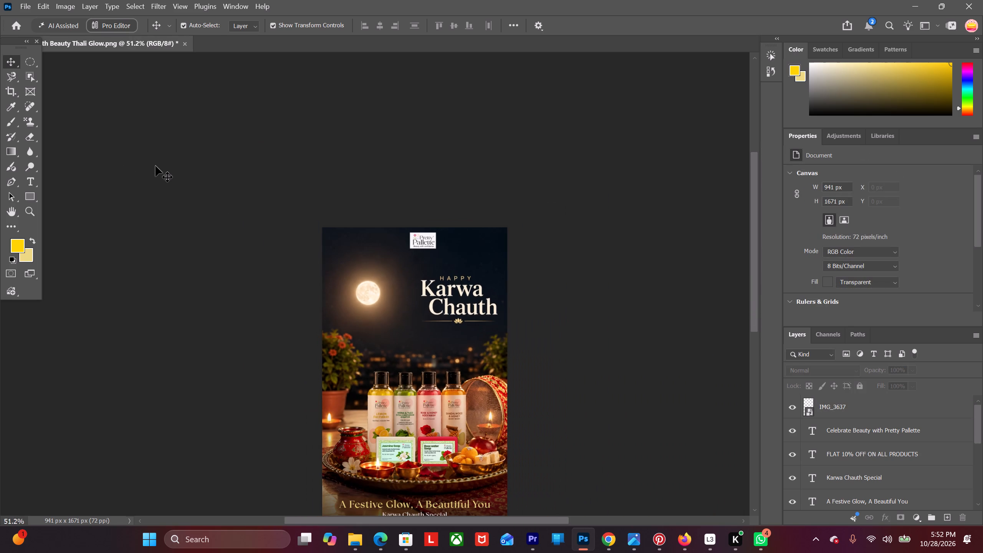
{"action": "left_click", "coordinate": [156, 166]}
Move the logo back to the poster's upper-right corner, at about X 770 px, Y 35 px.
{"action": "scroll", "coordinate": [214, 182], "scroll_direction": "up", "scroll_amount": 8, "text": "alt"}
{"action": "left_click_drag", "start_coordinate": [507, 226], "coordinate": [641, 230]}
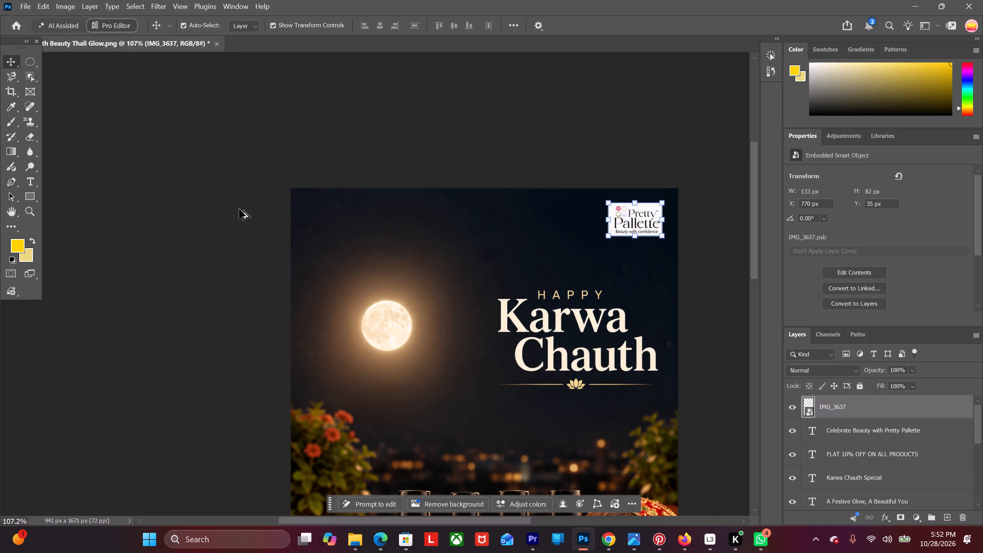
{"action": "scroll", "coordinate": [239, 209], "scroll_direction": "down", "scroll_amount": 7, "text": "alt"}
{"action": "left_click", "coordinate": [170, 195]}
{"action": "scroll", "coordinate": [170, 195], "scroll_direction": "down", "scroll_amount": 6}
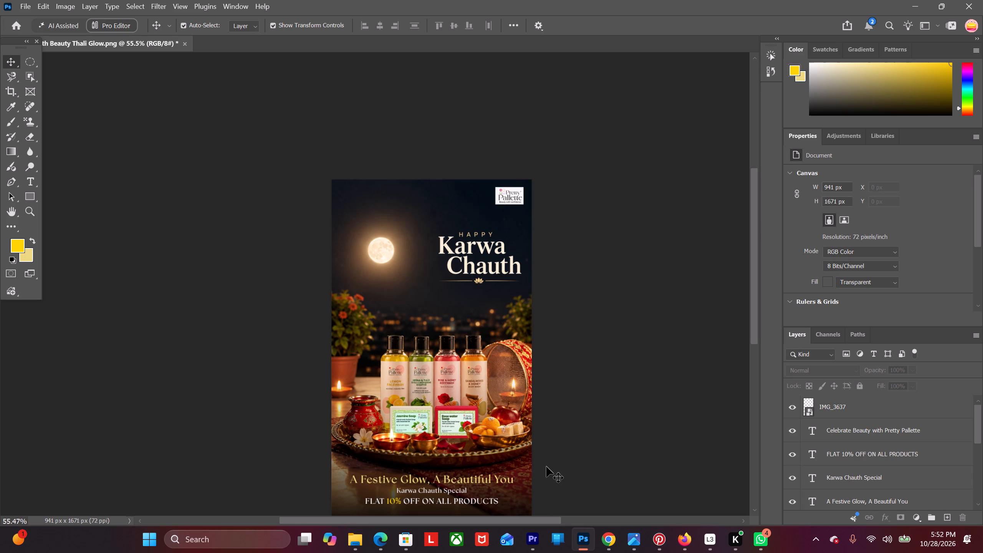
Place the transparent Pretty Pallette logo IMG_3519.PNG_2492ccba from the Downloads folder as an embedded image in the poster.
{"action": "left_click", "coordinate": [30, 5]}
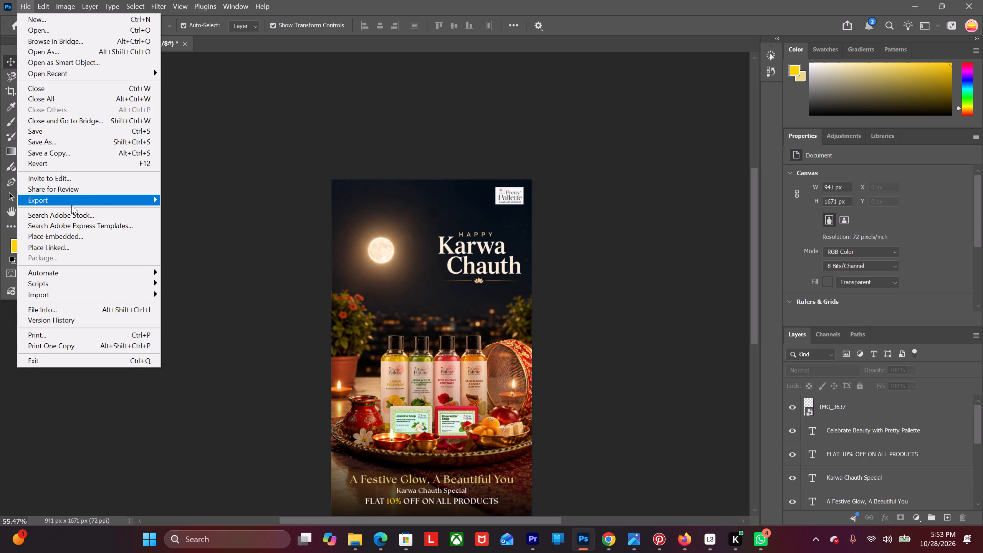
{"action": "left_click", "coordinate": [68, 237]}
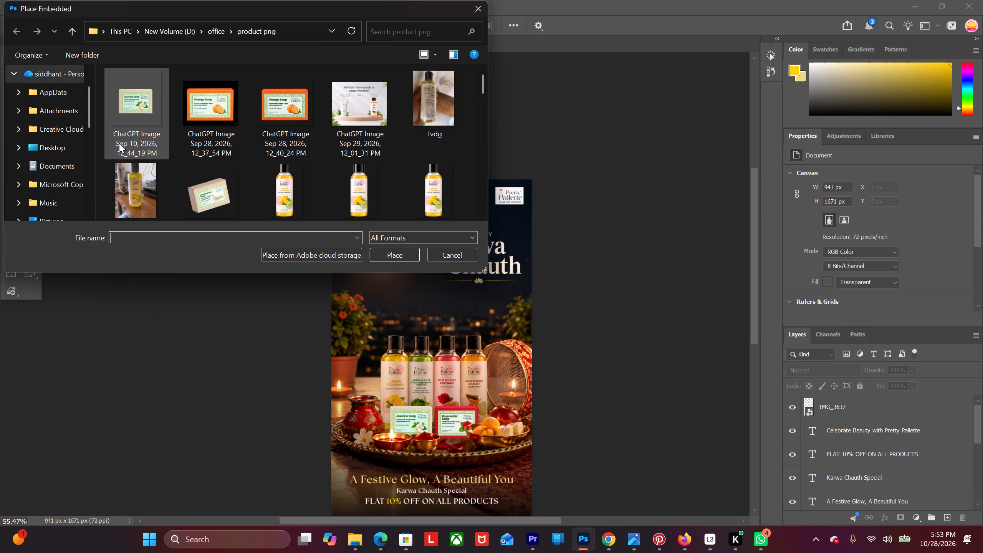
{"action": "scroll", "coordinate": [66, 134], "scroll_direction": "up", "scroll_amount": 5}
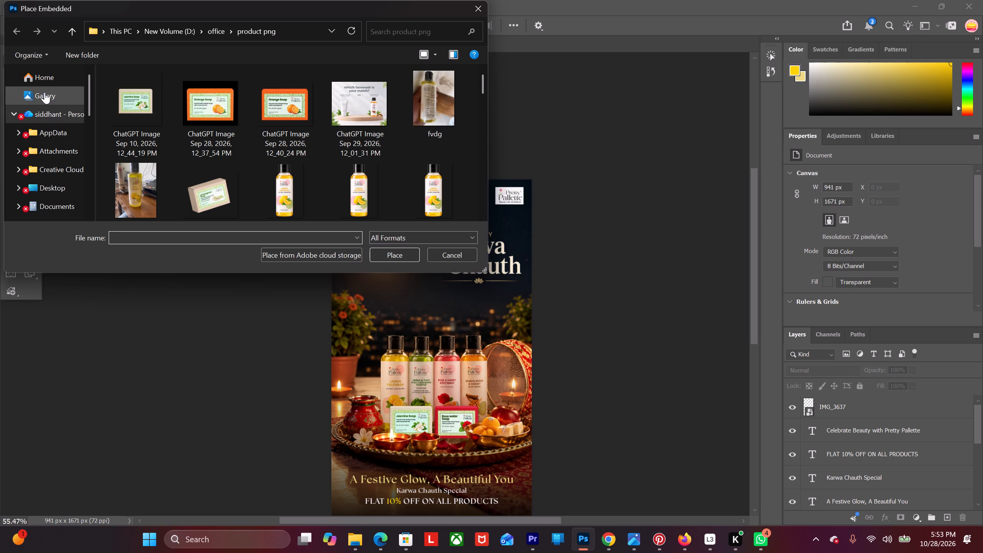
{"action": "scroll", "coordinate": [46, 108], "scroll_direction": "down", "scroll_amount": 3}
{"action": "left_click", "coordinate": [52, 144]}
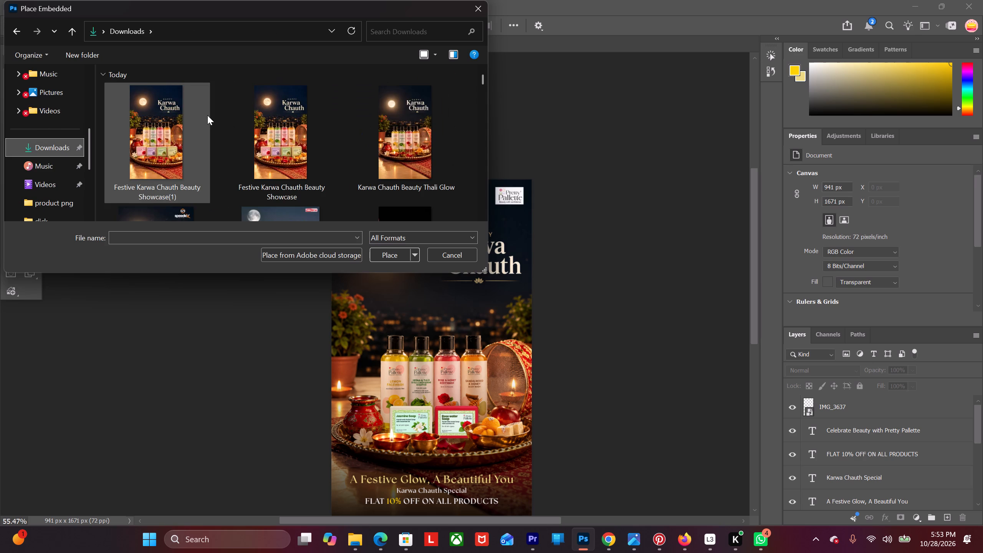
{"action": "scroll", "coordinate": [204, 123], "scroll_direction": "down", "scroll_amount": 3}
{"action": "scroll", "coordinate": [204, 123], "scroll_direction": "up", "scroll_amount": 2}
{"action": "scroll", "coordinate": [285, 128], "scroll_direction": "down", "scroll_amount": 1}
{"action": "left_click", "coordinate": [426, 150]}
{"action": "left_click", "coordinate": [401, 258]}
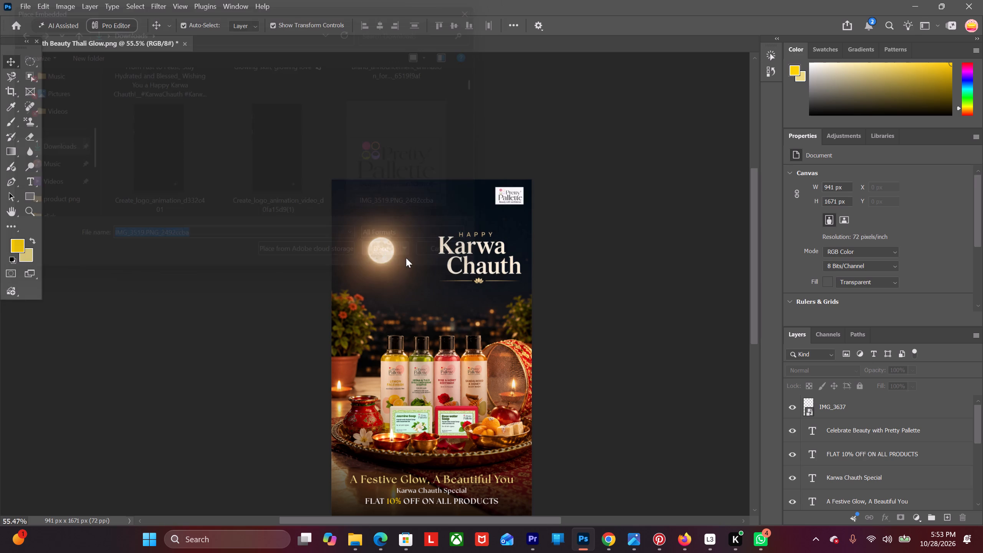
{"action": "left_click", "coordinate": [14, 65]}
{"action": "left_click", "coordinate": [175, 140]}
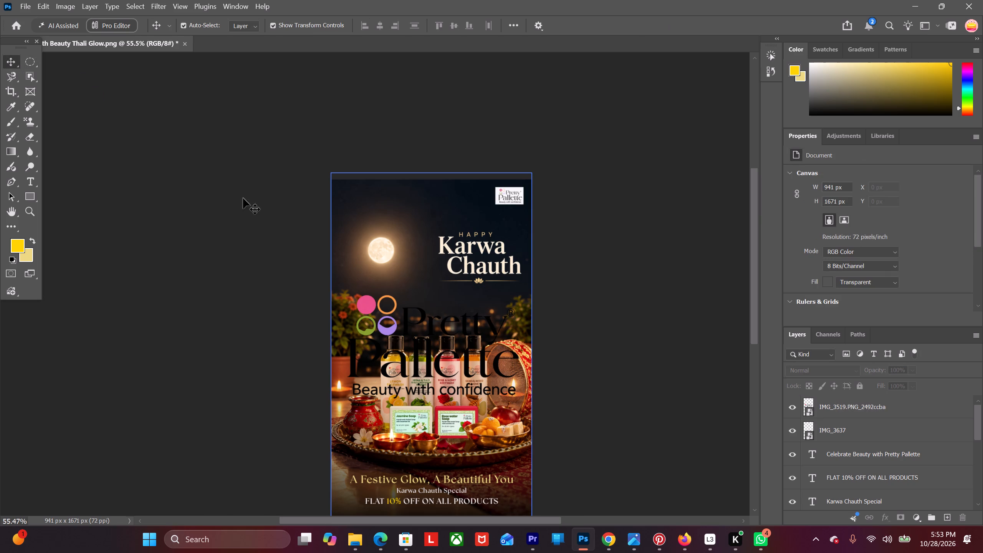
Scale the transparent IMG_3519 logo down to about 30% and move it up into the night sky, at about X 431, Y 266 px.
{"action": "left_click", "coordinate": [8, 59]}
{"action": "left_click", "coordinate": [232, 133]}
{"action": "left_click_drag", "start_coordinate": [422, 377], "coordinate": [422, 376]}
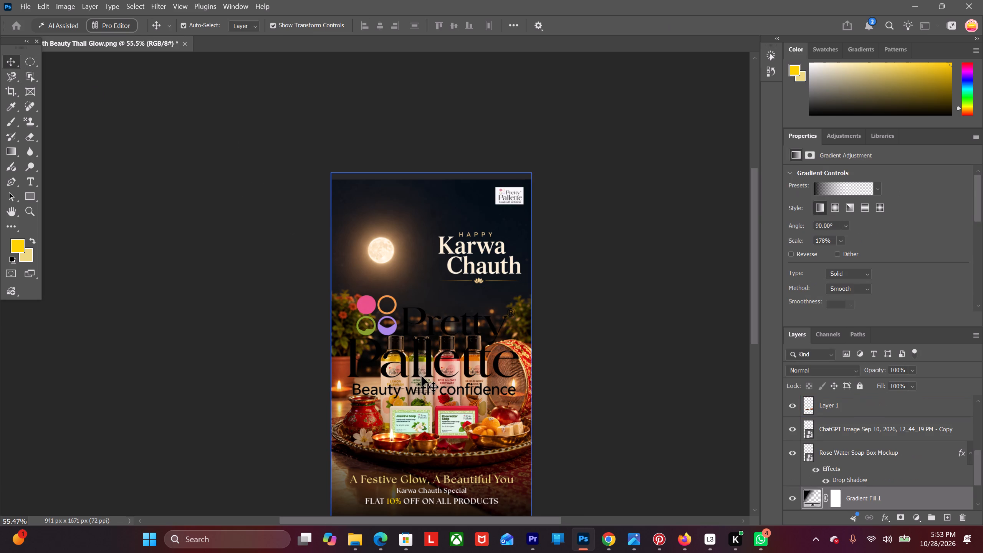
{"action": "left_click_drag", "start_coordinate": [422, 376], "coordinate": [422, 327]}
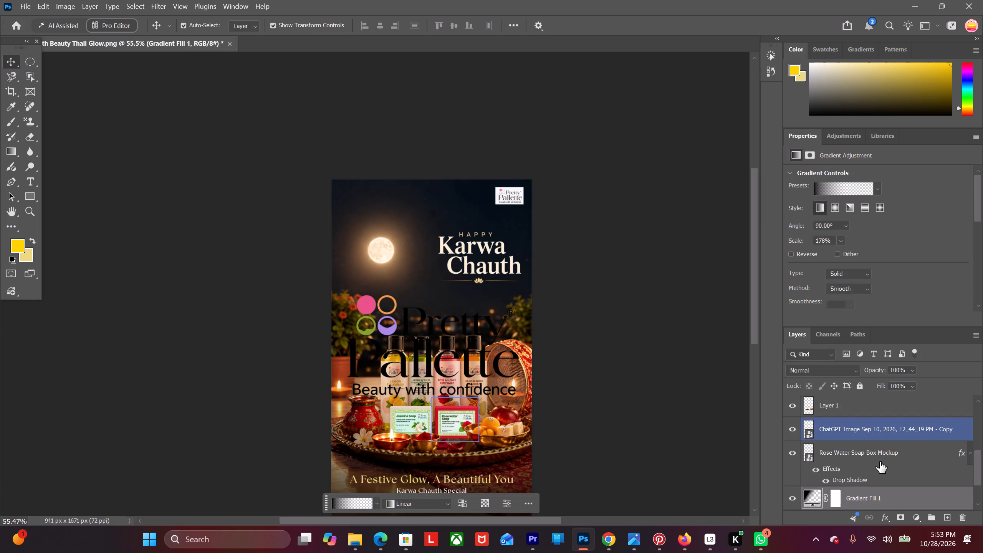
{"action": "scroll", "coordinate": [880, 459], "scroll_direction": "up", "scroll_amount": 9}
{"action": "left_click", "coordinate": [869, 404]}
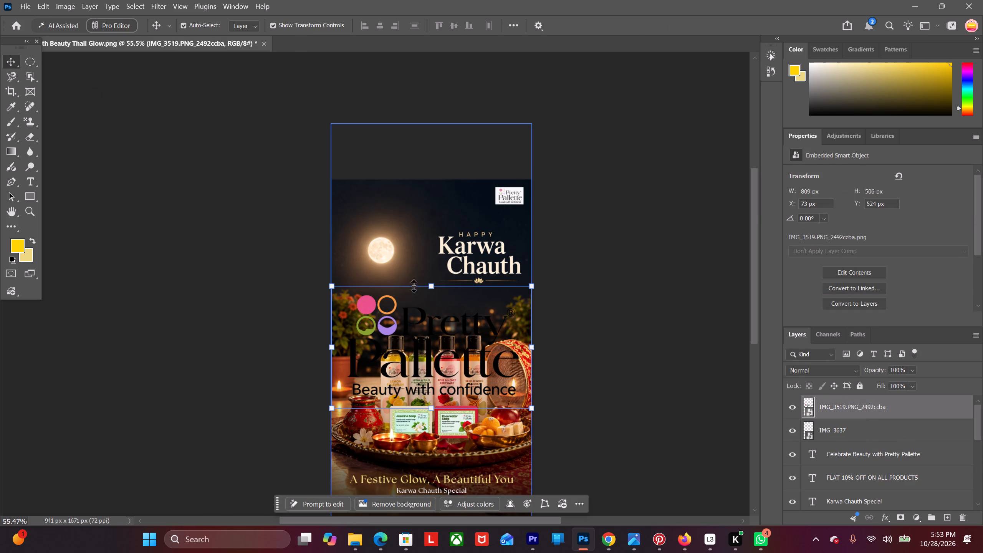
{"action": "left_click_drag", "start_coordinate": [429, 286], "coordinate": [433, 345]}
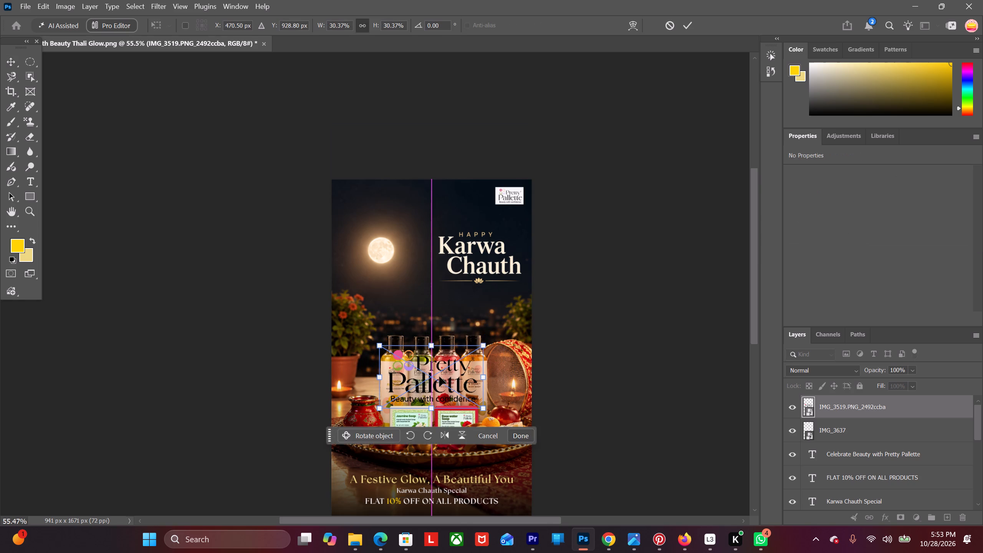
{"action": "left_click_drag", "start_coordinate": [440, 379], "coordinate": [430, 235]}
Shrink the transparent logo further to about 11% of its original size.
{"action": "scroll", "coordinate": [430, 233], "scroll_direction": "up", "scroll_amount": 14, "text": "alt"}
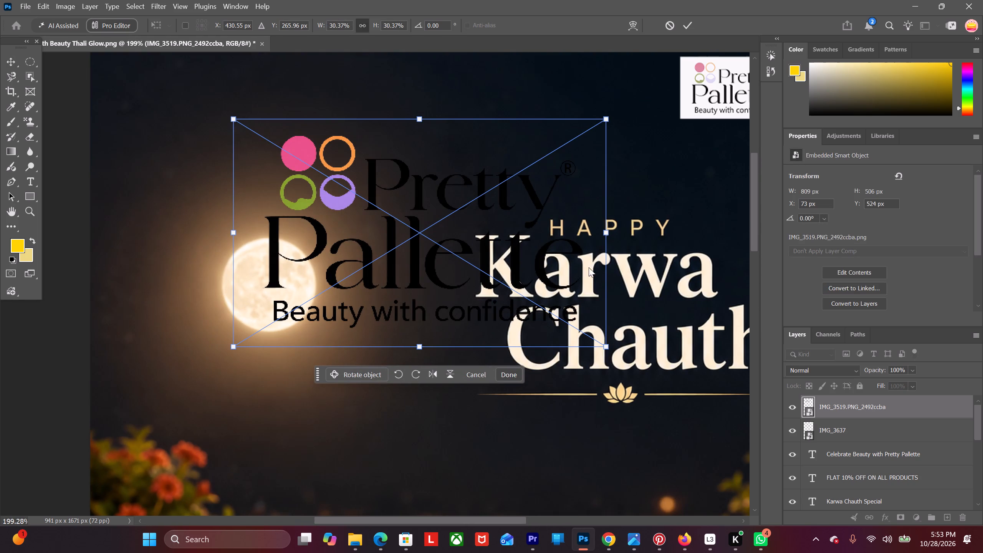
{"action": "scroll", "coordinate": [426, 283], "scroll_direction": "down", "scroll_amount": 8, "text": "alt"}
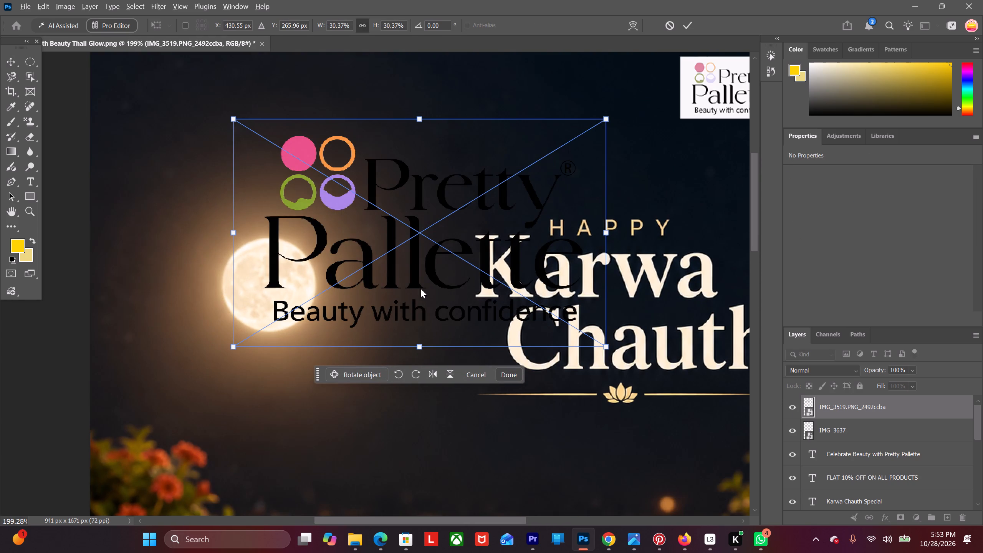
{"action": "scroll", "coordinate": [230, 214], "scroll_direction": "down", "scroll_amount": 8, "text": "alt"}
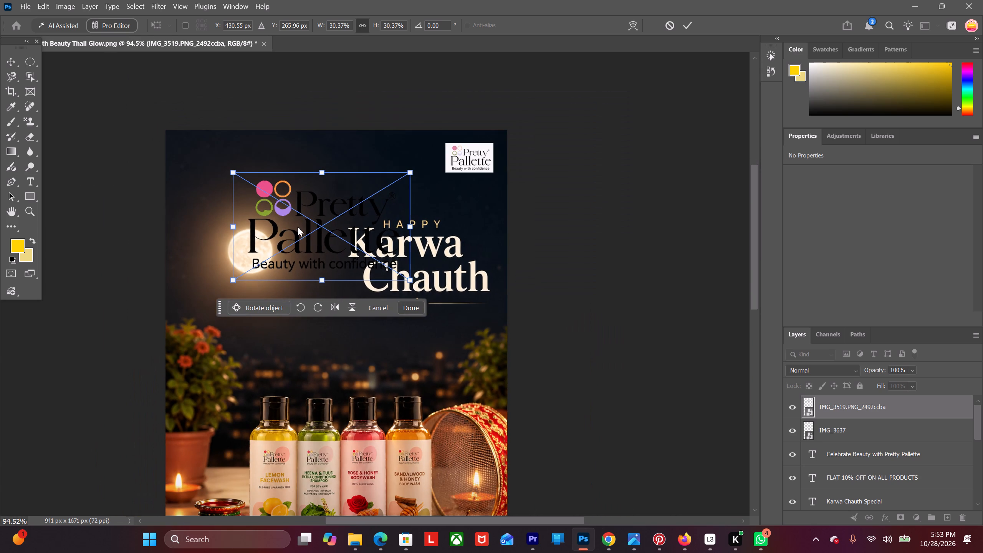
{"action": "left_click_drag", "start_coordinate": [298, 237], "coordinate": [321, 233]}
{"action": "left_click_drag", "start_coordinate": [326, 282], "coordinate": [324, 255]}
{"action": "left_click_drag", "start_coordinate": [324, 255], "coordinate": [324, 255]}
{"action": "left_click_drag", "start_coordinate": [324, 280], "coordinate": [323, 211]}
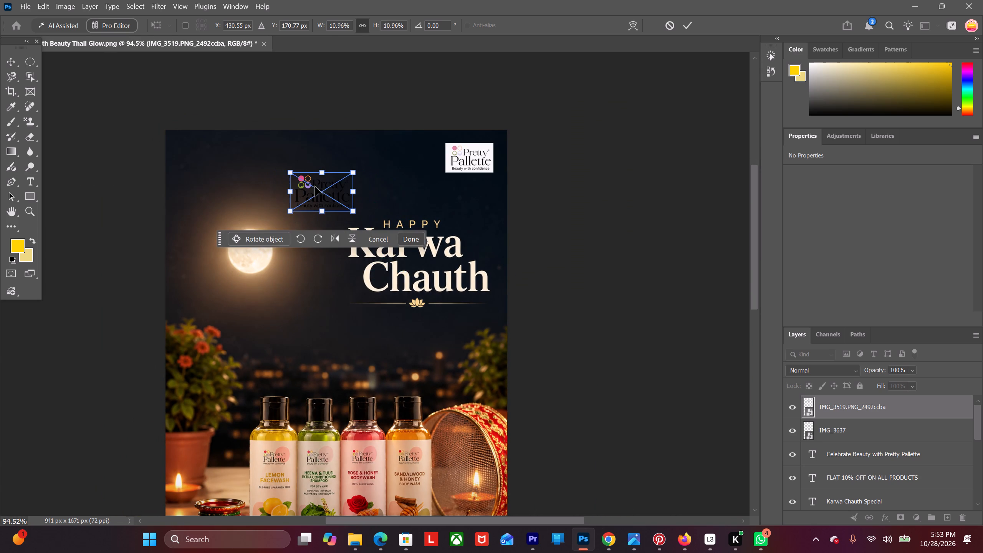
Move the transparent logo over the white-background logo in the poster's upper-right corner and scale it to about 8% to match.
{"action": "left_click_drag", "start_coordinate": [316, 196], "coordinate": [463, 163]}
{"action": "scroll", "coordinate": [458, 169], "scroll_direction": "up", "scroll_amount": 10, "text": "alt"}
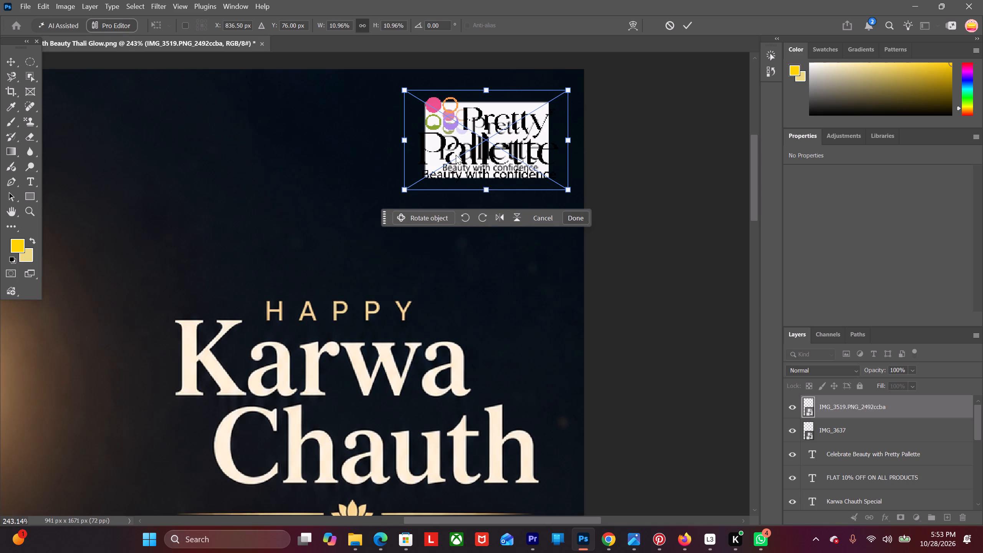
{"action": "left_click", "coordinate": [487, 189]}
{"action": "left_click_drag", "start_coordinate": [486, 186], "coordinate": [486, 179]}
{"action": "left_click_drag", "start_coordinate": [488, 89], "coordinate": [488, 98]}
{"action": "left_click_drag", "start_coordinate": [485, 164], "coordinate": [485, 157]}
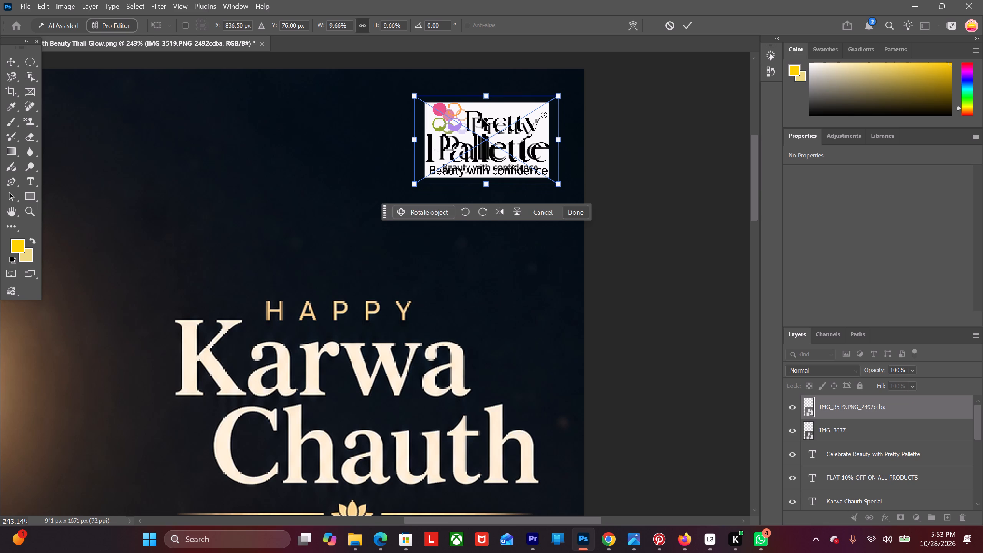
{"action": "left_click_drag", "start_coordinate": [486, 96], "coordinate": [490, 110]}
{"action": "left_click_drag", "start_coordinate": [490, 155], "coordinate": [490, 151]}
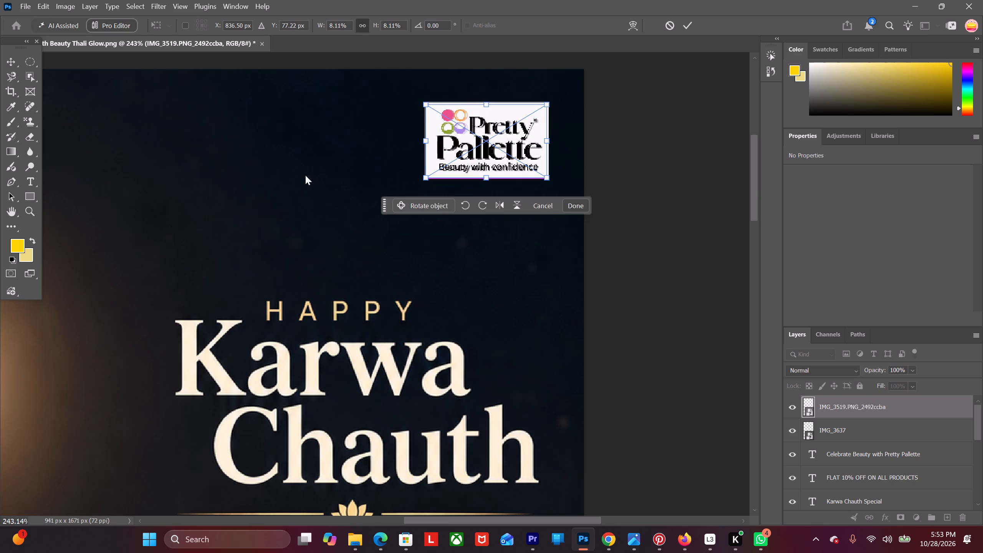
Apply the logo's transform and hide the white-background logo layer IMG_3637.
{"action": "scroll", "coordinate": [254, 176], "scroll_direction": "down", "scroll_amount": 6, "text": "alt"}
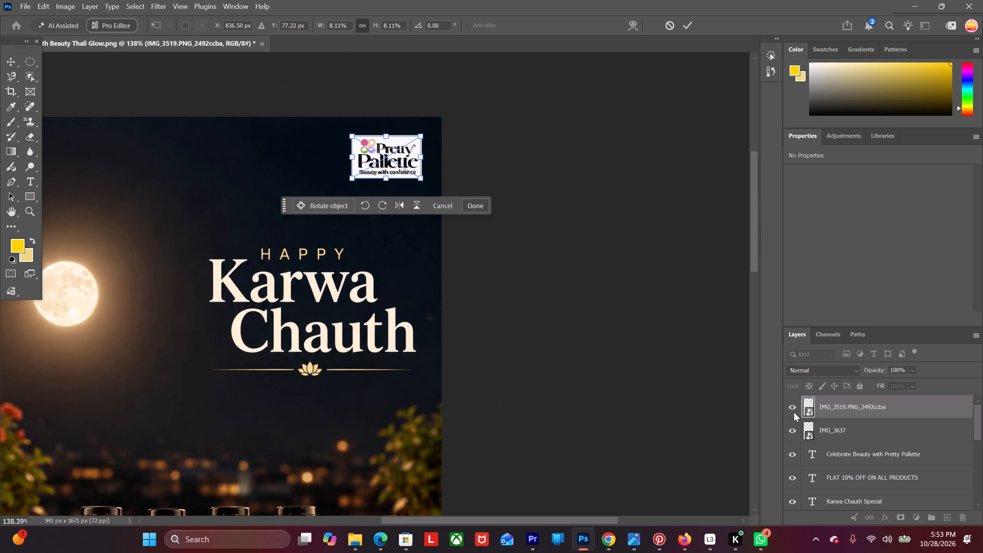
{"action": "left_click", "coordinate": [792, 407]}
{"action": "left_click", "coordinate": [792, 407]}
{"action": "left_click", "coordinate": [789, 432]}
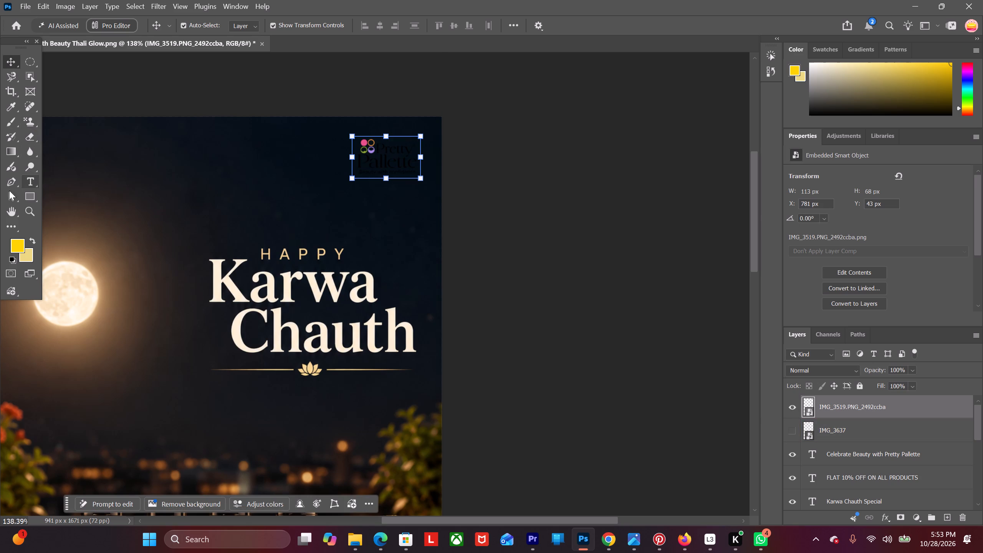
Choose the Brush tool and set the foreground colour to white.
{"action": "right_click", "coordinate": [9, 128]}
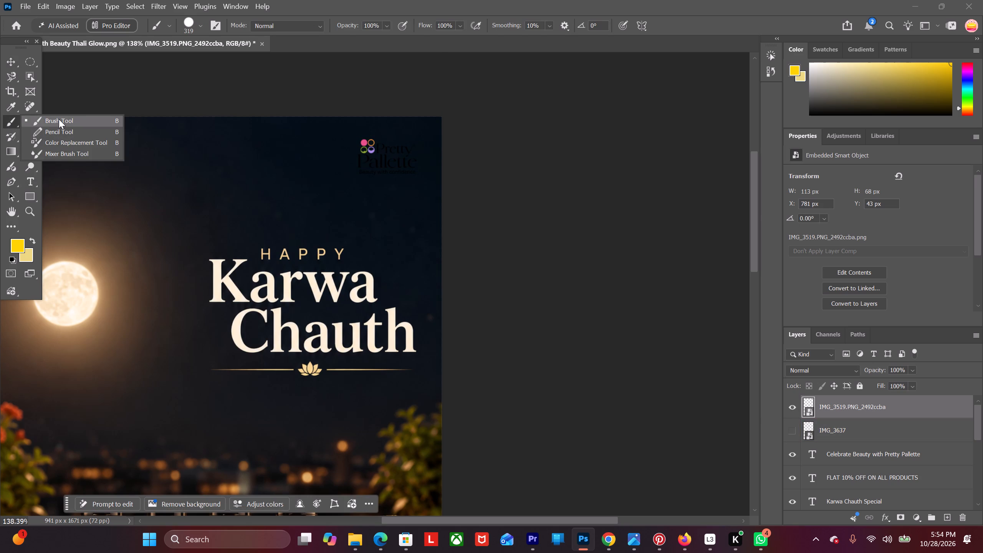
{"action": "left_click", "coordinate": [59, 119]}
{"action": "left_click", "coordinate": [16, 243]}
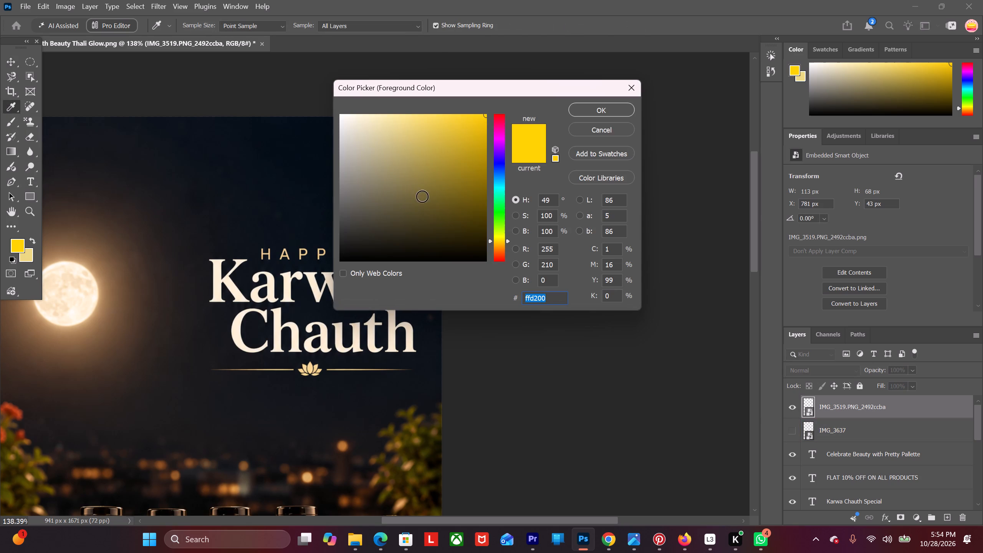
{"action": "left_click_drag", "start_coordinate": [453, 214], "coordinate": [49, 0]}
{"action": "left_click", "coordinate": [587, 113]}
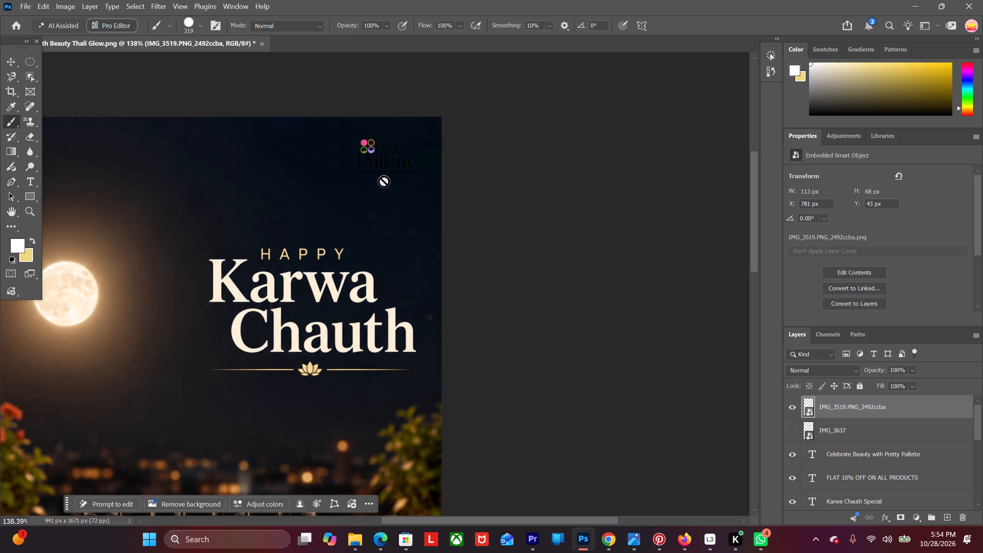
Add a new empty layer and place it directly beneath the transparent logo layer, keeping it selected.
{"action": "left_click", "coordinate": [9, 58]}
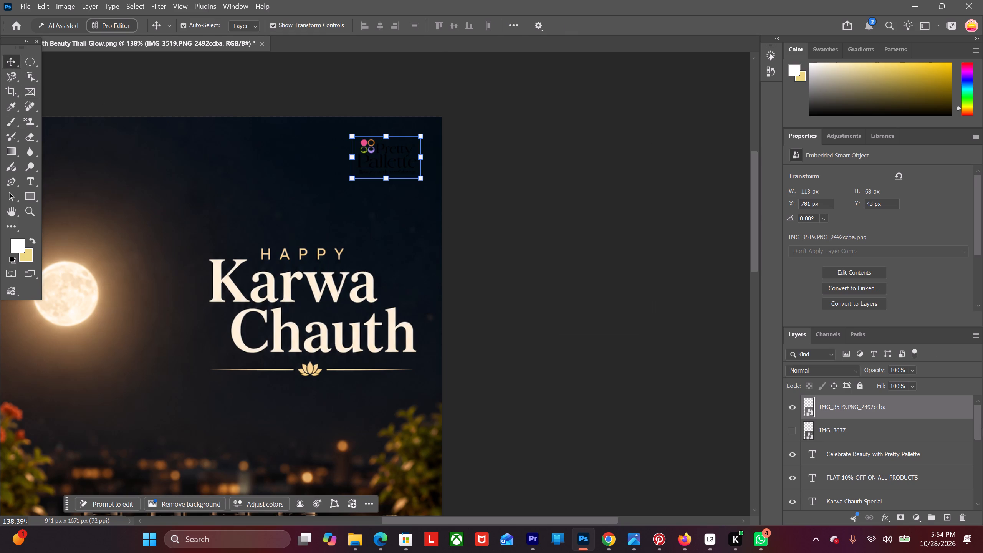
{"action": "left_click", "coordinate": [948, 517]}
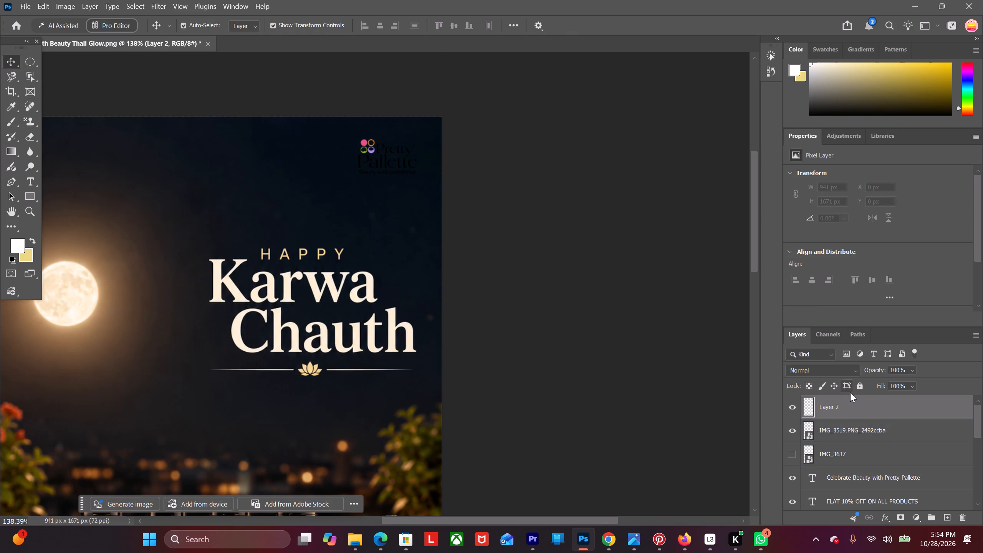
{"action": "left_click_drag", "start_coordinate": [853, 404], "coordinate": [854, 434]}
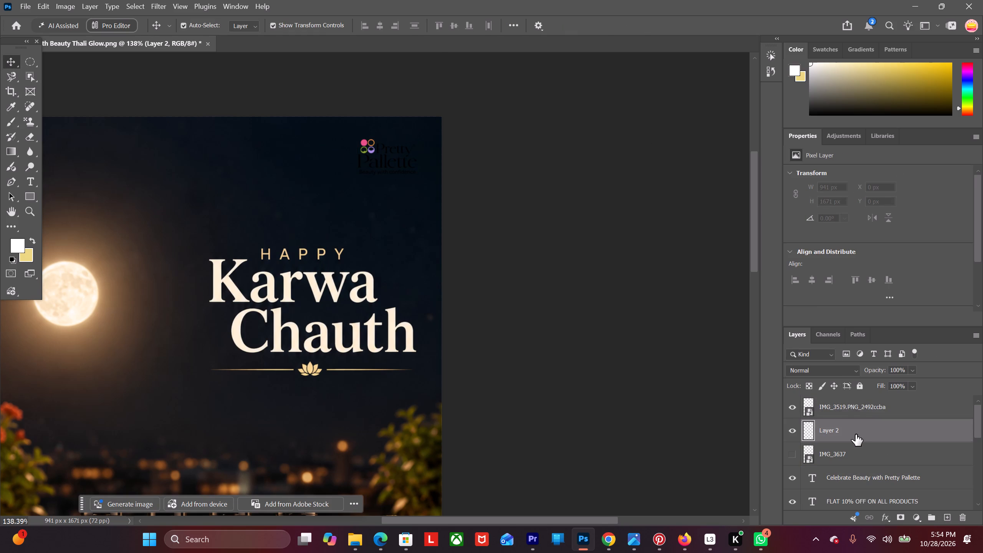
{"action": "left_click", "coordinate": [856, 434]}
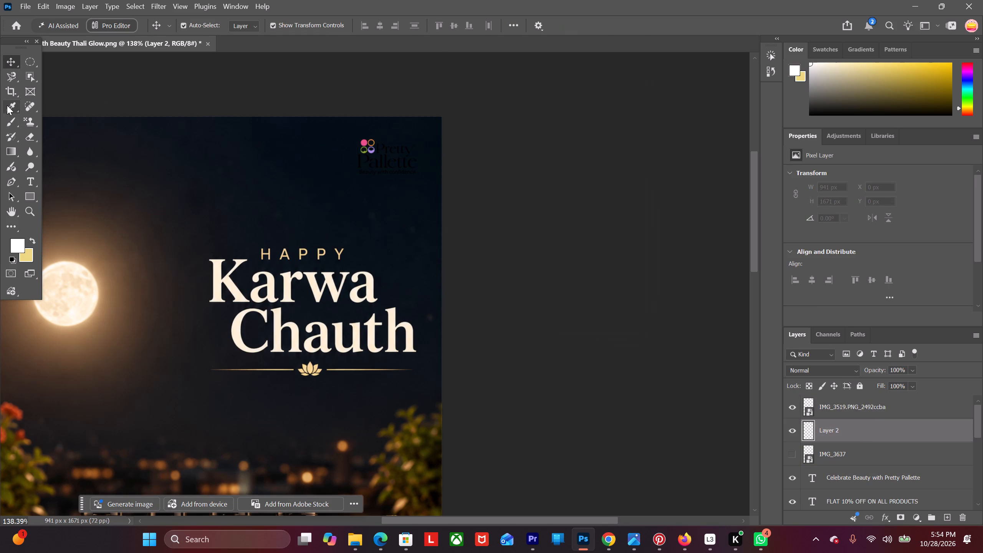
Reduce the Brush tool's diameter to about 132 px.
{"action": "left_click", "coordinate": [7, 104]}
{"action": "right_click_drag", "start_coordinate": [358, 146], "coordinate": [362, 147], "text": "alt"}
{"action": "left_click", "coordinate": [14, 124]}
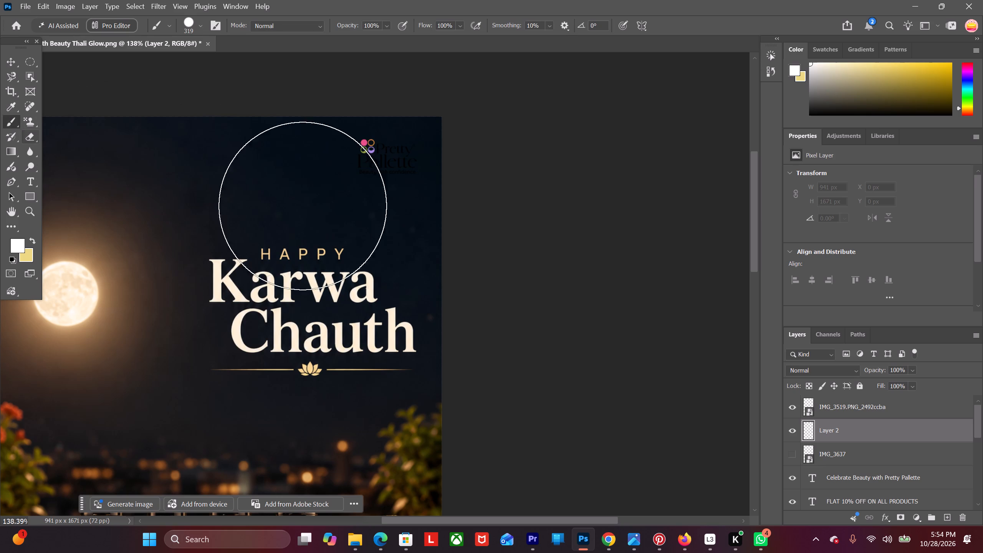
{"action": "right_click_drag", "start_coordinate": [362, 171], "coordinate": [328, 187], "text": "alt"}
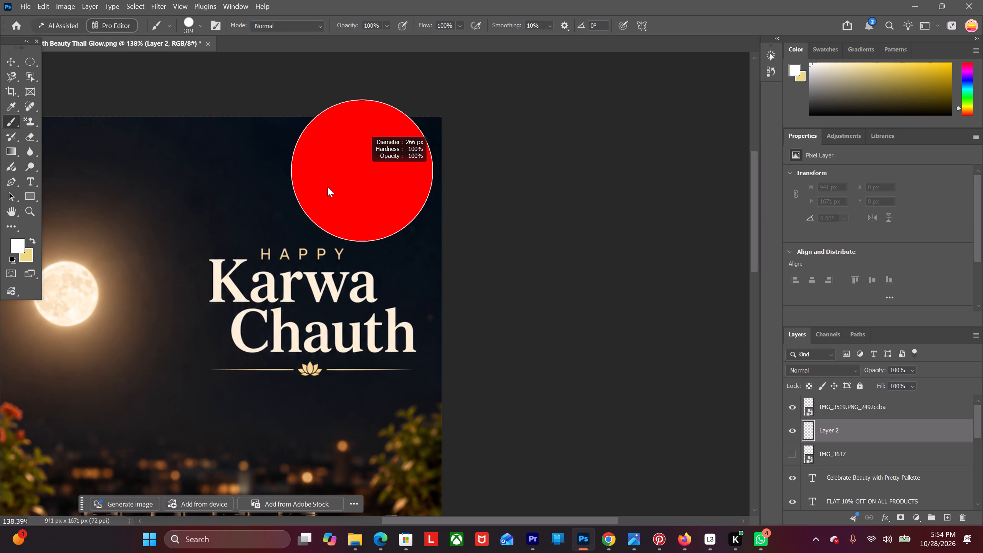
{"action": "right_click_drag", "start_coordinate": [328, 187], "coordinate": [243, 225], "text": "alt"}
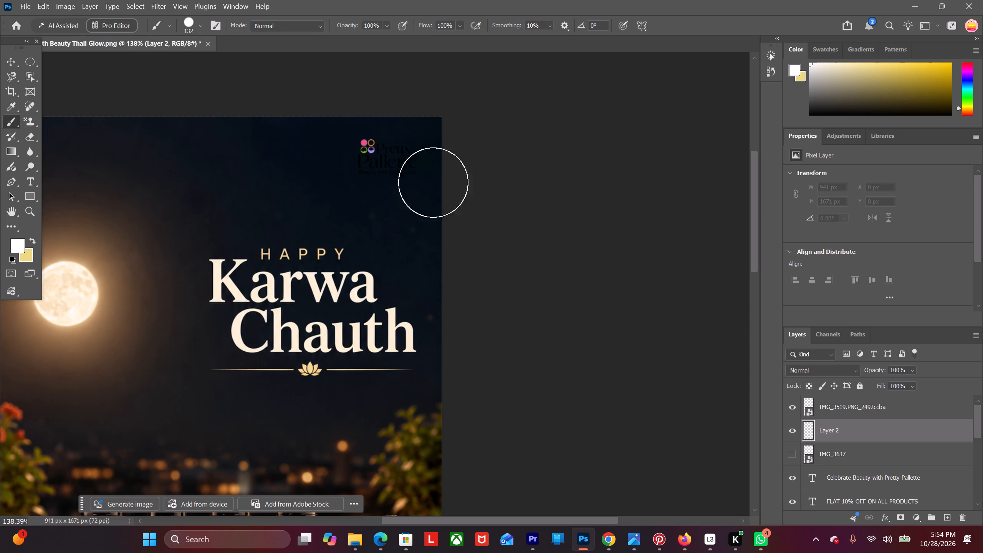
Set the brush to 50% flow, 40% opacity and a soft hardness of about 9%.
{"action": "scroll", "coordinate": [330, 175], "scroll_direction": "up", "scroll_amount": 6}
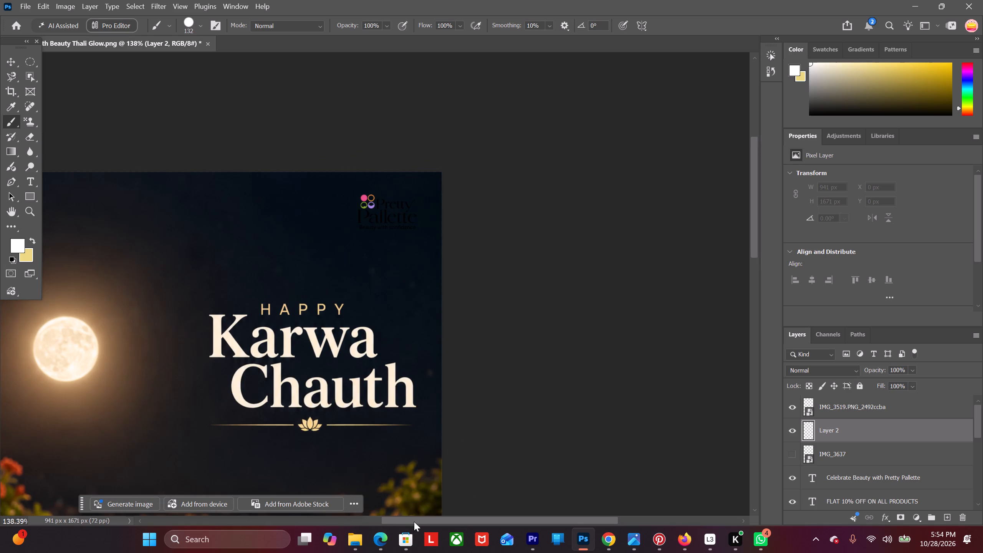
{"action": "left_click_drag", "start_coordinate": [414, 522], "coordinate": [359, 517]}
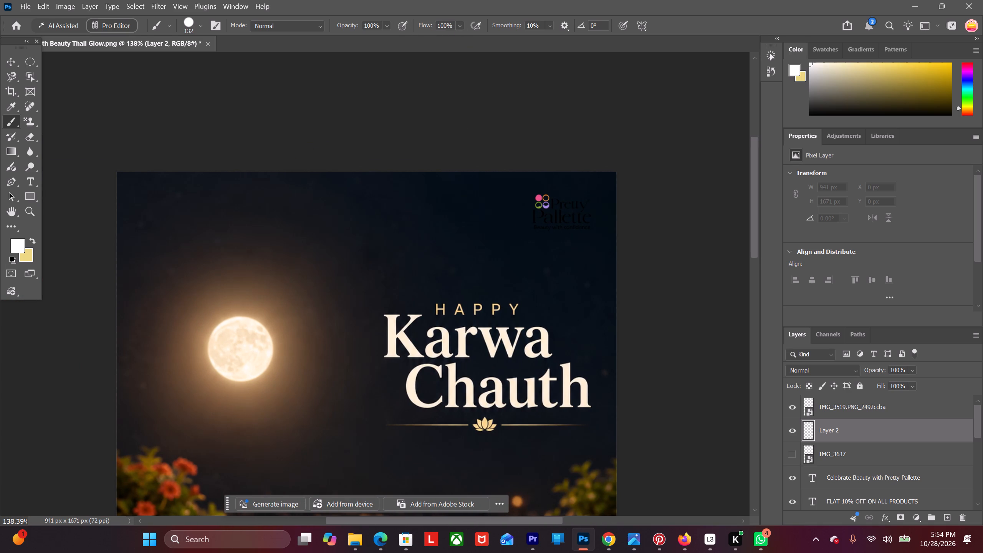
{"action": "left_click", "coordinate": [442, 23]}
{"action": "left_click", "coordinate": [442, 26]}
{"action": "double_click", "coordinate": [442, 26]}
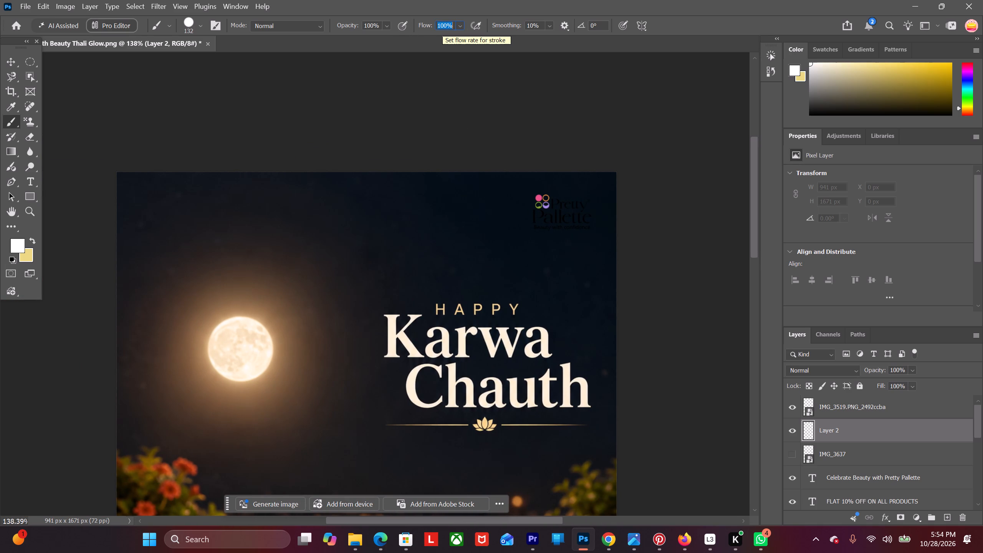
{"action": "type", "text": "50"}
{"action": "key", "text": "Return"}
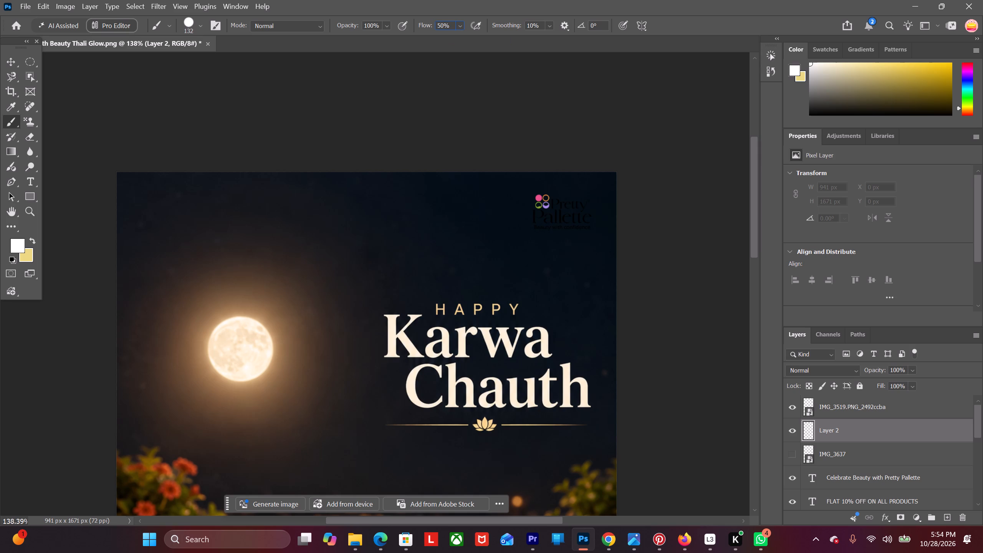
{"action": "double_click", "coordinate": [369, 24]}
{"action": "type", "text": "40"}
{"action": "key", "text": "Return"}
{"action": "left_click", "coordinate": [199, 23]}
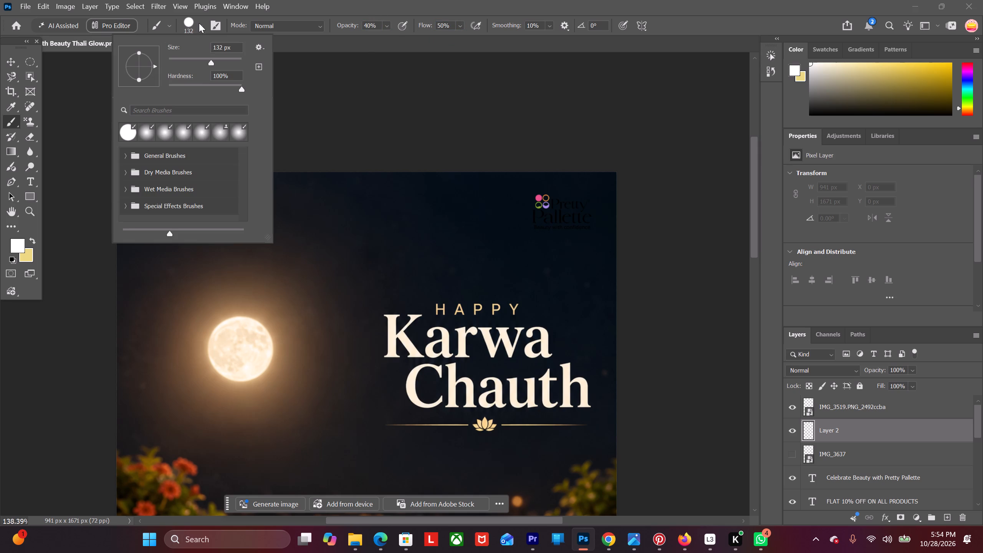
{"action": "left_click", "coordinate": [175, 84]}
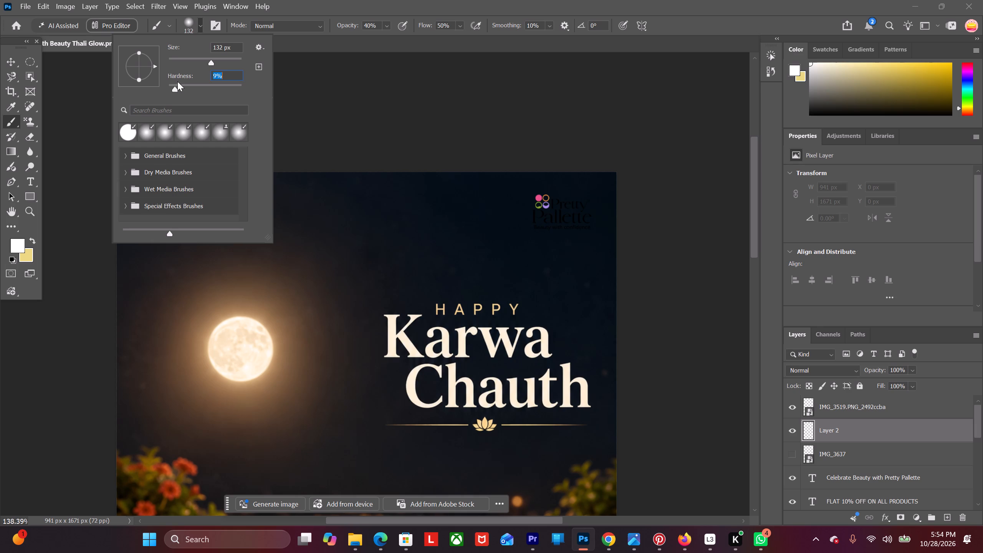
Paint a soft white glow behind the transparent logo with several overlapping brush dabs on the new layer.
{"action": "left_click", "coordinate": [548, 204]}
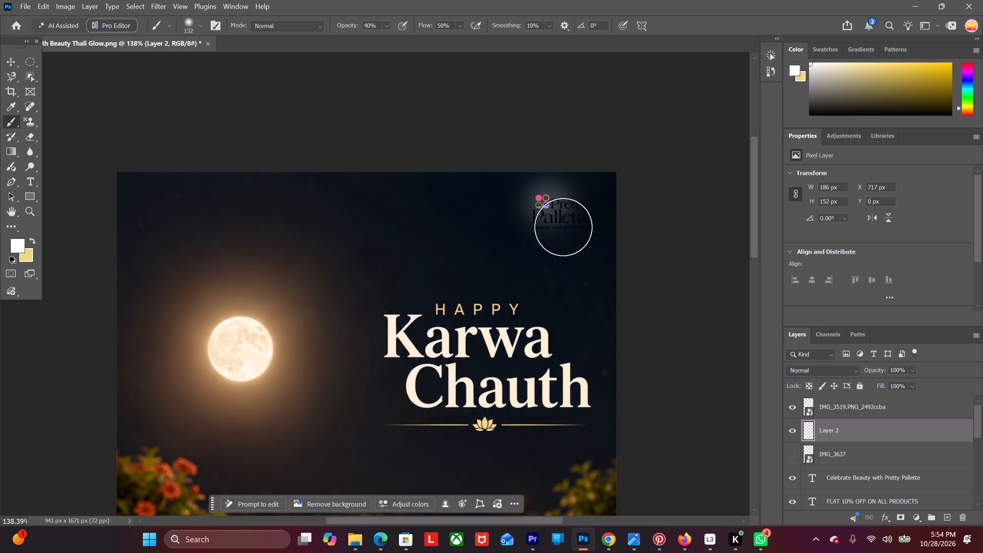
{"action": "left_click", "coordinate": [578, 216]}
{"action": "left_click", "coordinate": [550, 228]}
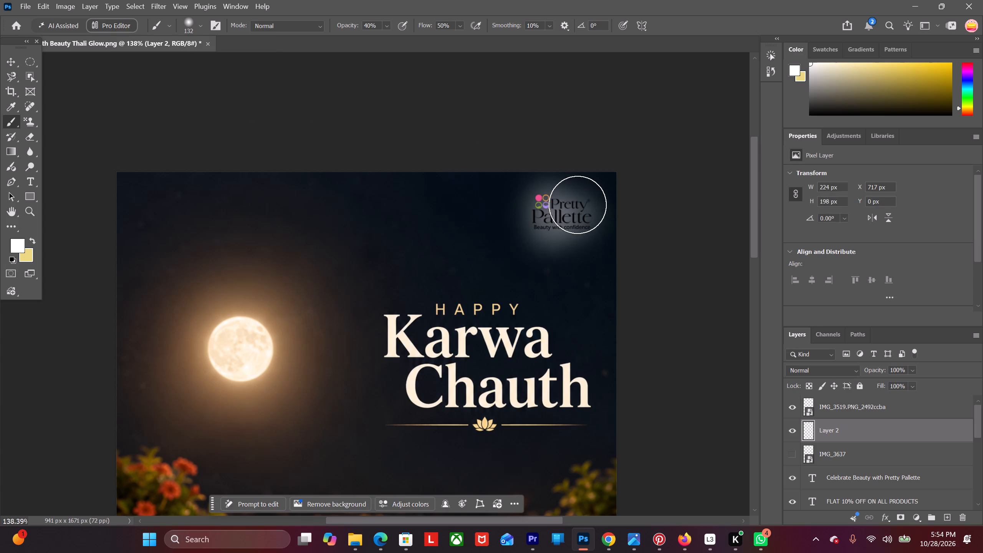
{"action": "left_click", "coordinate": [579, 205]}
{"action": "left_click", "coordinate": [585, 230]}
{"action": "scroll", "coordinate": [569, 230], "scroll_direction": "down", "scroll_amount": 6}
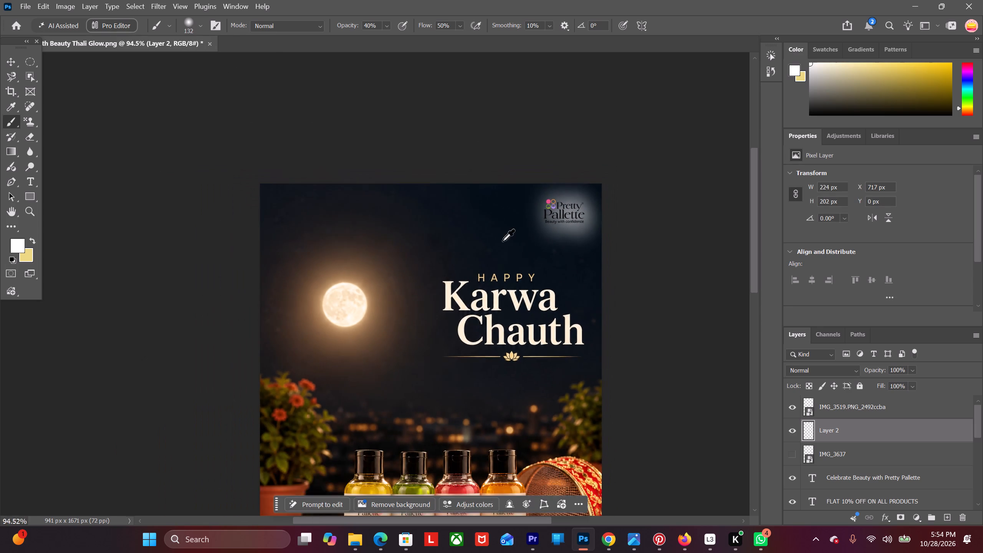
Examine the transparent logo and its white glow up close and at poster scale.
{"action": "scroll", "coordinate": [503, 241], "scroll_direction": "down", "scroll_amount": 2}
{"action": "left_click", "coordinate": [5, 61]}
{"action": "left_click", "coordinate": [151, 114]}
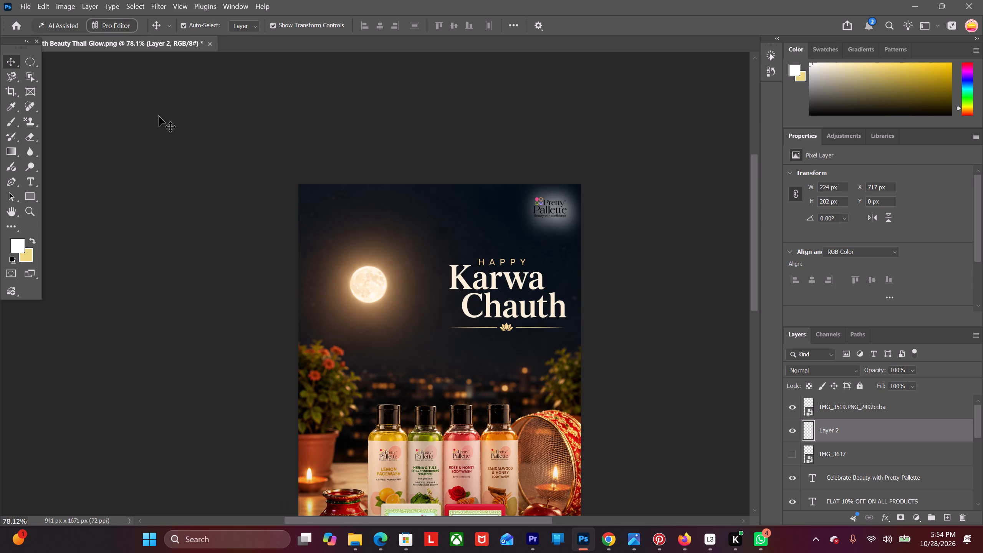
{"action": "scroll", "coordinate": [531, 218], "scroll_direction": "up", "scroll_amount": 18, "text": "alt"}
{"action": "scroll", "coordinate": [546, 228], "scroll_direction": "down", "scroll_amount": 6, "text": "alt"}
{"action": "scroll", "coordinate": [546, 229], "scroll_direction": "up", "scroll_amount": 5}
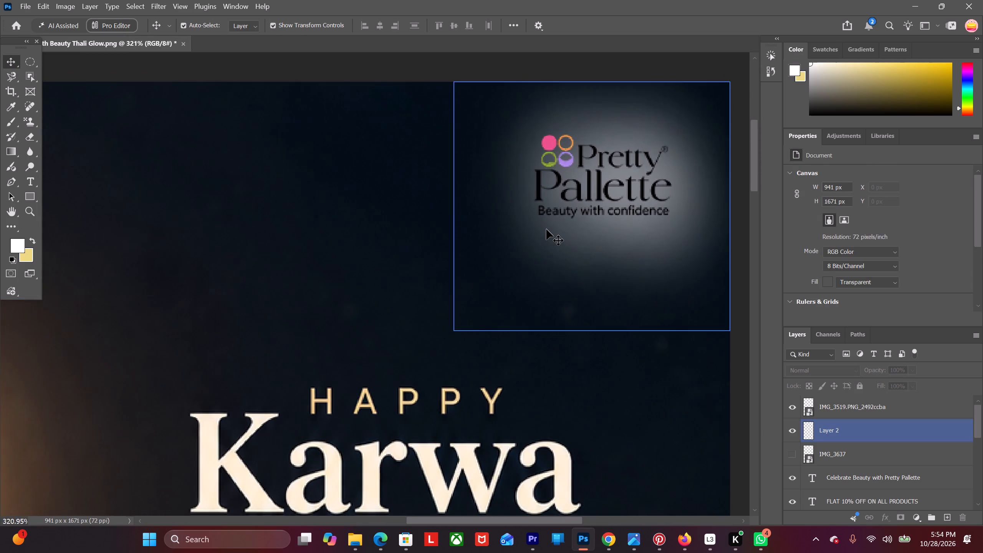
{"action": "scroll", "coordinate": [546, 229], "scroll_direction": "up", "scroll_amount": 2}
{"action": "scroll", "coordinate": [536, 232], "scroll_direction": "down", "scroll_amount": 11, "text": "alt"}
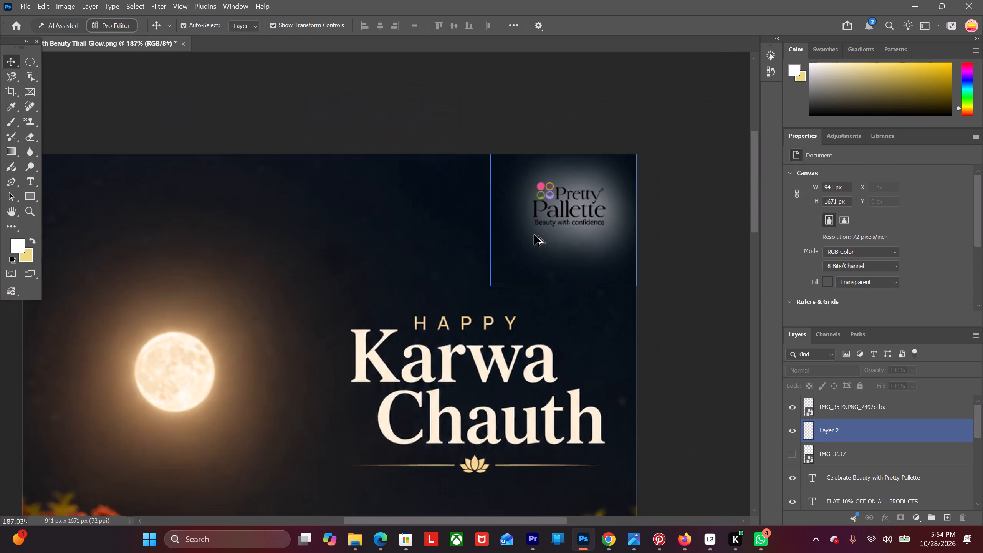
{"action": "scroll", "coordinate": [534, 235], "scroll_direction": "down", "scroll_amount": 8, "text": "alt"}
{"action": "scroll", "coordinate": [531, 235], "scroll_direction": "up", "scroll_amount": 11, "text": "alt"}
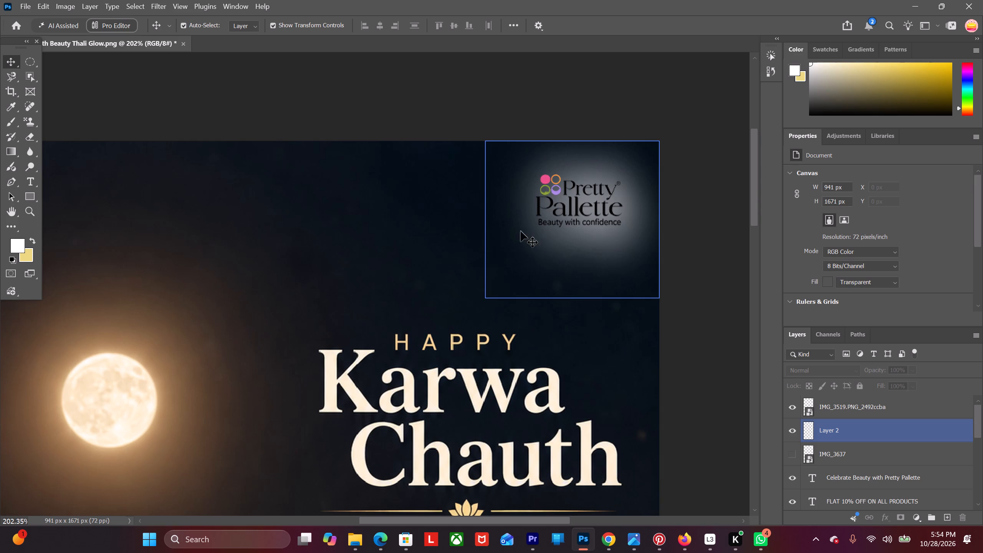
{"action": "scroll", "coordinate": [875, 422], "scroll_direction": "up", "scroll_amount": 3}
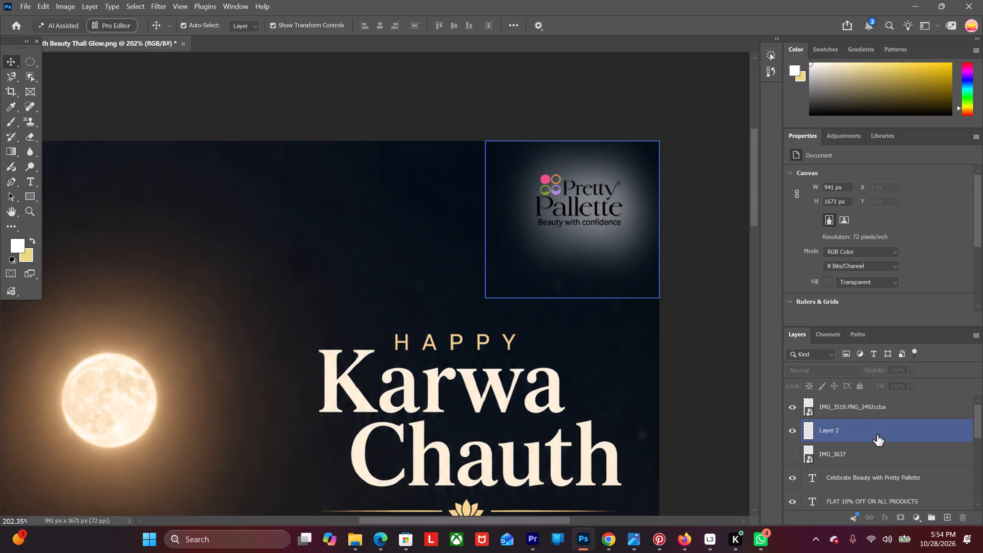
Add another soft white brush dab on Layer 2 at the lower-left edge of the logo's glow.
{"action": "left_click", "coordinate": [877, 436]}
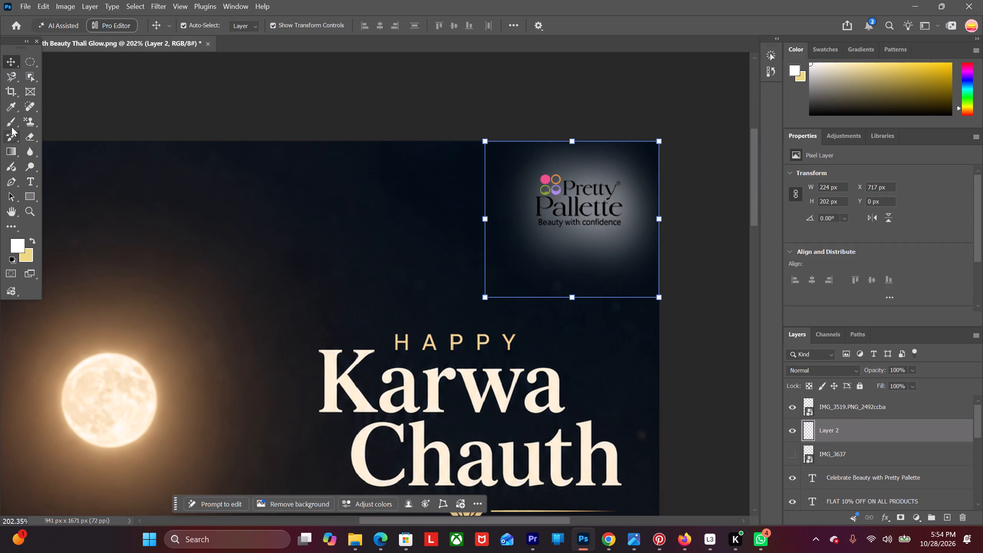
{"action": "left_click", "coordinate": [12, 122]}
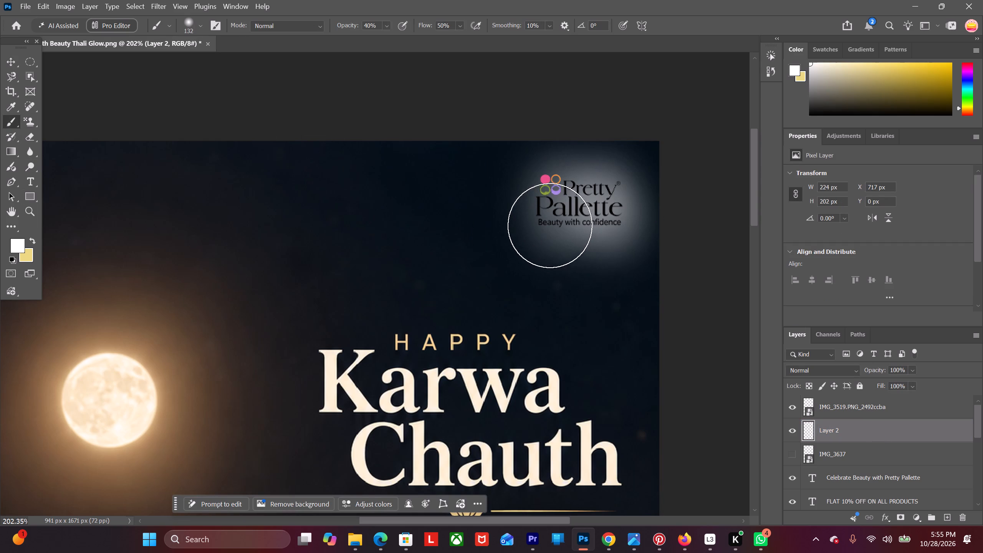
{"action": "left_click", "coordinate": [549, 225]}
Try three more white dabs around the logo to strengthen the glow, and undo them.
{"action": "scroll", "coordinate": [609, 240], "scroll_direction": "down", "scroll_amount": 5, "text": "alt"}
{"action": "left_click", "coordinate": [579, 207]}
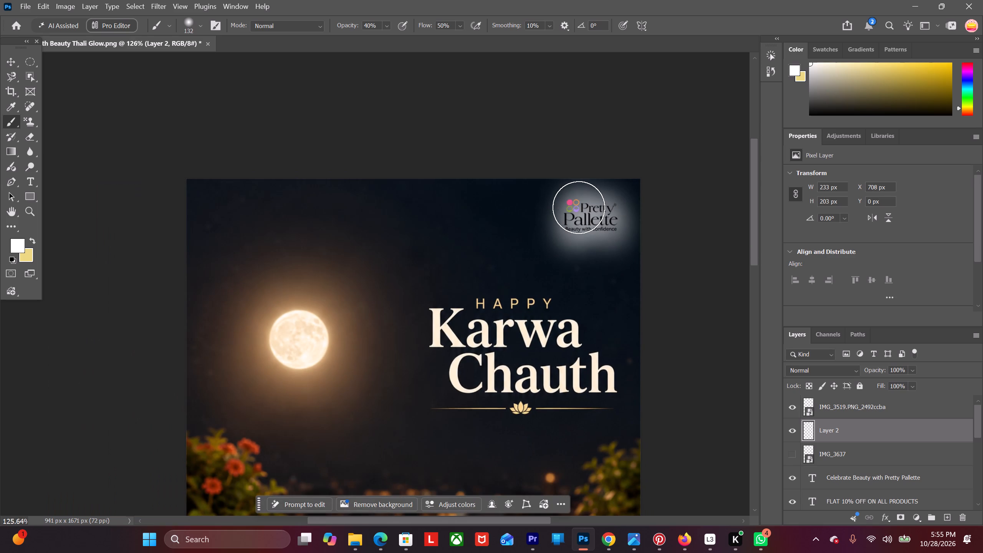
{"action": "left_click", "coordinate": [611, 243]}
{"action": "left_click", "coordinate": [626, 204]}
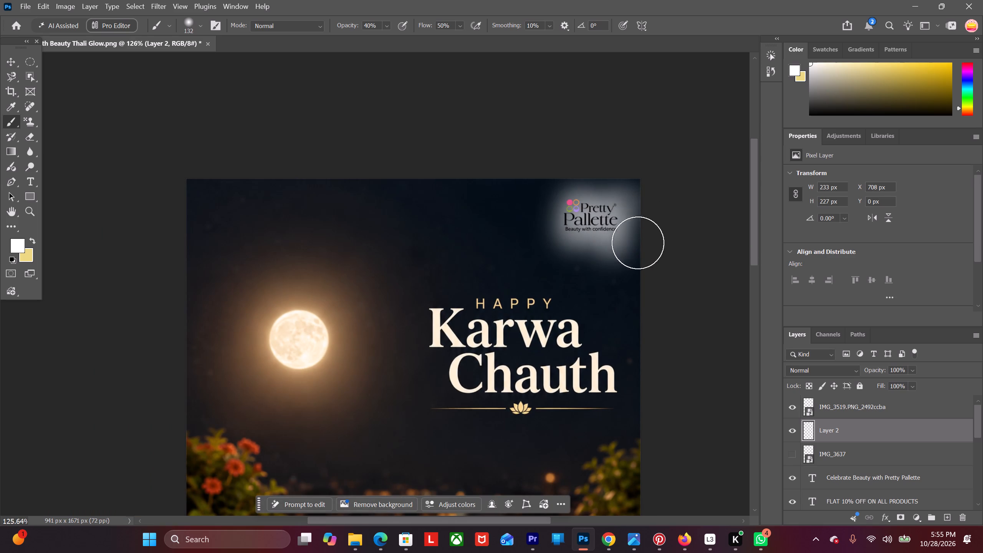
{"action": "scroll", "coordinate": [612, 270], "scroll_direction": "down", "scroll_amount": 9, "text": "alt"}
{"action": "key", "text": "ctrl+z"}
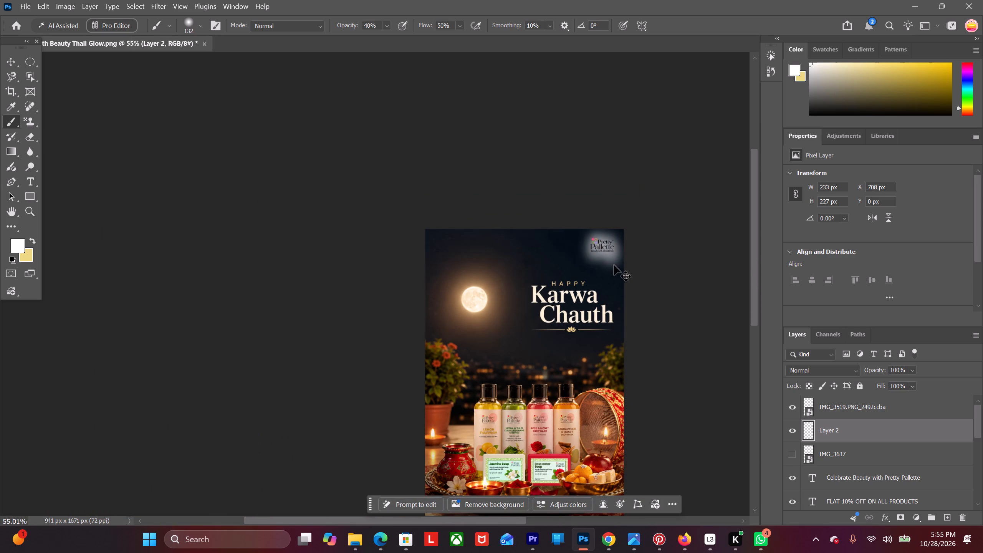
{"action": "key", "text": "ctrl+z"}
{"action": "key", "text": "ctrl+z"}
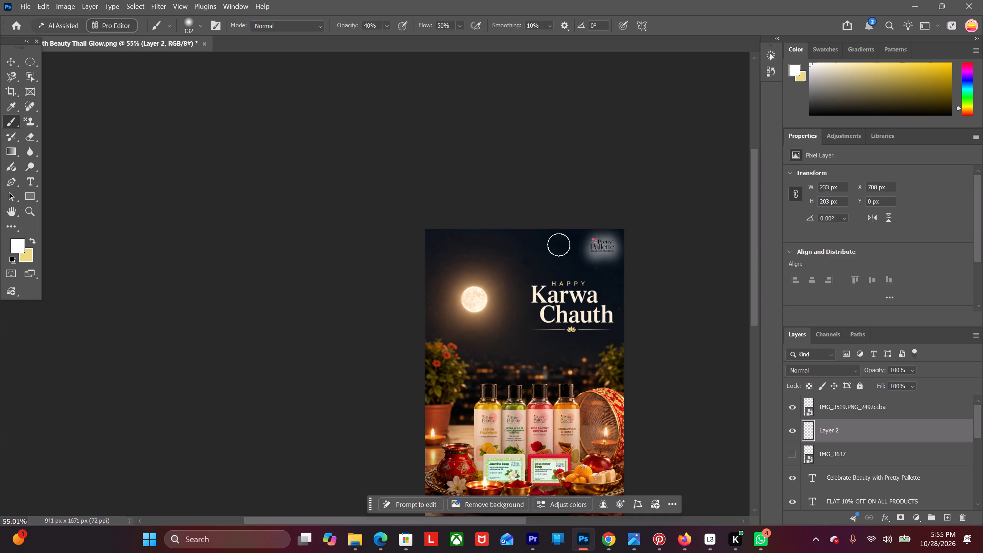
Deselect the glow layer and review how the logo glow looks on the whole poster.
{"action": "left_click", "coordinate": [12, 65]}
{"action": "left_click", "coordinate": [234, 144]}
{"action": "scroll", "coordinate": [371, 217], "scroll_direction": "down", "scroll_amount": 12}
{"action": "left_click_drag", "start_coordinate": [480, 518], "coordinate": [489, 518]}
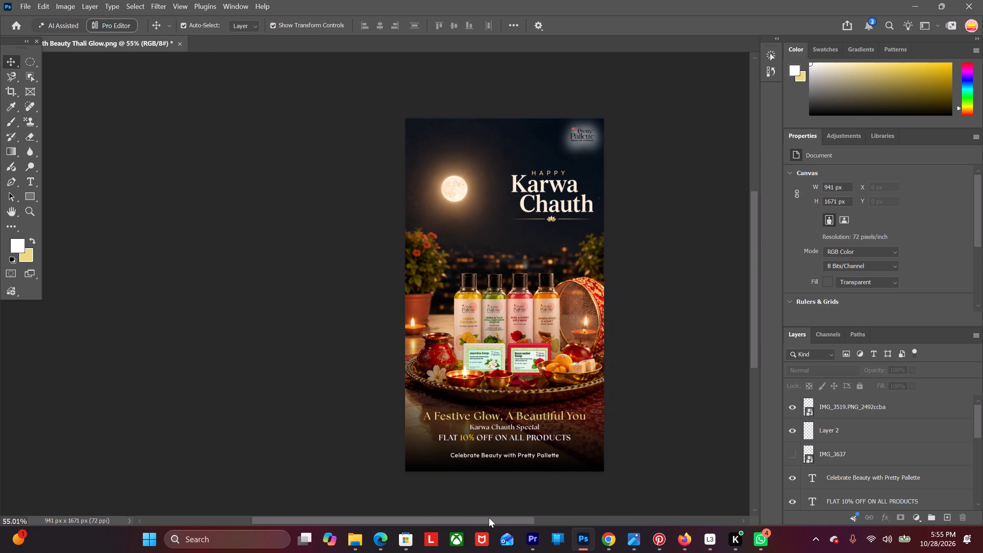
{"action": "left_click_drag", "start_coordinate": [489, 518], "coordinate": [513, 509]}
{"action": "scroll", "coordinate": [312, 232], "scroll_direction": "up", "scroll_amount": 3, "text": "alt"}
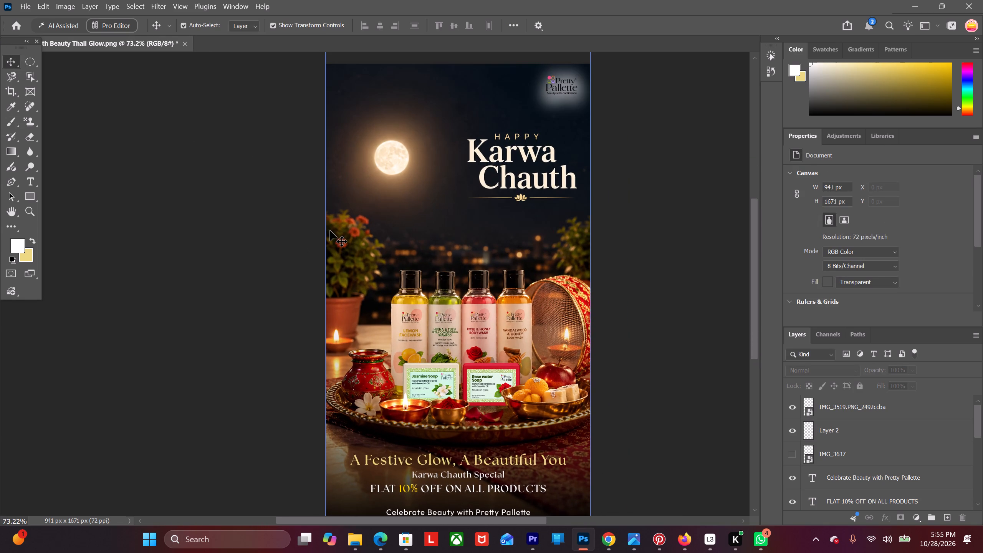
{"action": "left_click", "coordinate": [13, 65]}
{"action": "left_click", "coordinate": [167, 87]}
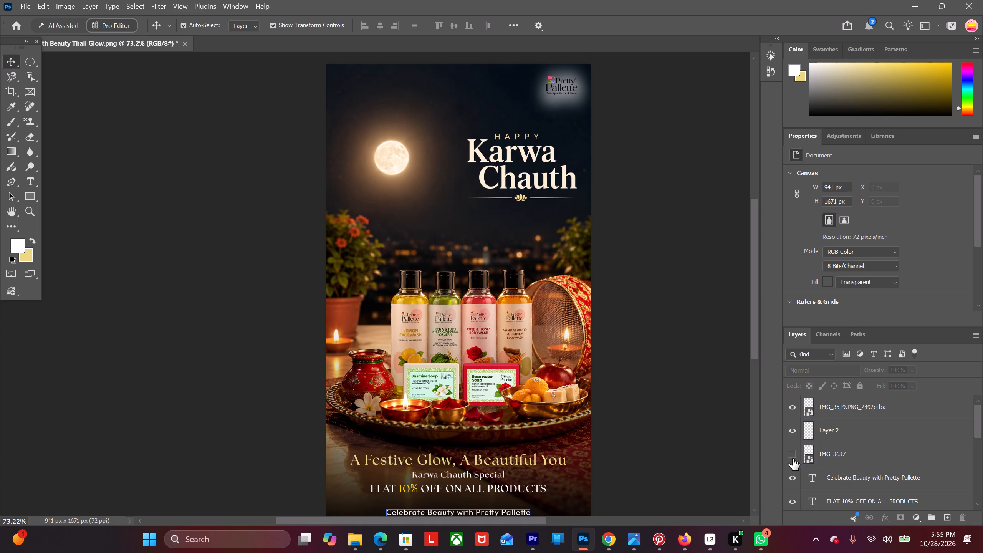
Move the IMG_3637 white-background logo layer to the top of the layer stack and make it visible.
{"action": "left_click_drag", "start_coordinate": [852, 455], "coordinate": [844, 394]}
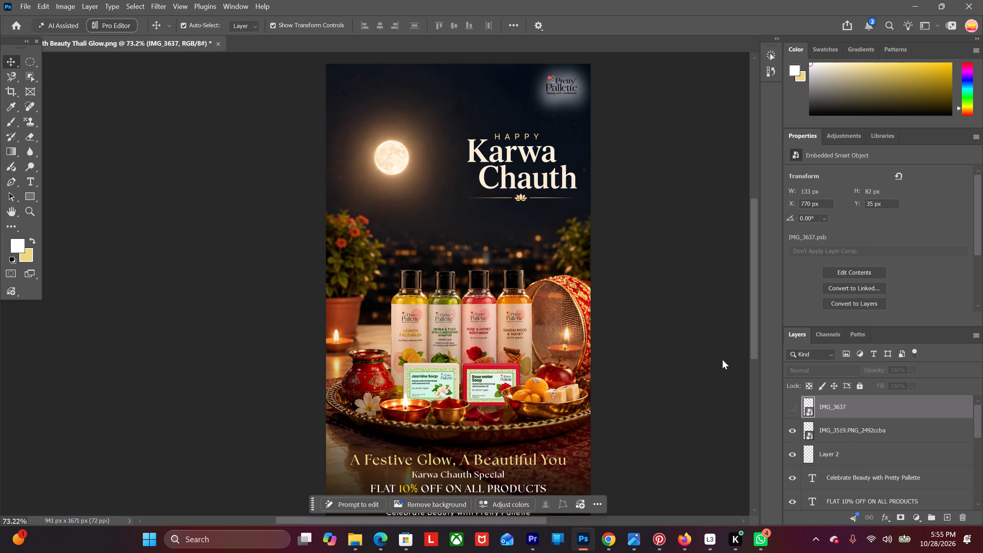
{"action": "scroll", "coordinate": [581, 215], "scroll_direction": "up", "scroll_amount": 2}
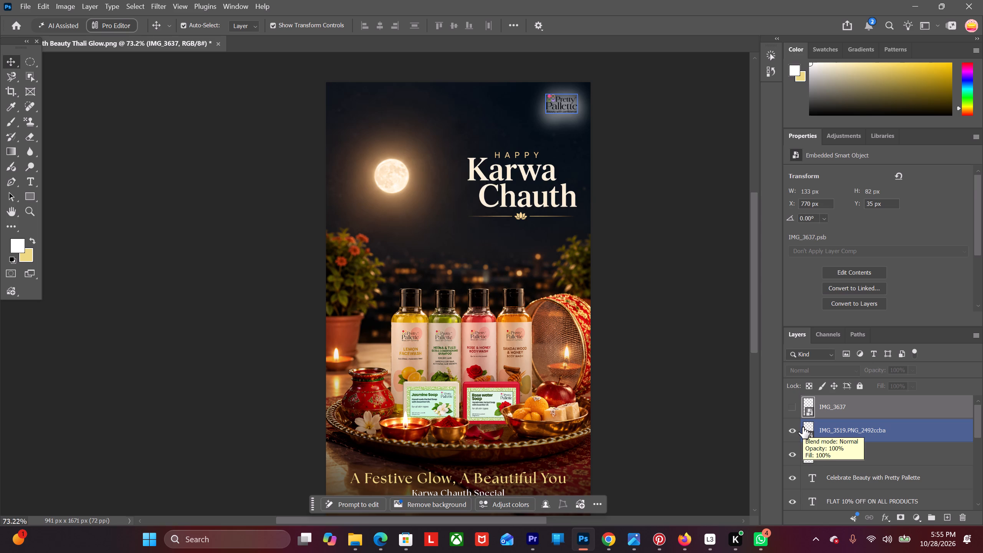
{"action": "left_click", "coordinate": [791, 402]}
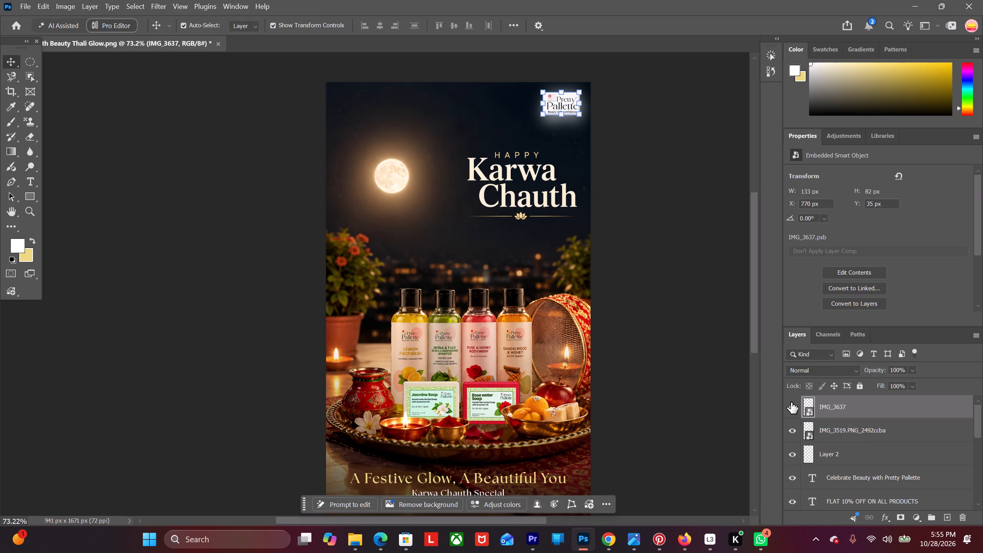
{"action": "left_click", "coordinate": [5, 59]}
{"action": "left_click", "coordinate": [137, 116]}
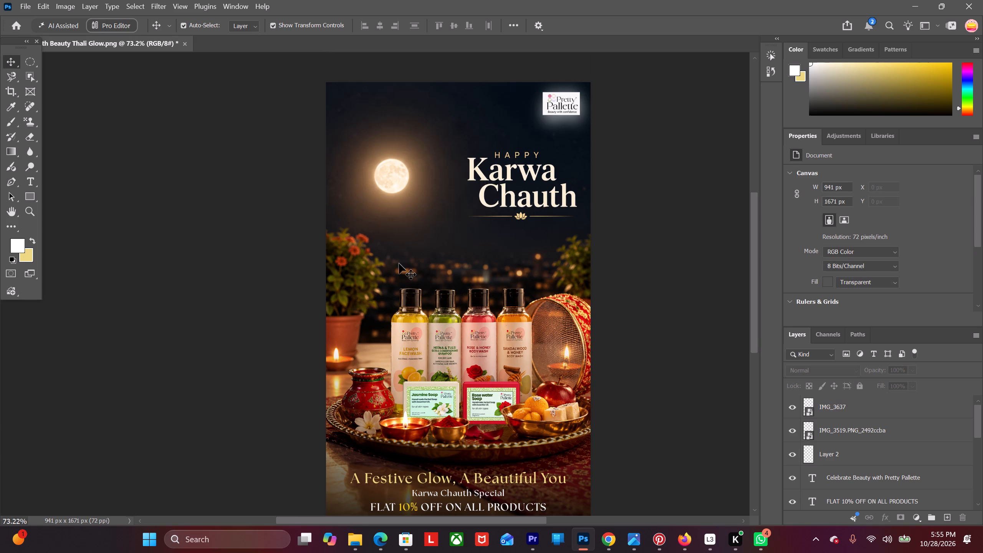
Compare the poster with and without the white-background logo, keep it shown, and hide the transparent logo and glow layers.
{"action": "left_click", "coordinate": [792, 409]}
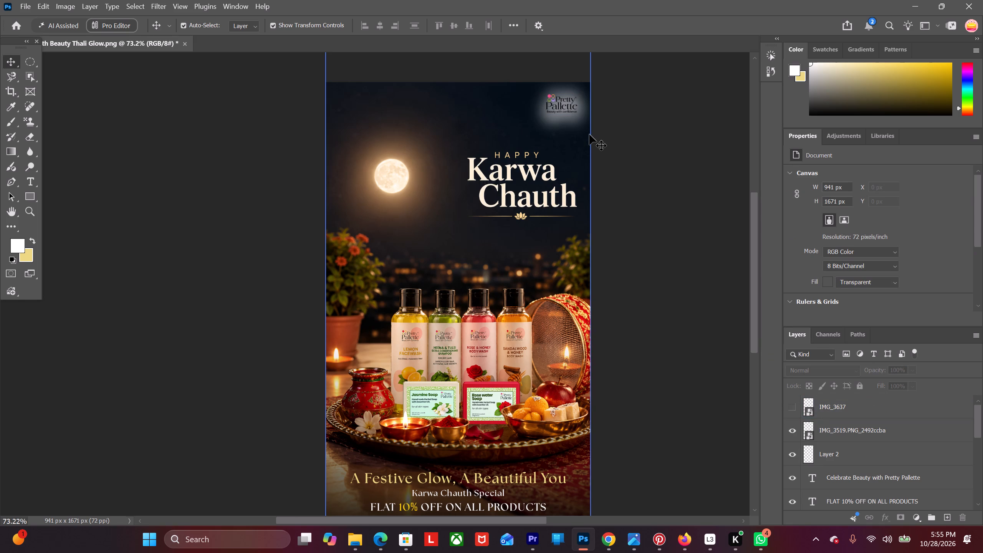
{"action": "left_click", "coordinate": [796, 404]}
{"action": "left_click", "coordinate": [789, 432]}
{"action": "left_click", "coordinate": [791, 460]}
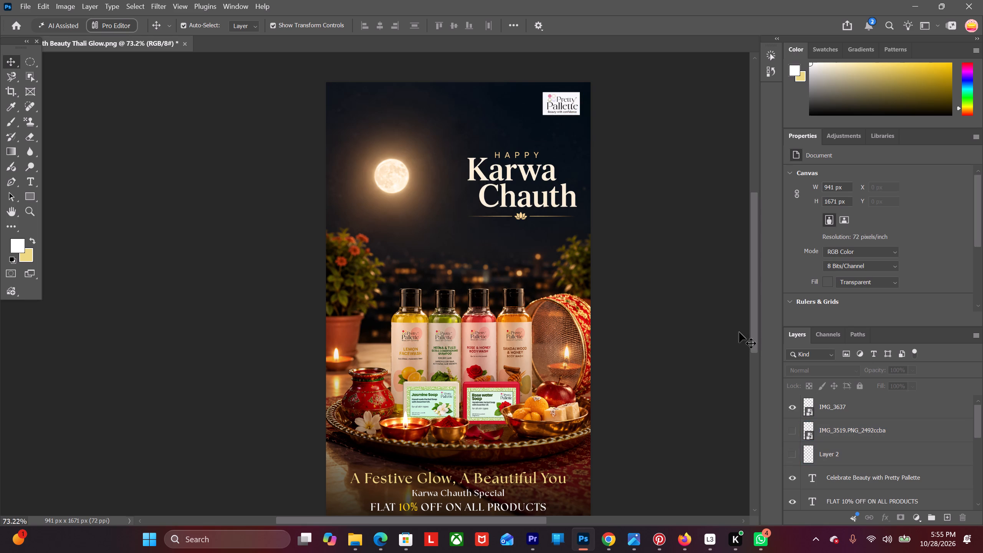
Enlarge the white-background logo proportionally to about 17.18% scale, keeping its top edge in place, and apply the transform.
{"action": "left_click", "coordinate": [570, 107]}
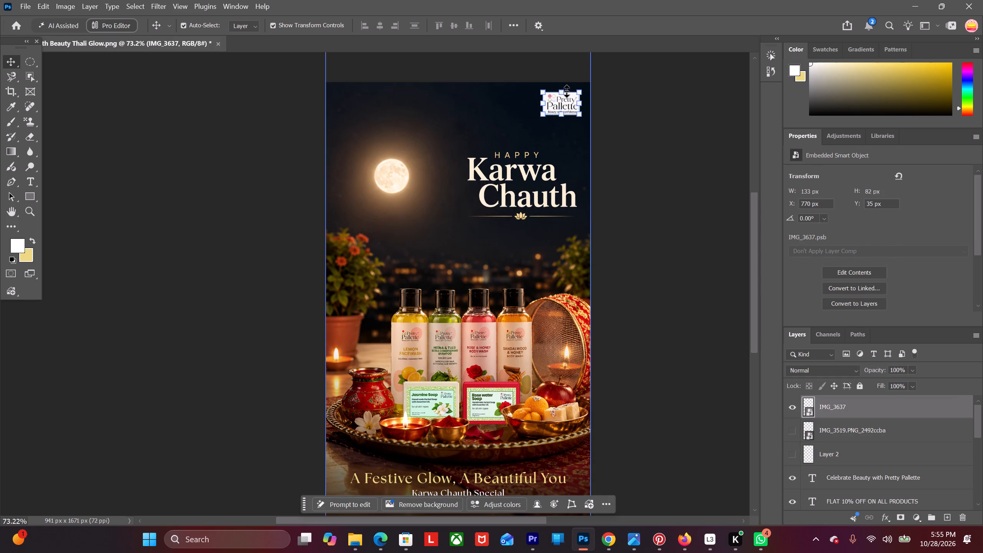
{"action": "left_click_drag", "start_coordinate": [563, 115], "coordinate": [563, 120]}
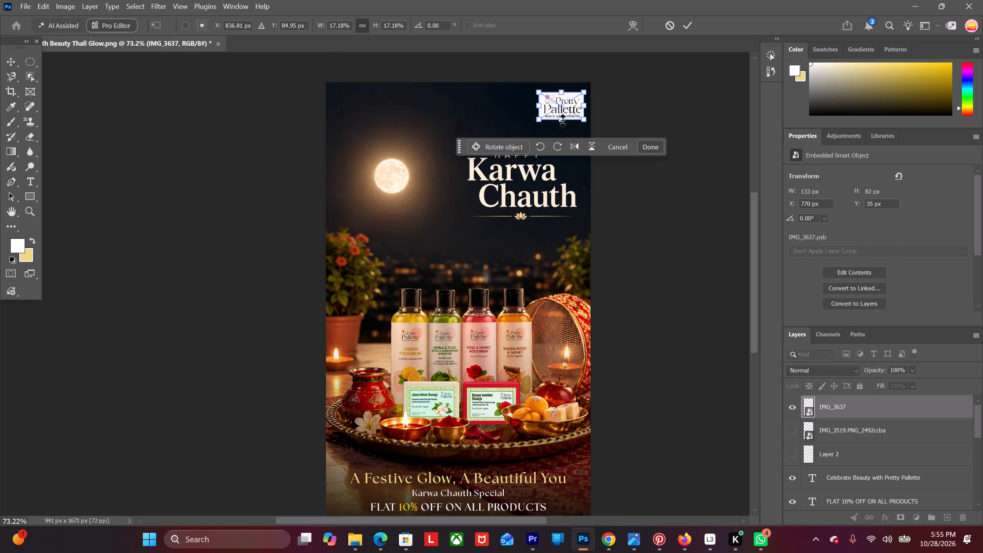
{"action": "left_click", "coordinate": [8, 61]}
{"action": "left_click", "coordinate": [128, 104]}
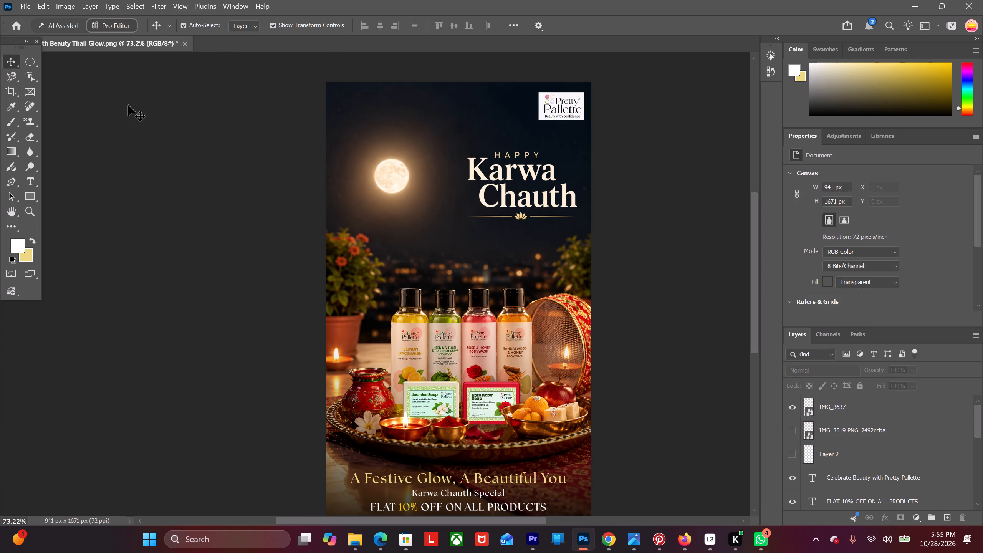
{"action": "left_click", "coordinate": [221, 273]}
Review the complete poster layout from the logo down to the bottom tagline.
{"action": "scroll", "coordinate": [226, 274], "scroll_direction": "down", "scroll_amount": 9}
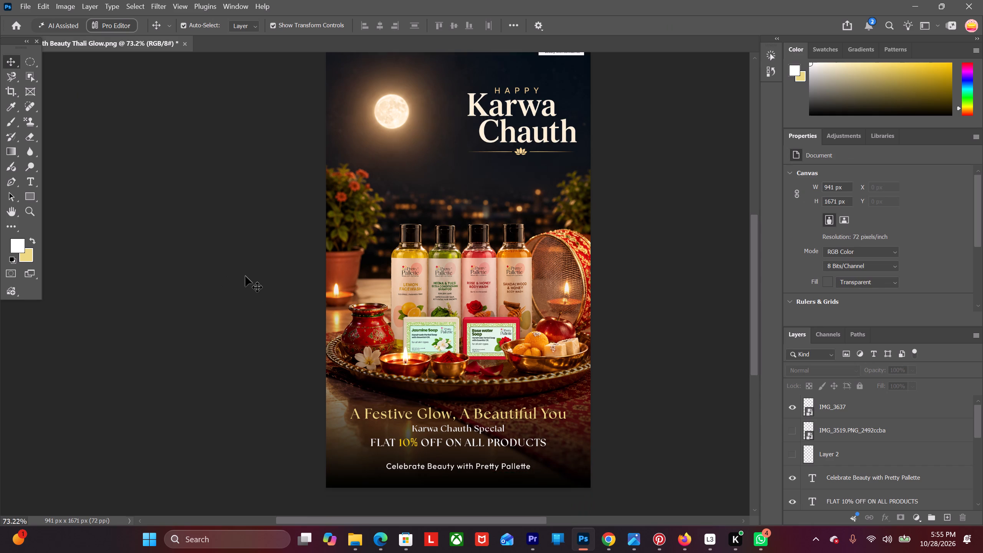
{"action": "scroll", "coordinate": [245, 276], "scroll_direction": "down", "scroll_amount": 3}
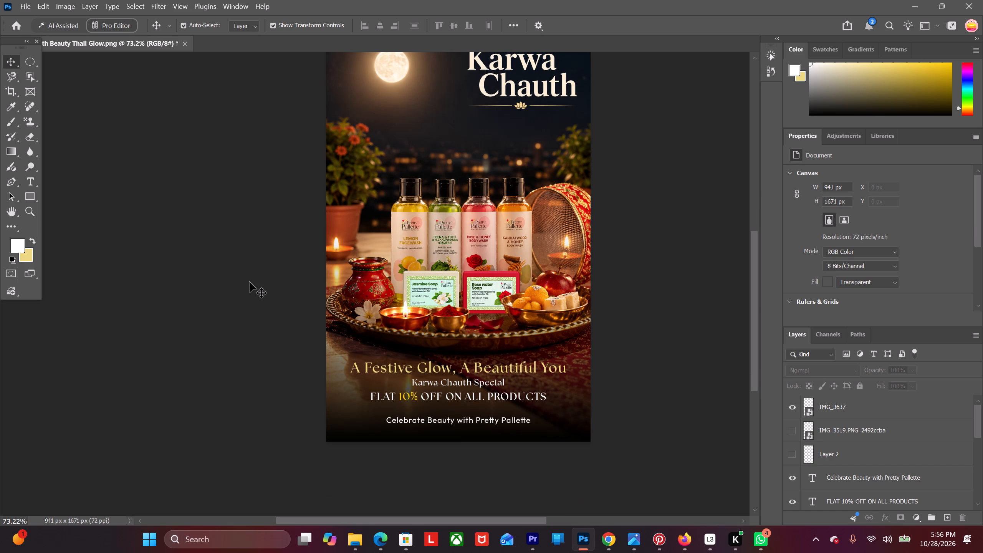
{"action": "scroll", "coordinate": [401, 130], "scroll_direction": "up", "scroll_amount": 7}
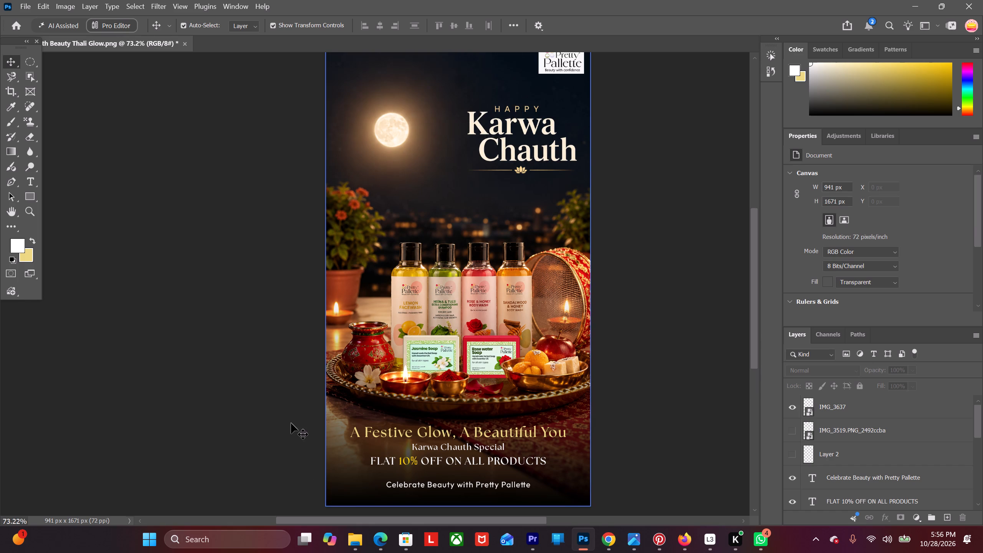
{"action": "scroll", "coordinate": [292, 407], "scroll_direction": "down", "scroll_amount": 6, "text": "alt"}
{"action": "scroll", "coordinate": [294, 399], "scroll_direction": "up", "scroll_amount": 5}
{"action": "scroll", "coordinate": [291, 407], "scroll_direction": "down", "scroll_amount": 3}
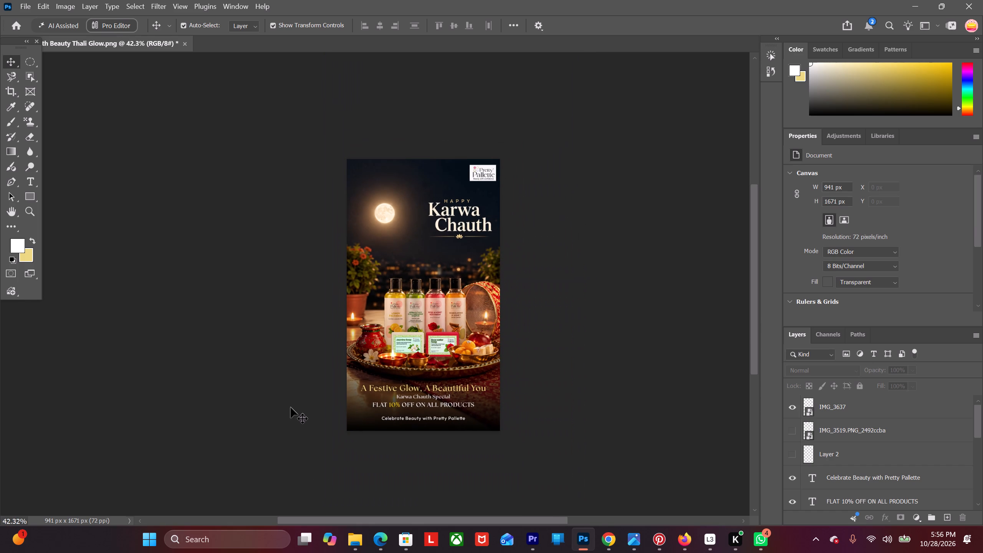
{"action": "scroll", "coordinate": [291, 411], "scroll_direction": "down", "scroll_amount": 1, "text": "alt"}
{"action": "scroll", "coordinate": [291, 411], "scroll_direction": "up", "scroll_amount": 3, "text": "alt"}
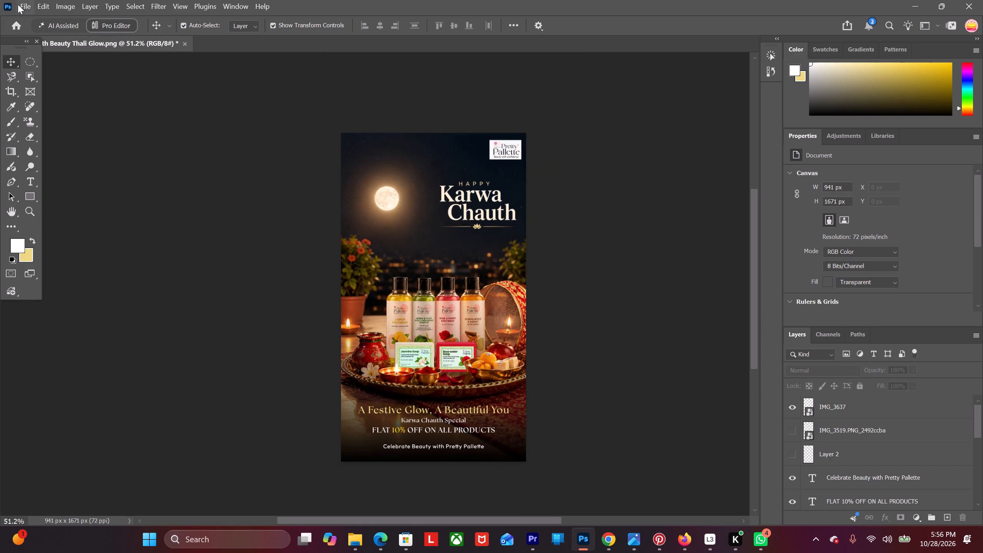
Start a PNG export of the poster with Downloads as the destination folder, declining to replace the existing file of the same name.
{"action": "left_click", "coordinate": [23, 0]}
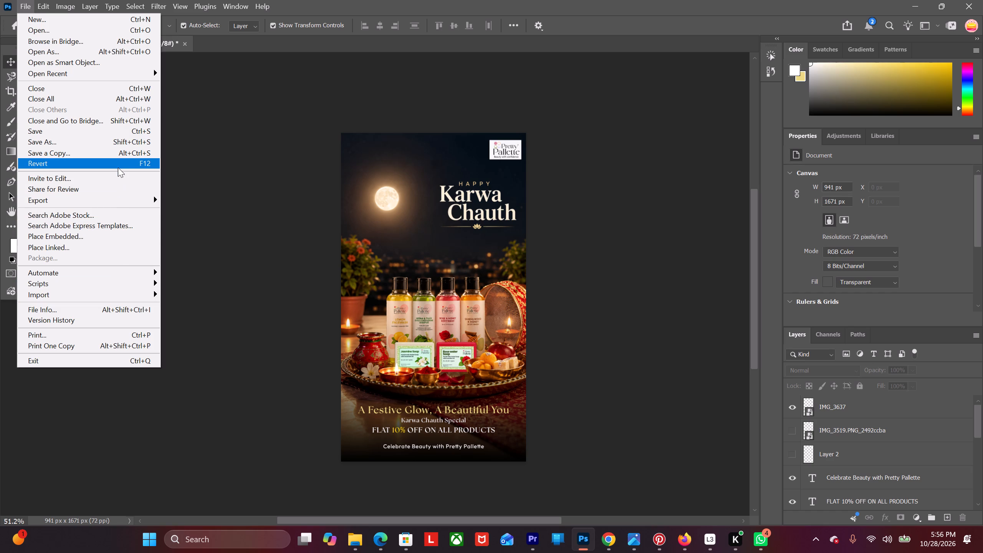
{"action": "left_click", "coordinate": [121, 201]}
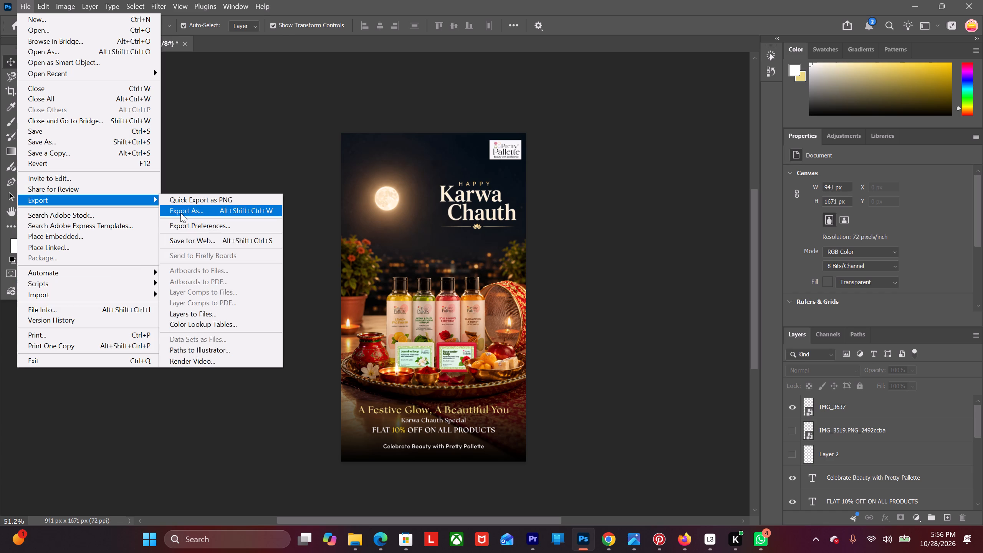
{"action": "left_click", "coordinate": [180, 213]}
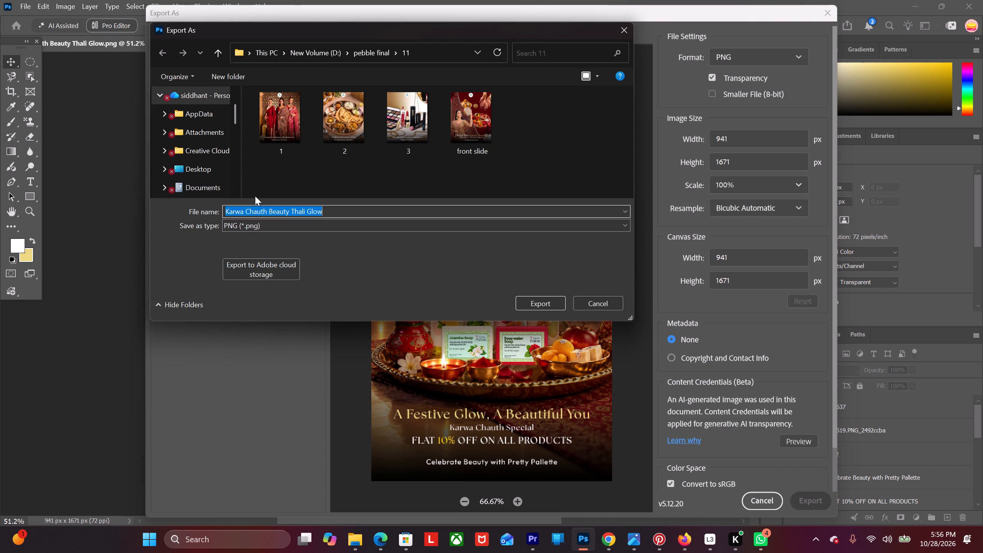
{"action": "scroll", "coordinate": [162, 161], "scroll_direction": "down", "scroll_amount": 1}
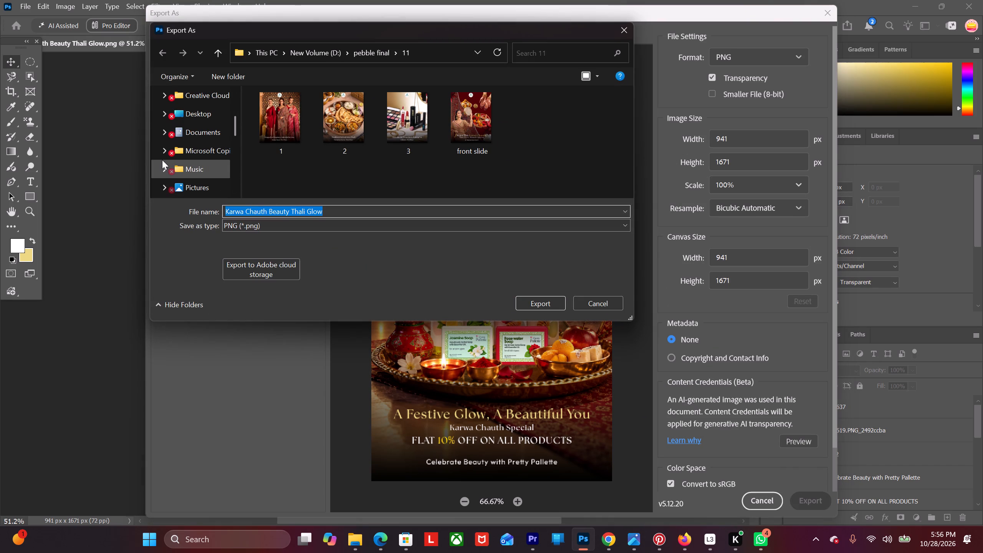
{"action": "scroll", "coordinate": [162, 160], "scroll_direction": "down", "scroll_amount": 2}
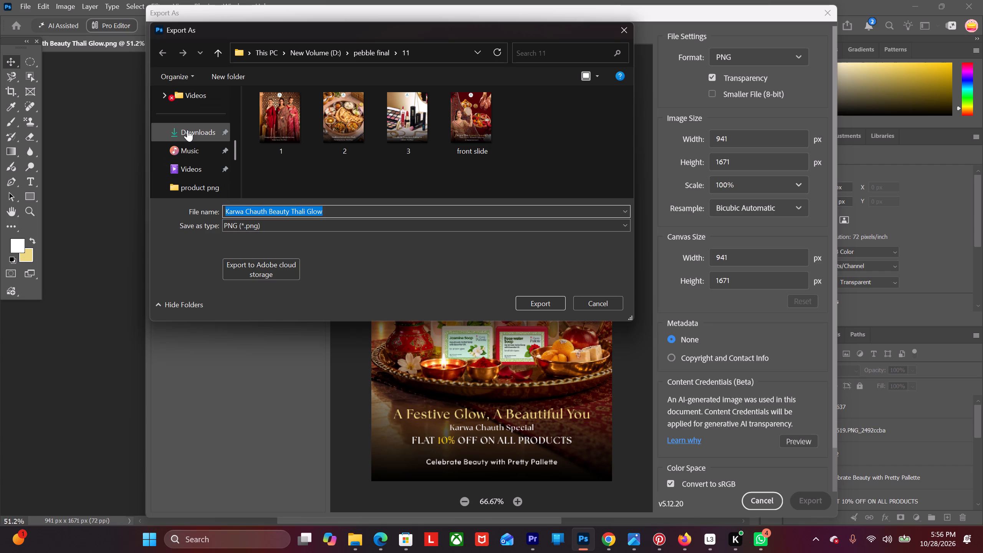
{"action": "left_click", "coordinate": [187, 130]}
{"action": "left_click", "coordinate": [187, 130]}
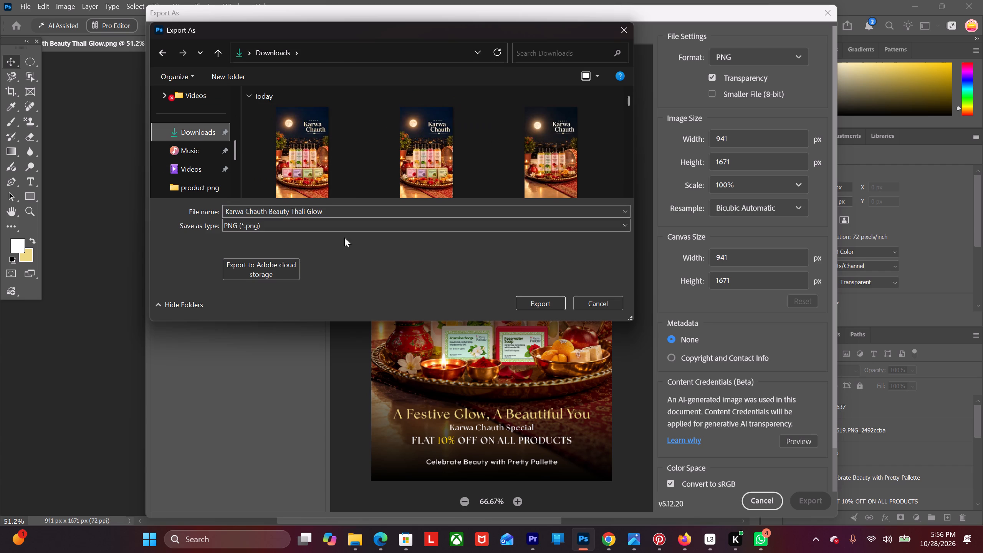
{"action": "left_click", "coordinate": [543, 303]}
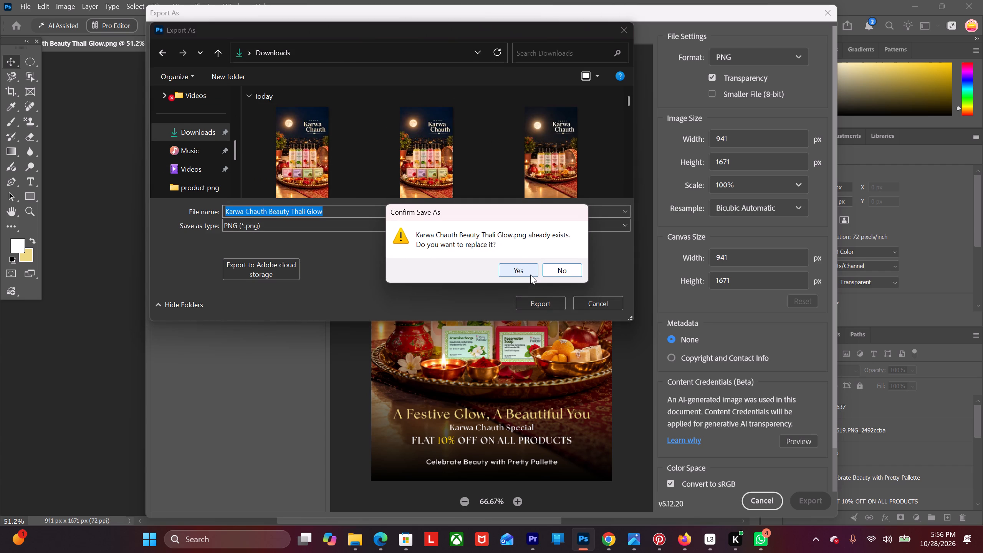
{"action": "left_click", "coordinate": [553, 270]}
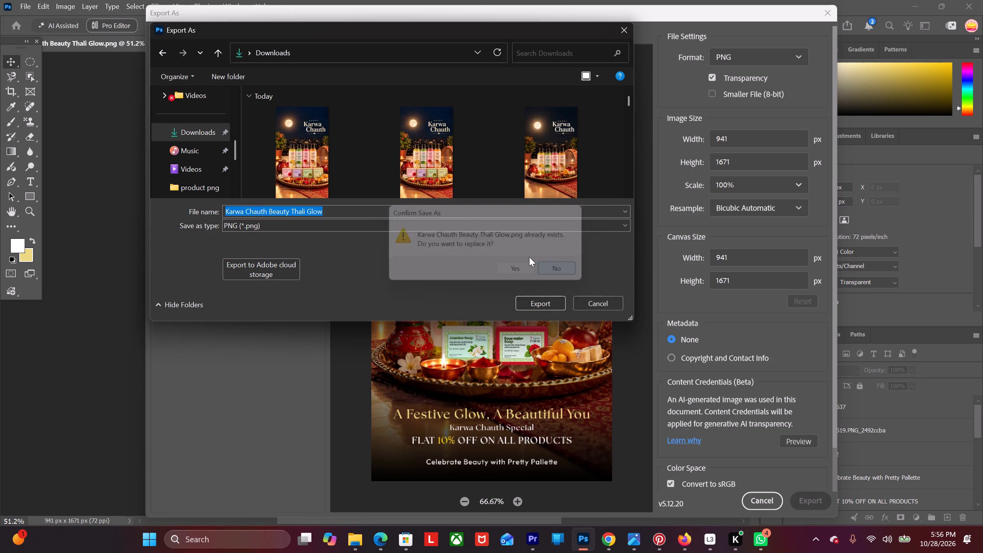
Name the PNG file "pretty pallete karwa chauth" and export it to the Downloads folder.
{"action": "left_click", "coordinate": [363, 209]}
{"action": "left_click_drag", "start_coordinate": [331, 210], "coordinate": [230, 201]}
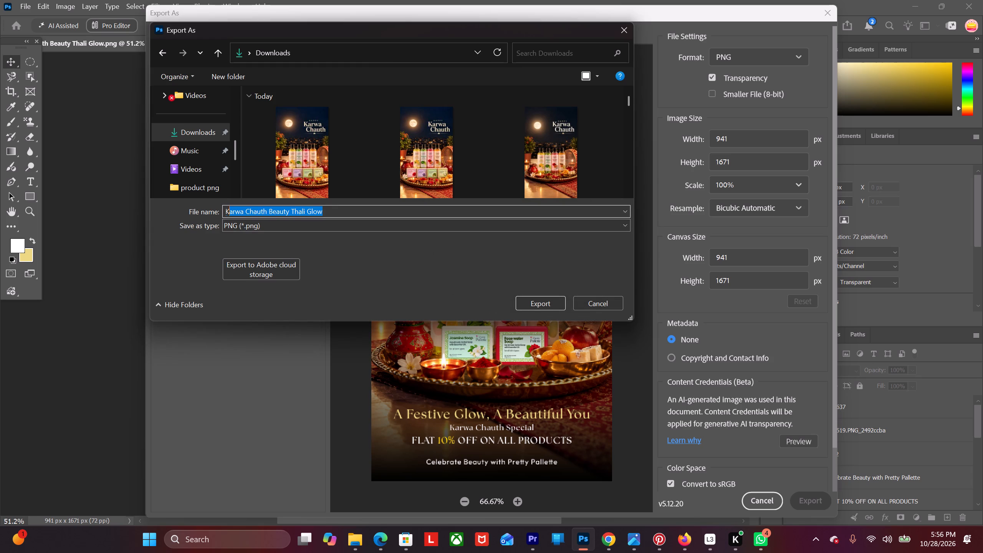
{"action": "left_click_drag", "start_coordinate": [230, 201], "coordinate": [211, 207]}
{"action": "type", "text": "pretty"}
{"action": "key", "text": "space"}
{"action": "type", "text": "pallete"}
{"action": "key", "text": "space"}
{"action": "type", "text": "karwa chauth"}
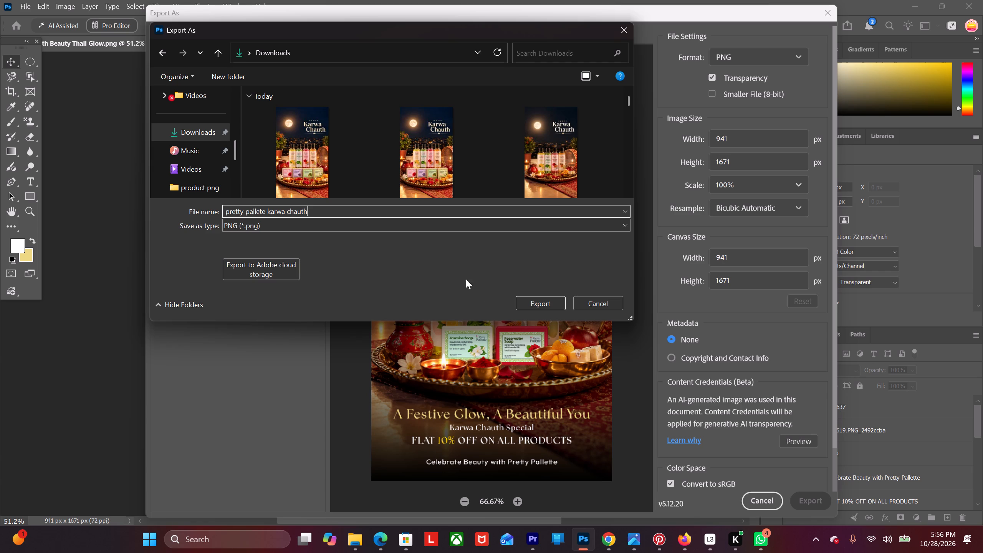
{"action": "left_click", "coordinate": [546, 295]}
{"action": "left_click", "coordinate": [545, 298]}
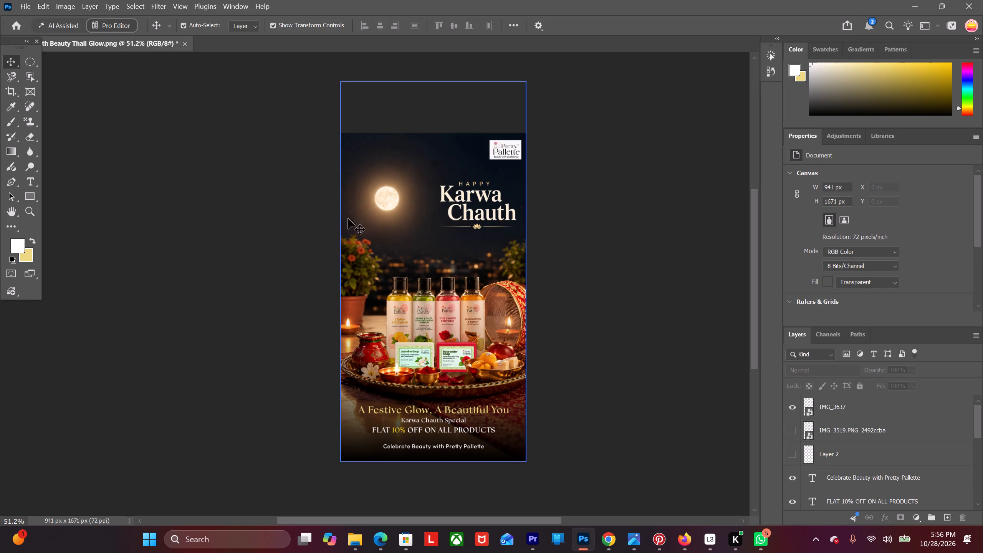
Save the layered poster as a Photoshop file named Karwa Chauth Beauty Thali Glow in Downloads, with Maximize Compatibility enabled.
{"action": "left_click", "coordinate": [22, 0]}
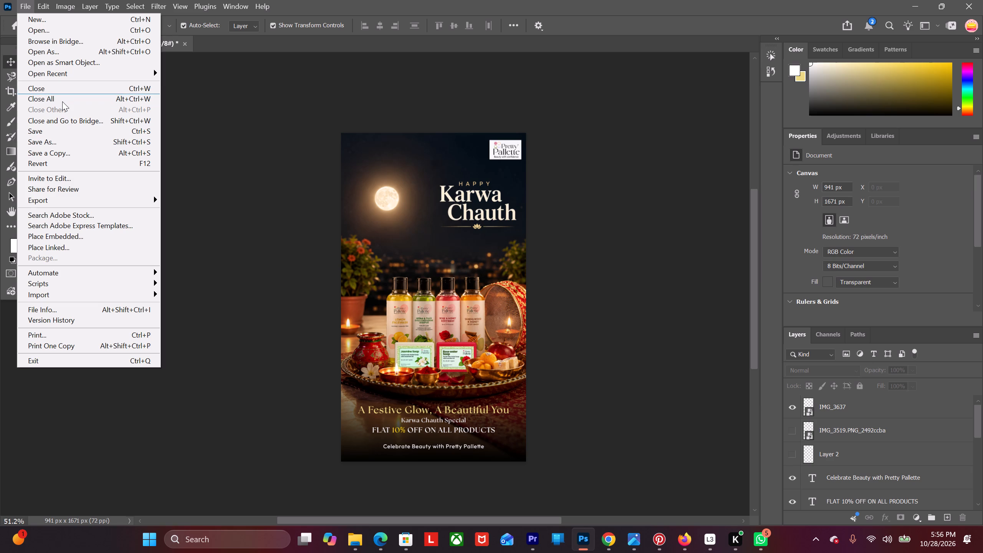
{"action": "left_click", "coordinate": [68, 136]}
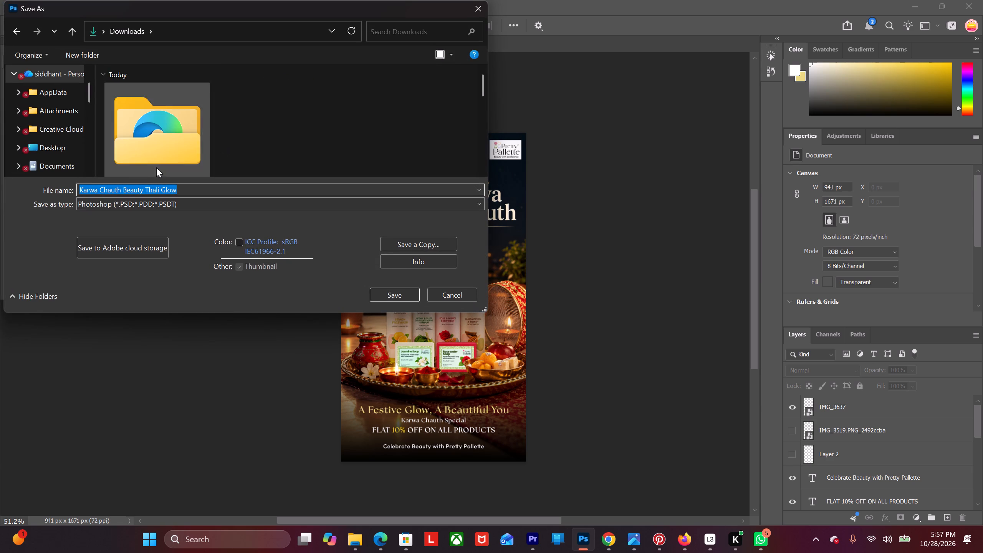
{"action": "scroll", "coordinate": [36, 146], "scroll_direction": "down", "scroll_amount": 3}
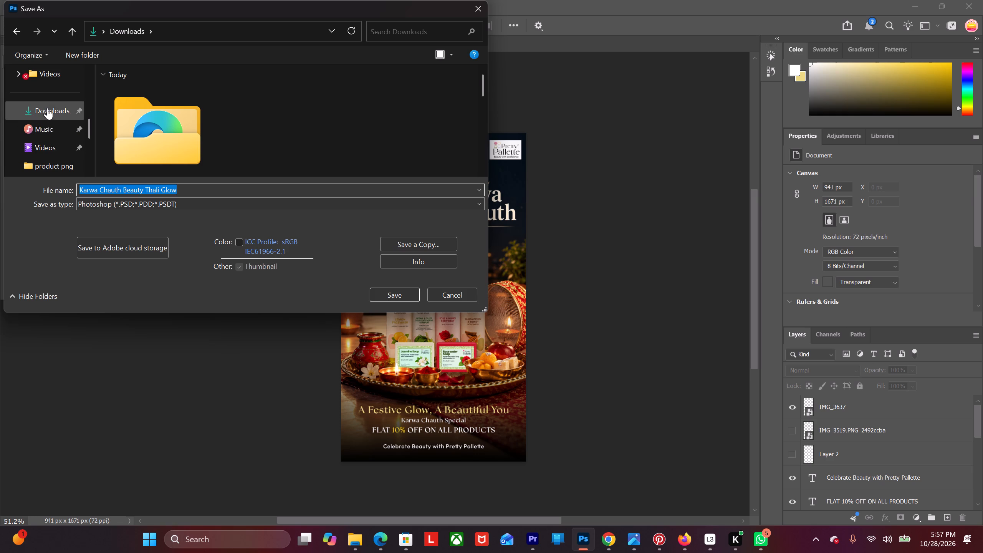
{"action": "double_click", "coordinate": [48, 106]}
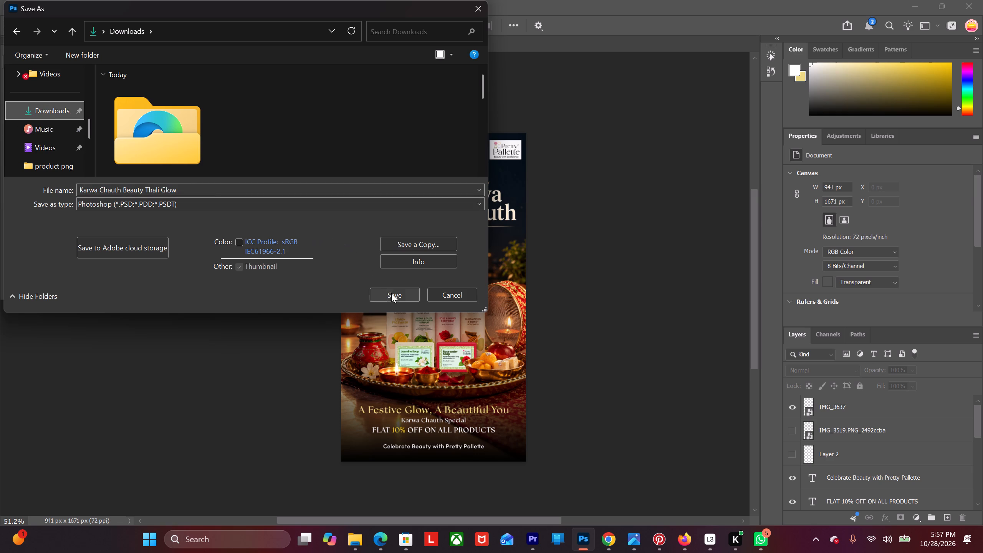
{"action": "left_click", "coordinate": [392, 293]}
{"action": "left_click", "coordinate": [633, 152]}
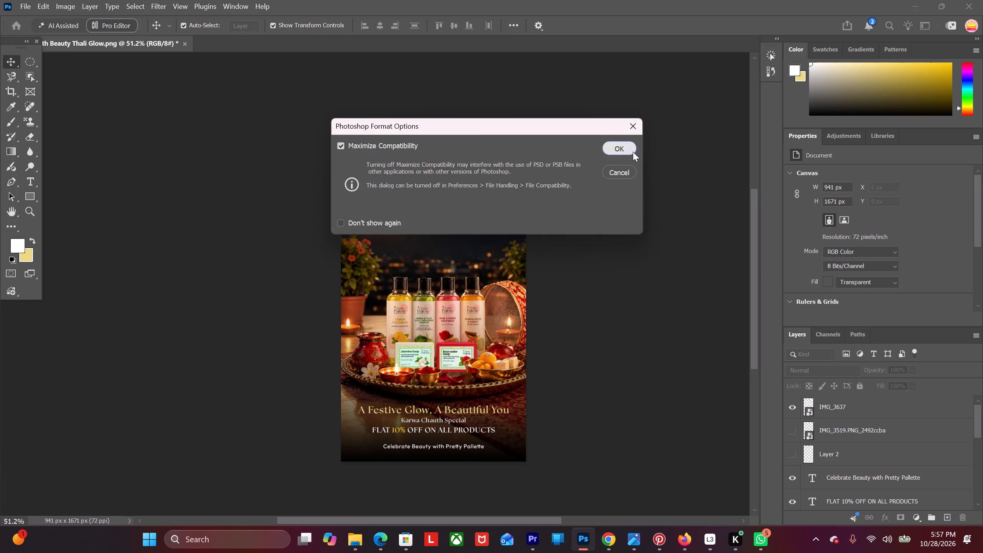
{"action": "key", "text": "ctrl+s"}
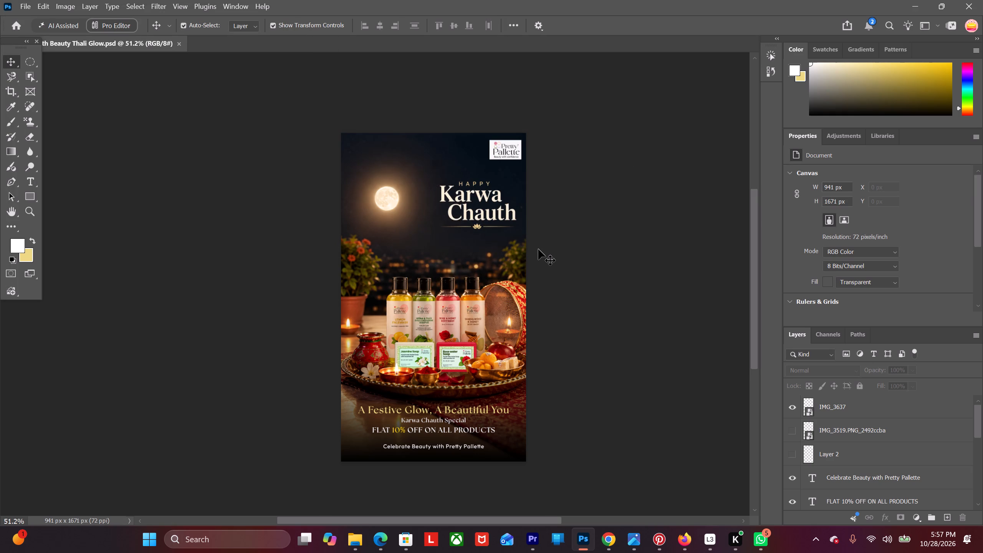
{"action": "key", "text": "ctrl+s"}
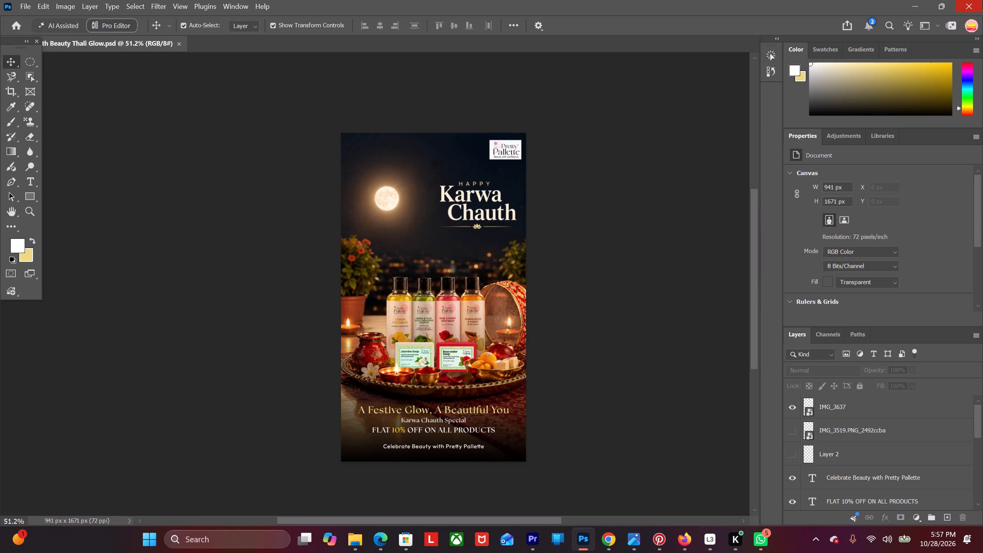
Close Photoshop.
{"action": "left_click", "coordinate": [982, 0]}
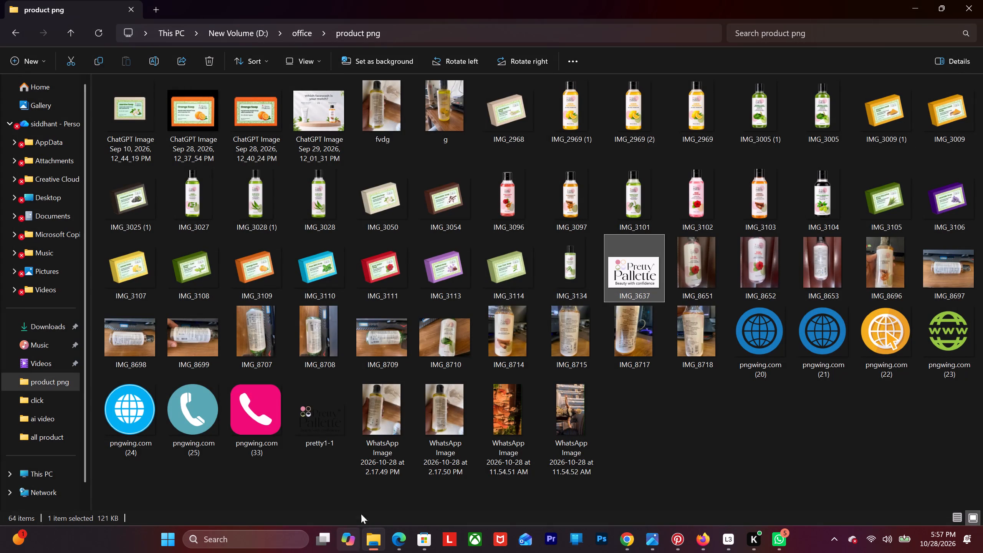
Open the Downloads folder in File Explorer.
{"action": "left_click", "coordinate": [49, 324]}
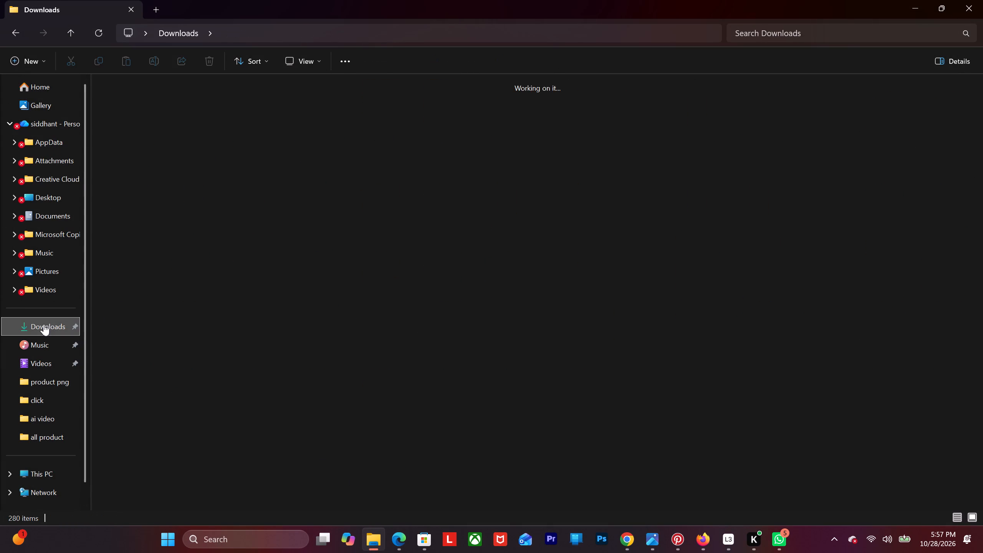
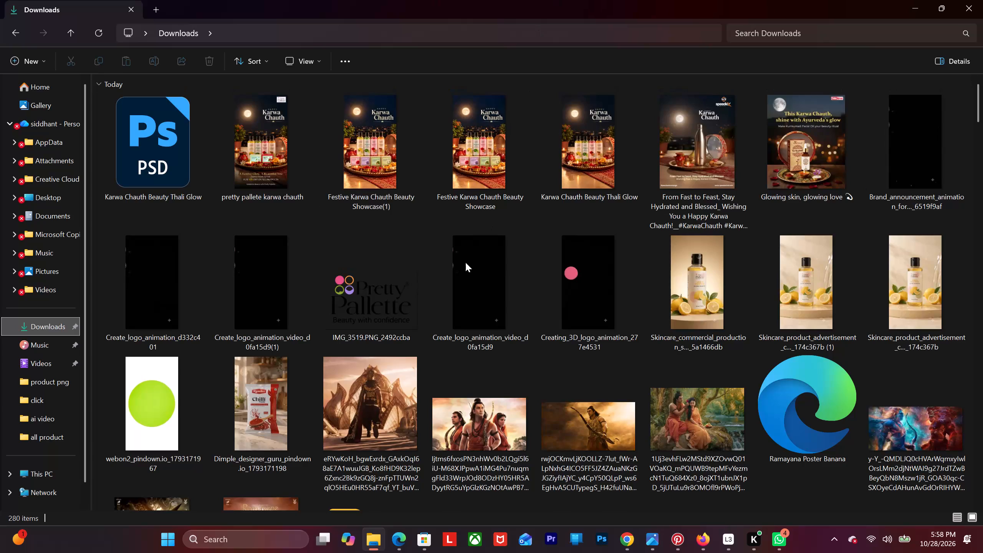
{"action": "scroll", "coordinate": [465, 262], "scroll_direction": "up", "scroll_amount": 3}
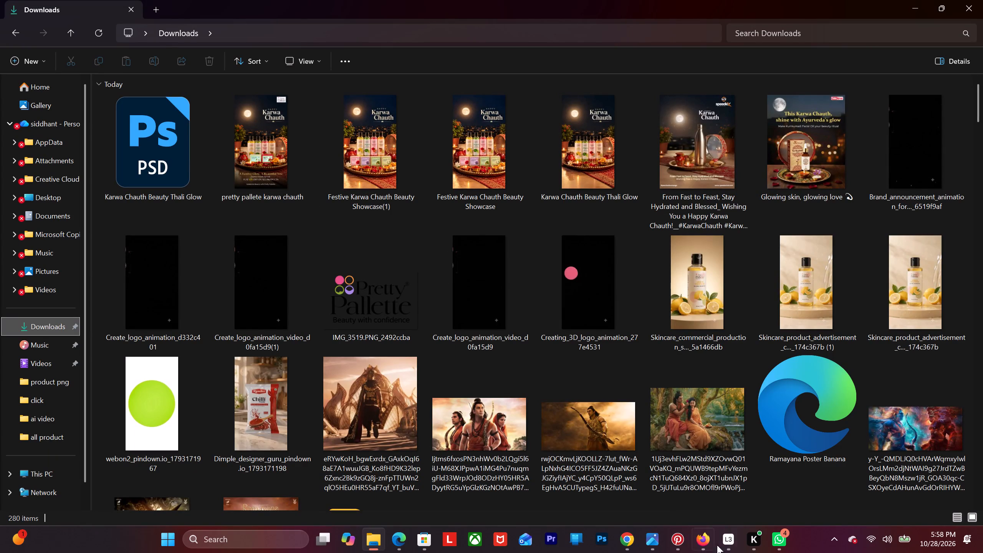
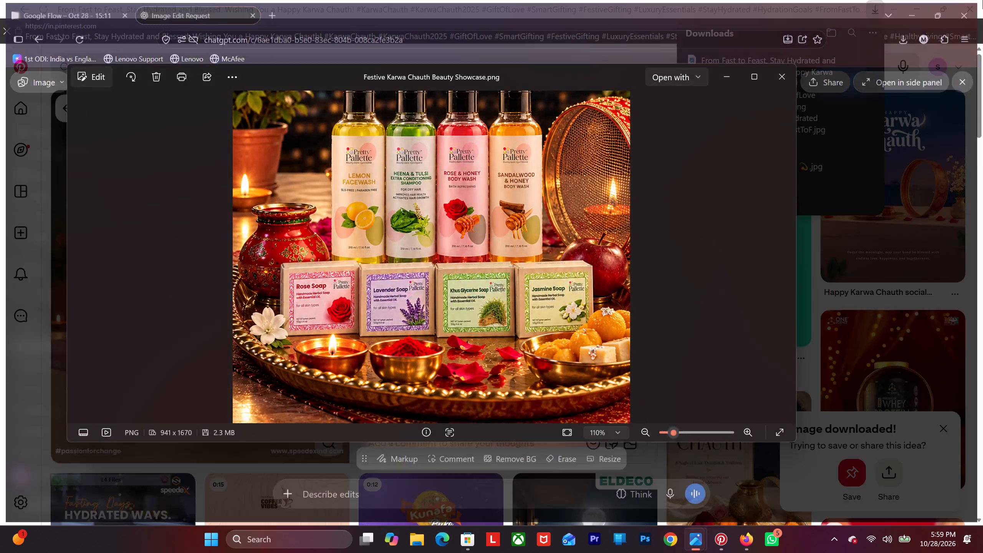
Close all the open full-screen windows and the three image viewer windows to clear the desktop.
{"action": "left_click", "coordinate": [982, 0]}
{"action": "triple_click", "coordinate": [982, 0]}
{"action": "triple_click", "coordinate": [982, 0]}
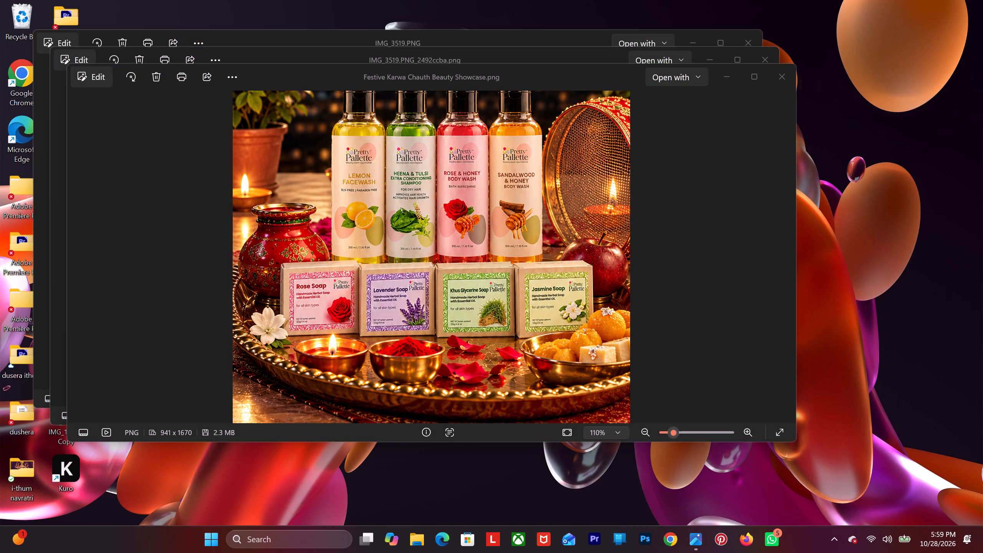
{"action": "left_click", "coordinate": [791, 75]}
{"action": "left_click", "coordinate": [770, 66]}
{"action": "left_click", "coordinate": [753, 55]}
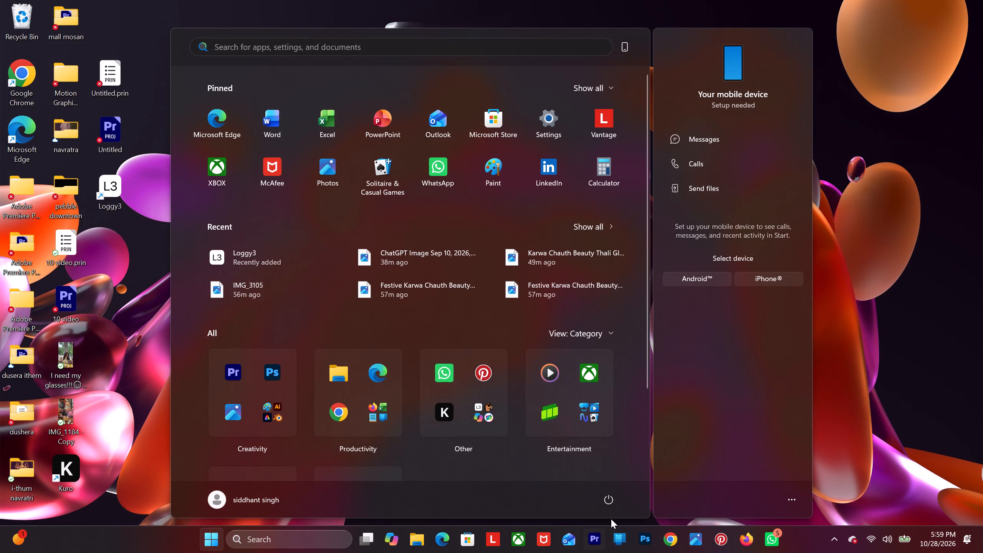
Open the computer's power options and choose one to end the session.
{"action": "left_click", "coordinate": [612, 505]}
{"action": "left_click", "coordinate": [626, 460]}
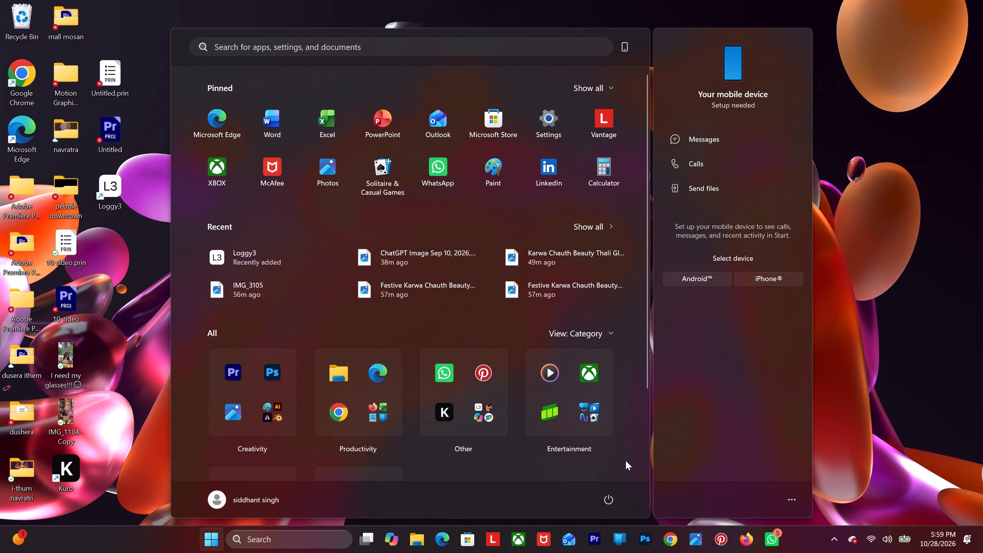